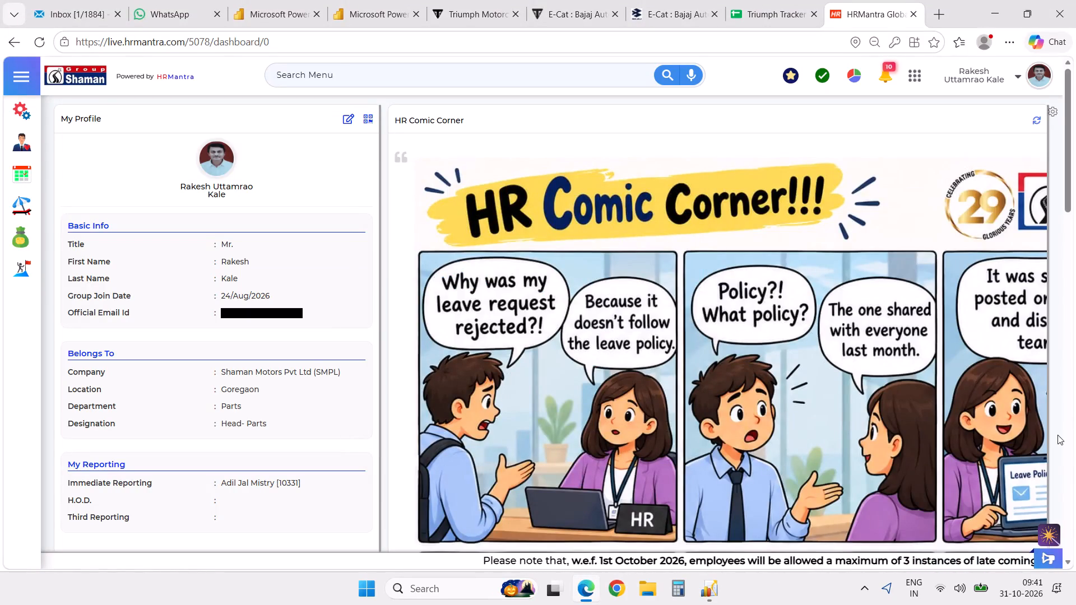
Review the HR dashboard's widgets, including the monthly attendance calendar for October and November 2026 and the pending applications summary.
{"action": "scroll", "coordinate": [1060, 435], "scroll_direction": "down", "scroll_amount": 8}
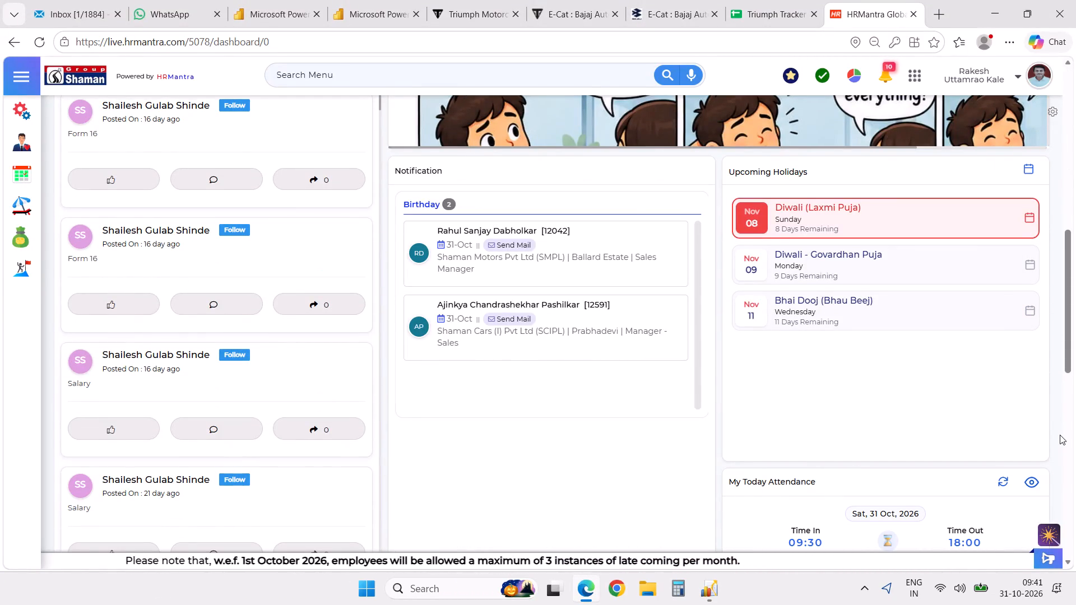
{"action": "scroll", "coordinate": [1060, 435], "scroll_direction": "down", "scroll_amount": 2}
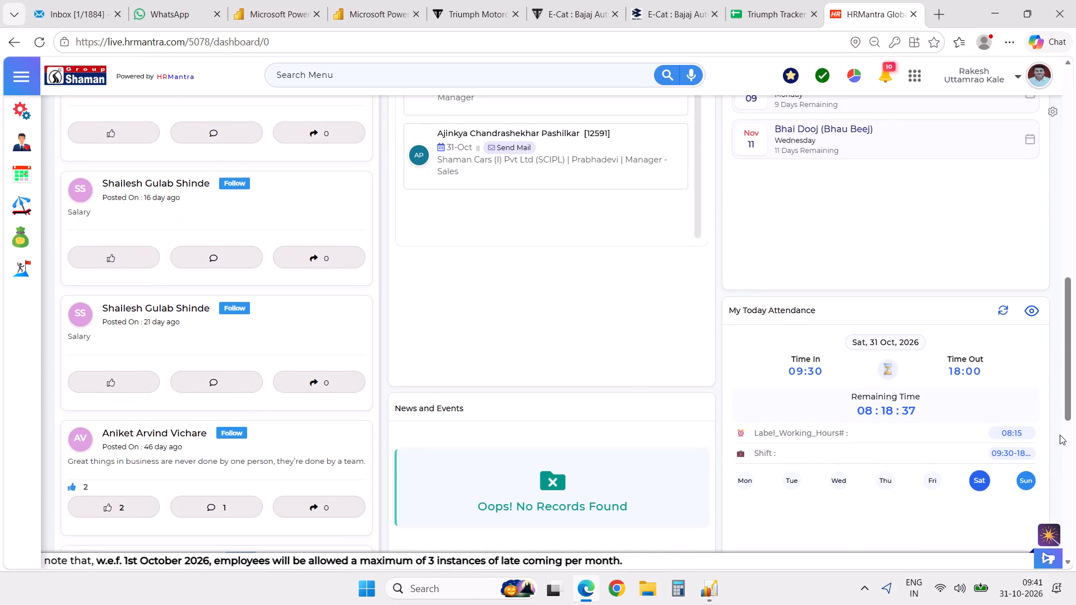
{"action": "scroll", "coordinate": [1060, 435], "scroll_direction": "down", "scroll_amount": 5}
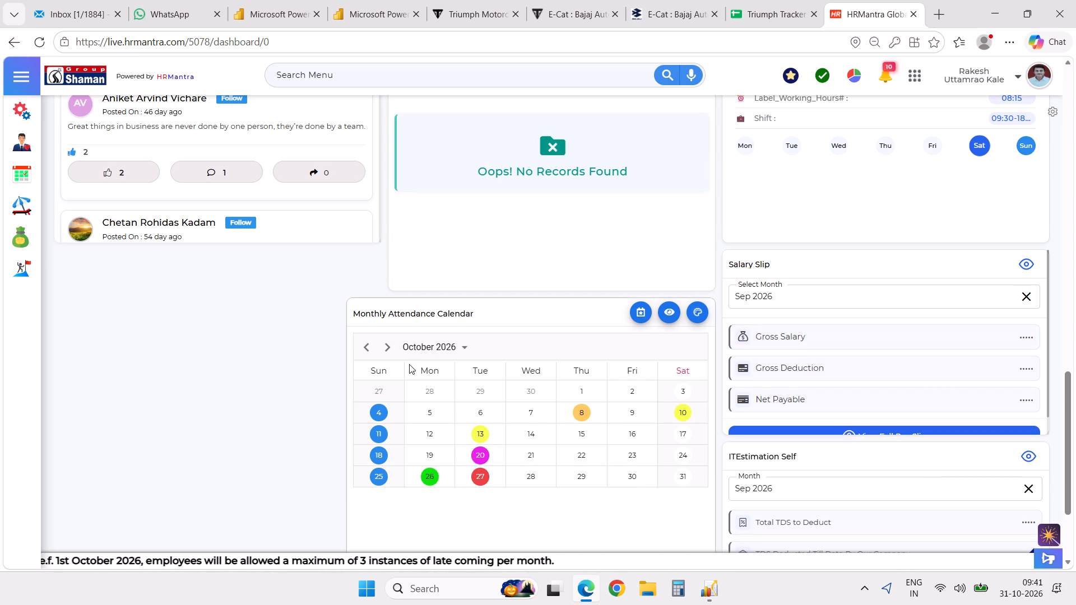
{"action": "left_click", "coordinate": [388, 349]}
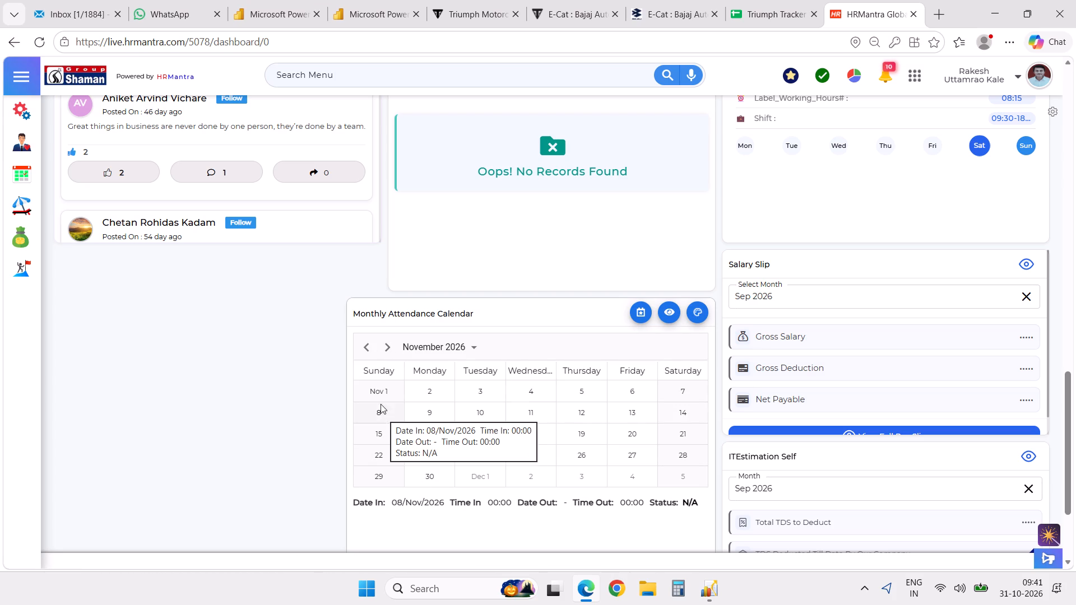
{"action": "left_click", "coordinate": [368, 347]}
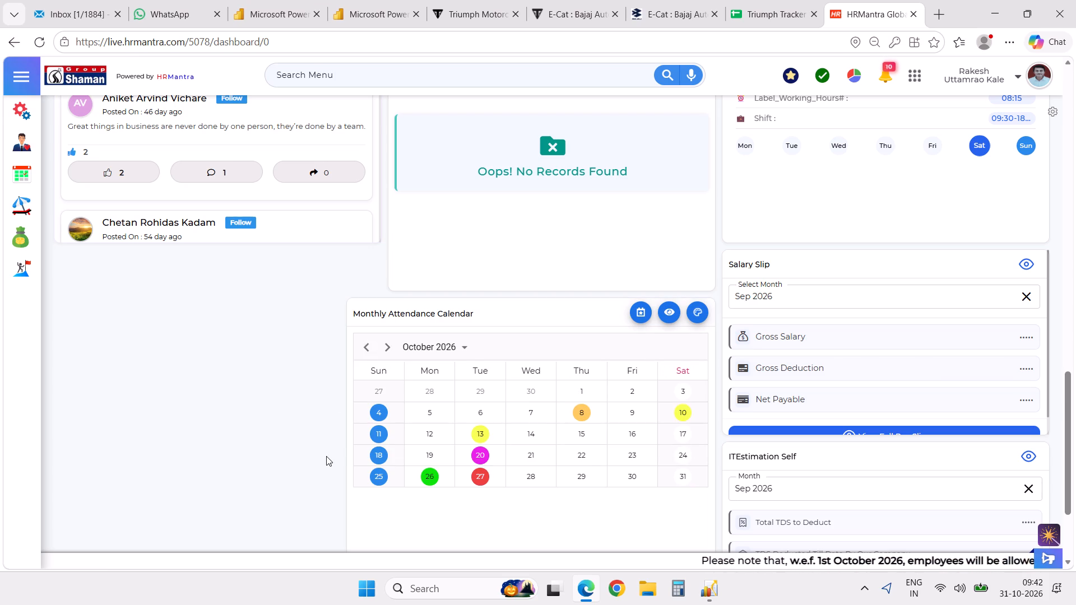
{"action": "scroll", "coordinate": [326, 456], "scroll_direction": "down", "scroll_amount": 7}
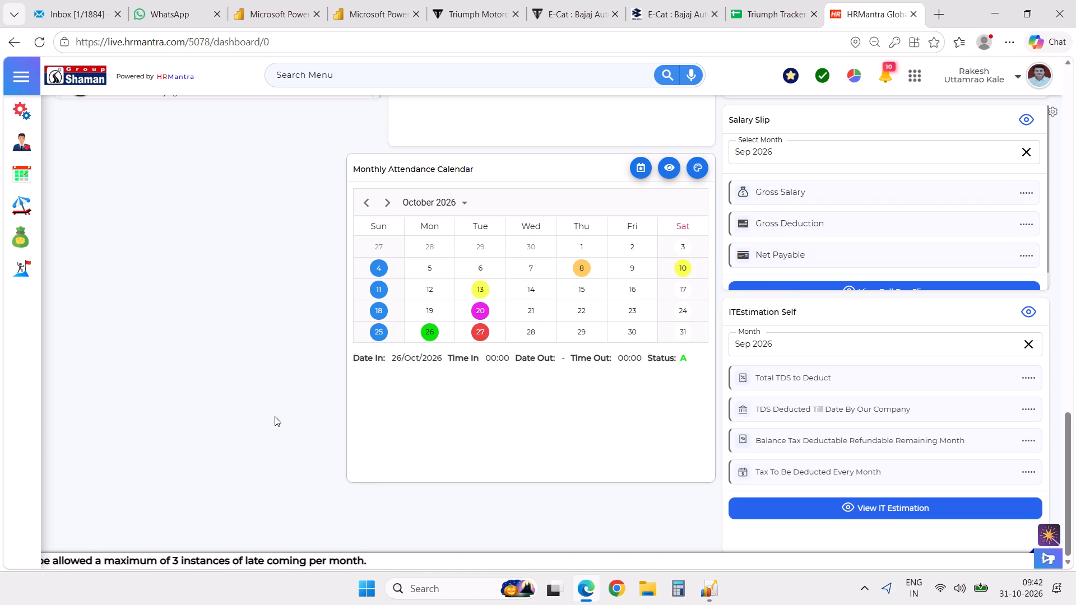
{"action": "scroll", "coordinate": [274, 416], "scroll_direction": "up", "scroll_amount": 9}
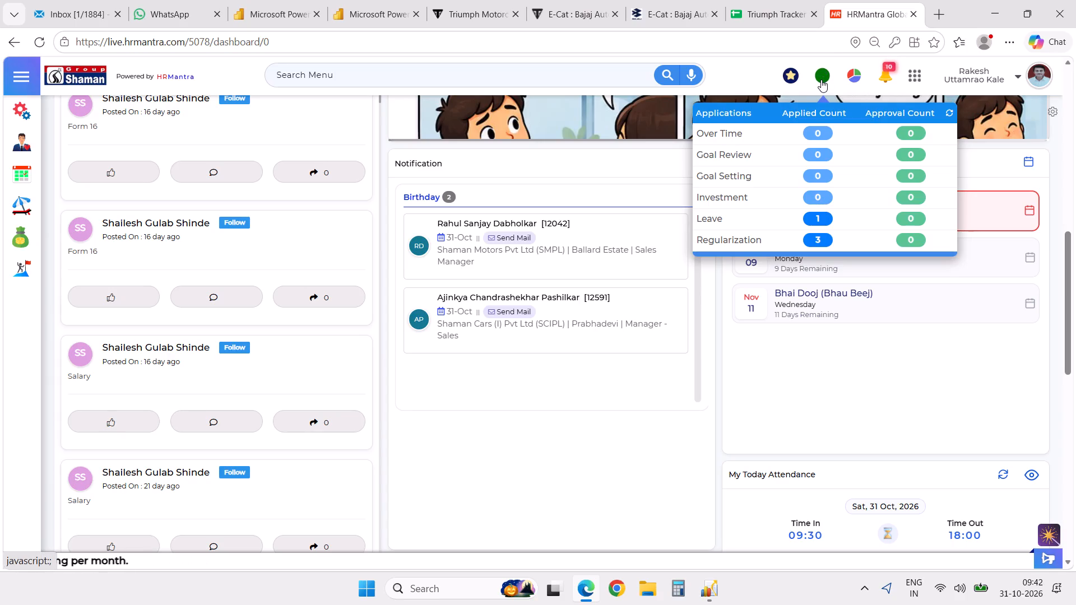
{"action": "scroll", "coordinate": [637, 416], "scroll_direction": "up", "scroll_amount": 12}
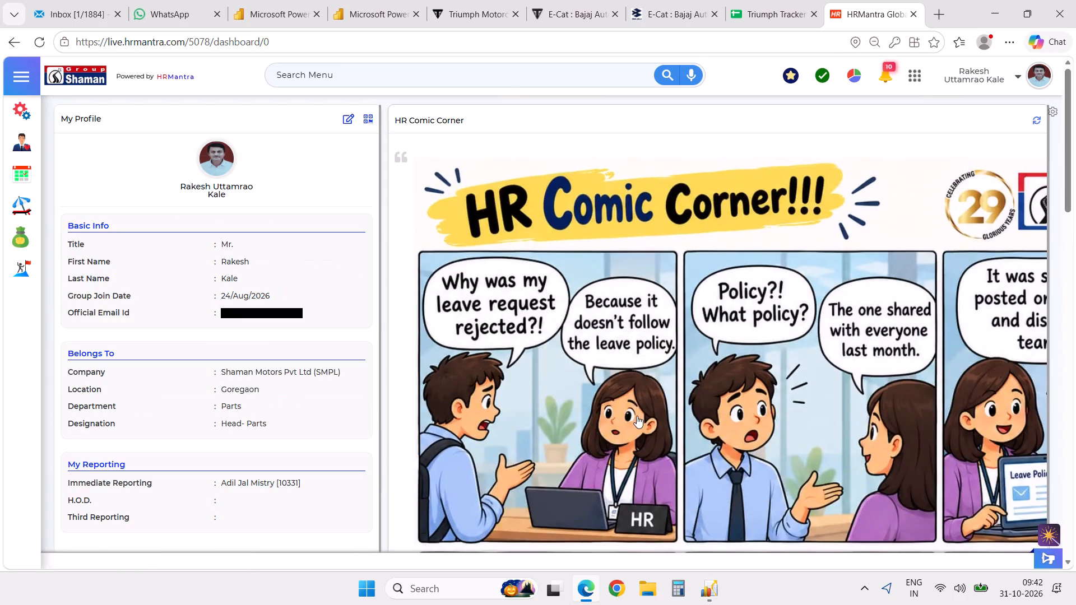
{"action": "scroll", "coordinate": [637, 416], "scroll_direction": "up", "scroll_amount": 5}
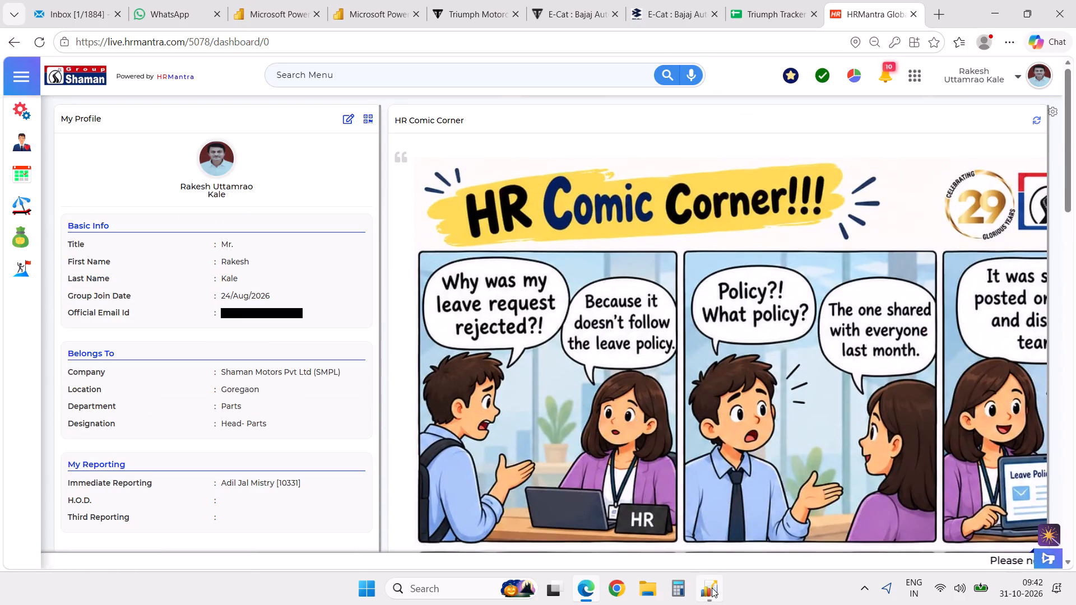
Switch to Excellon and generate the Back Order Statement report with the branch filter left blank and values with taxes.
{"action": "left_click", "coordinate": [715, 595]}
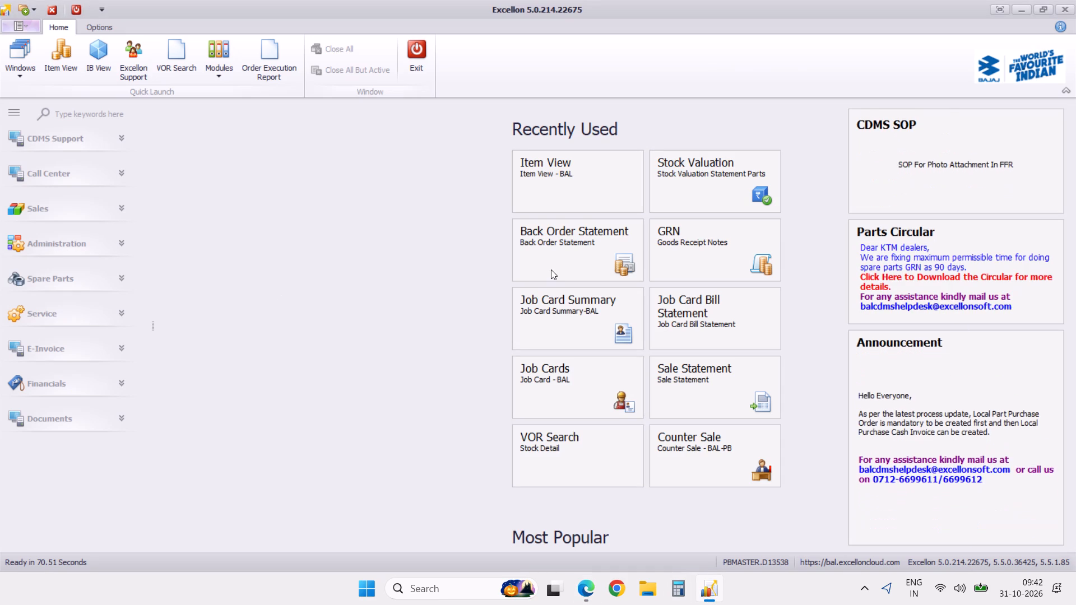
{"action": "left_click", "coordinate": [561, 256]}
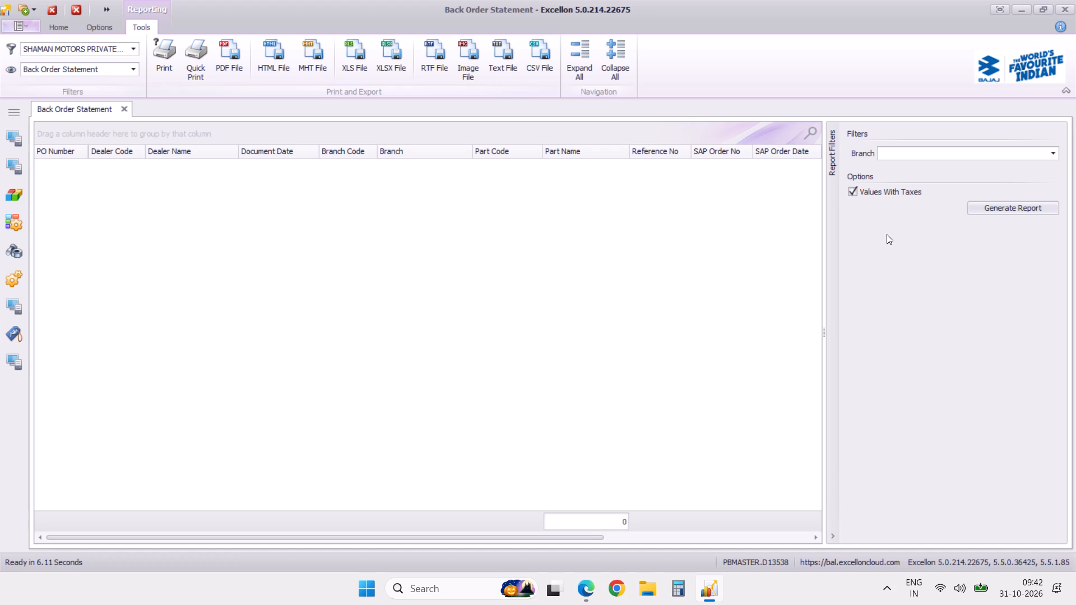
{"action": "left_click", "coordinate": [1000, 210]}
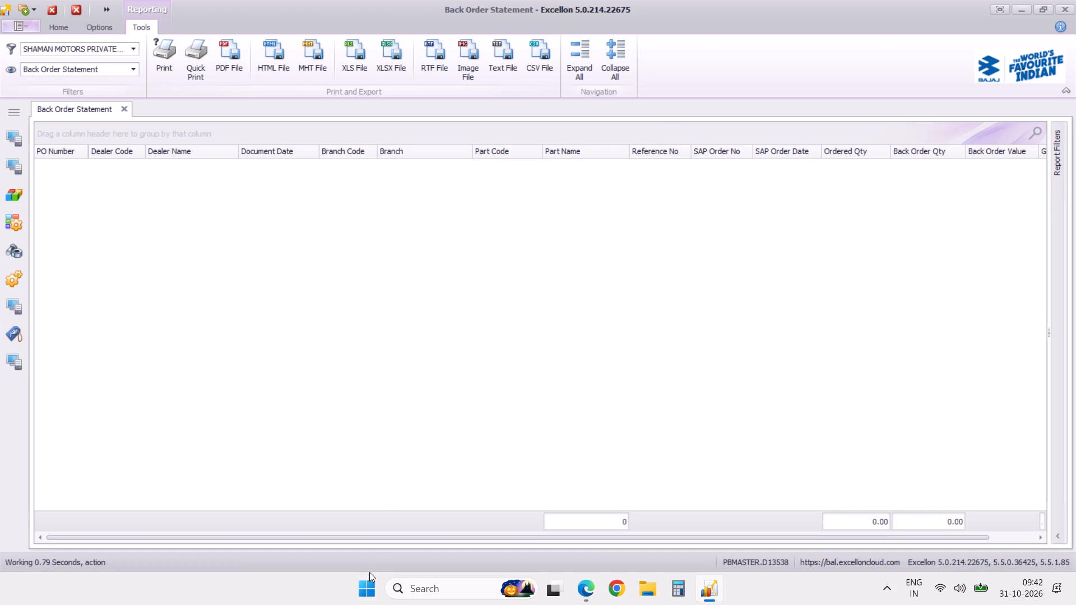
Launch the Kuro app from the Other category of installed apps.
{"action": "left_click", "coordinate": [364, 584]}
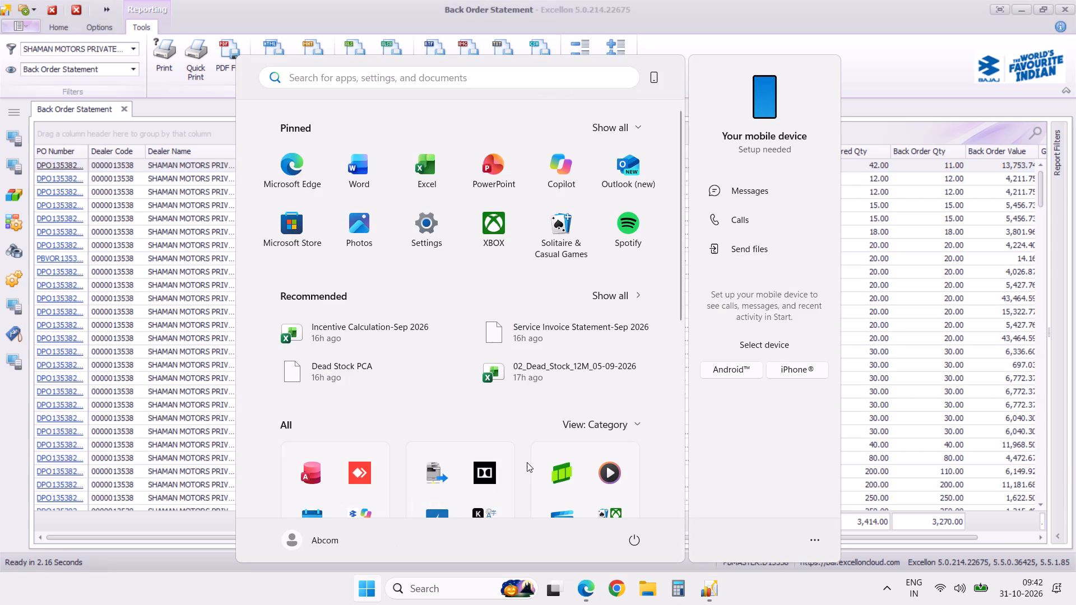
{"action": "scroll", "coordinate": [460, 351], "scroll_direction": "down", "scroll_amount": 1}
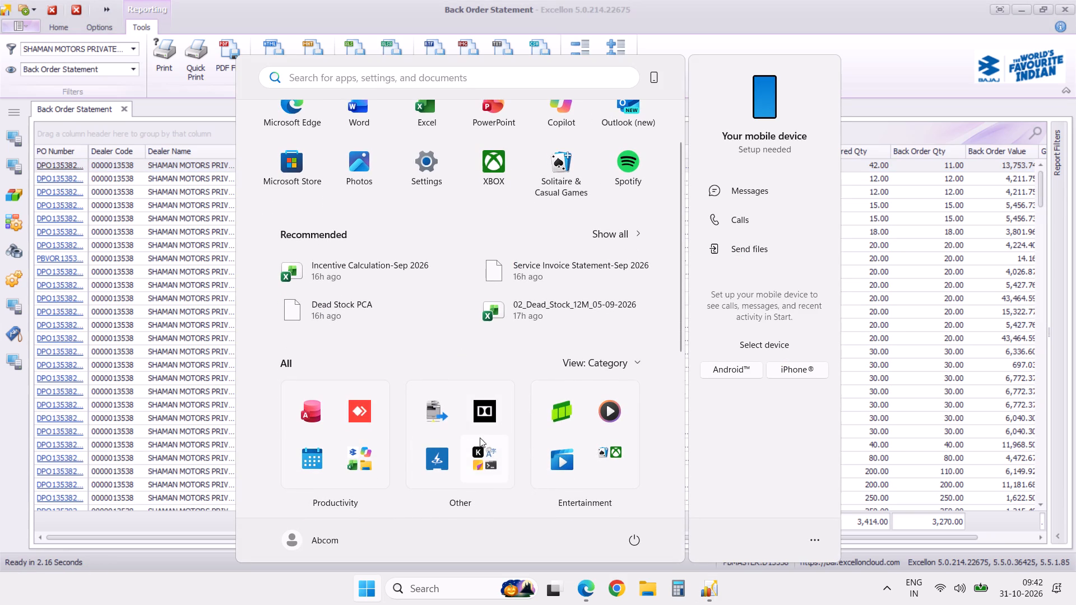
{"action": "left_click", "coordinate": [480, 451]}
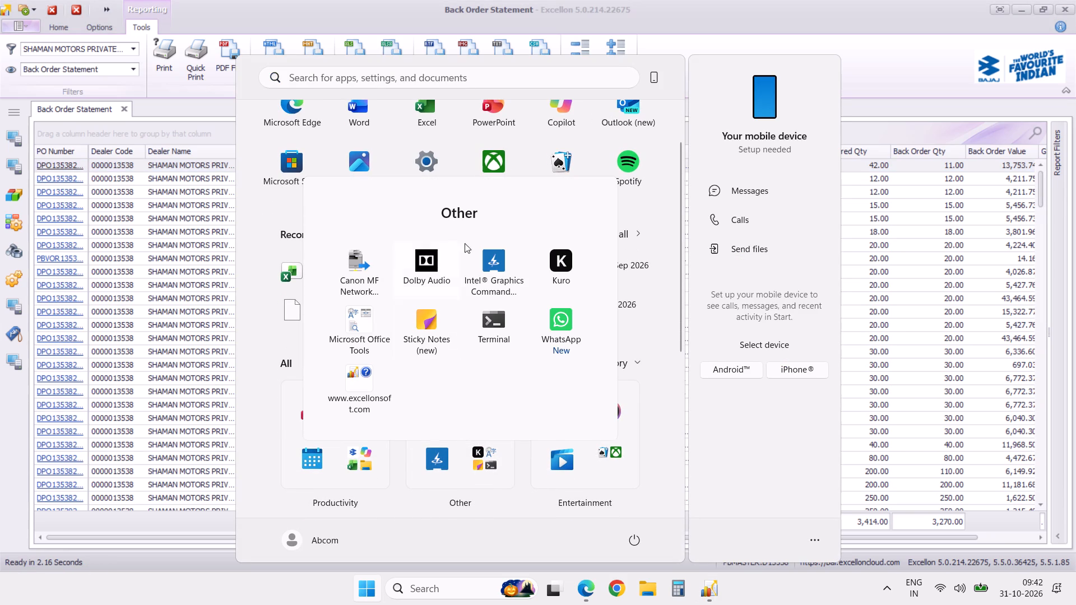
{"action": "left_click", "coordinate": [558, 265]}
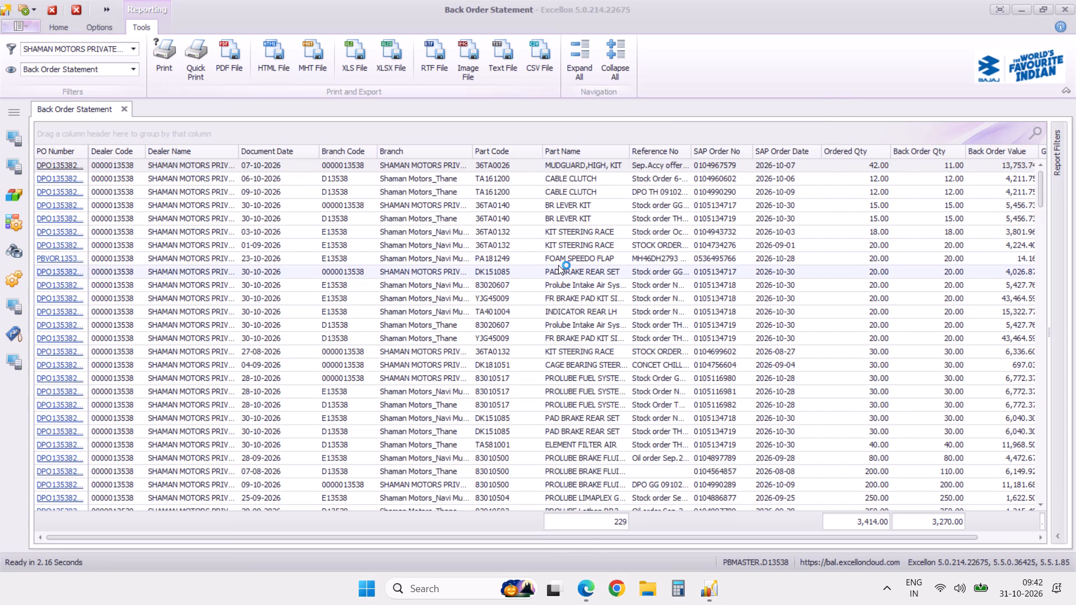
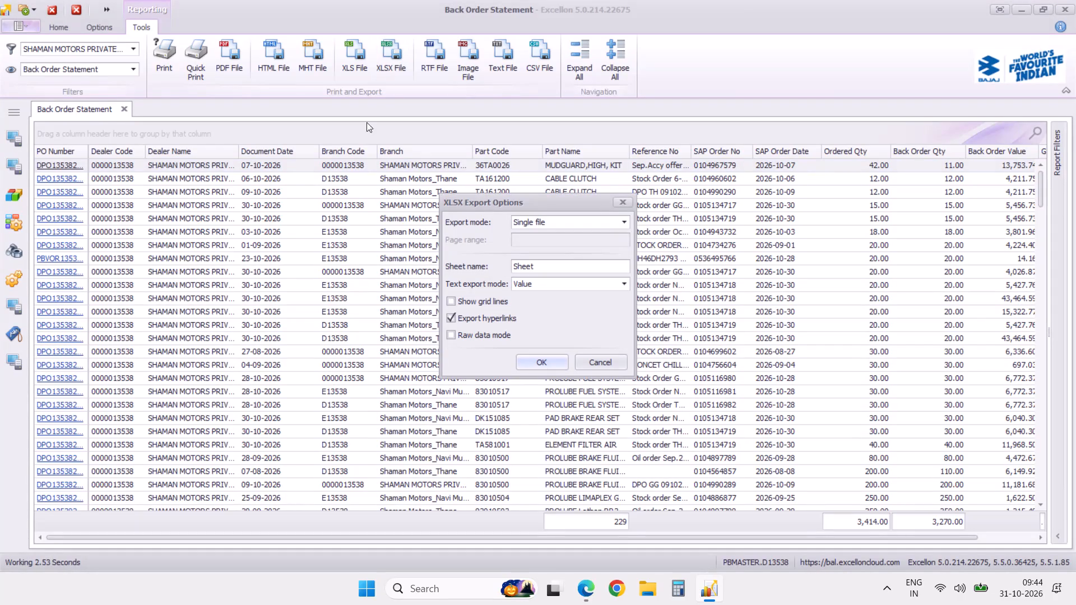
Export the report to XLSX without hyperlinks as Back Order Statement-31102026 in the Downloads Funds Statement folder, and open the exported file.
{"action": "left_click", "coordinate": [452, 318]}
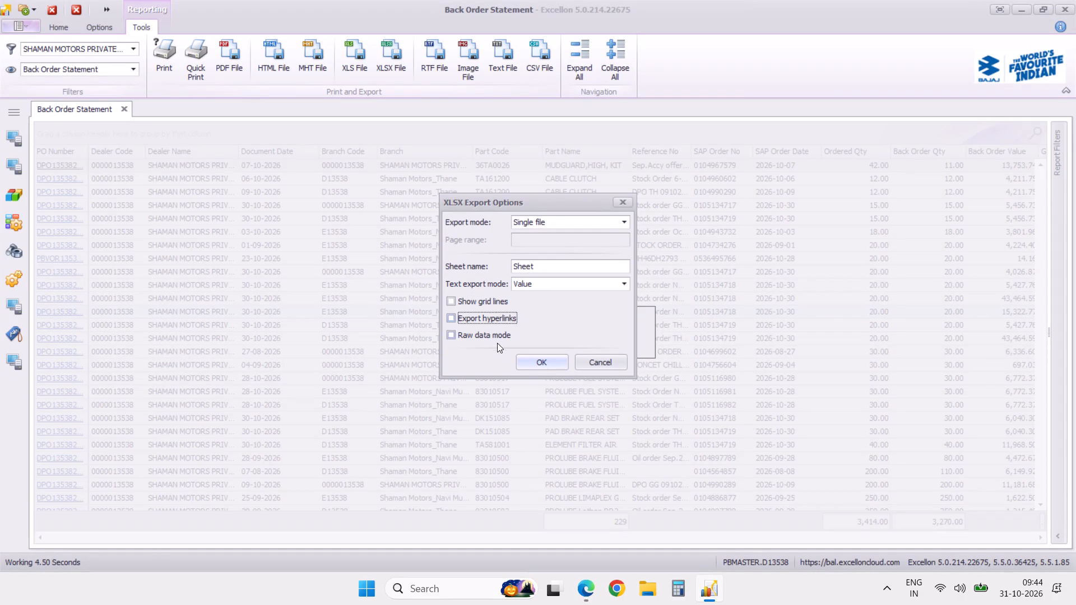
{"action": "left_click", "coordinate": [528, 367]}
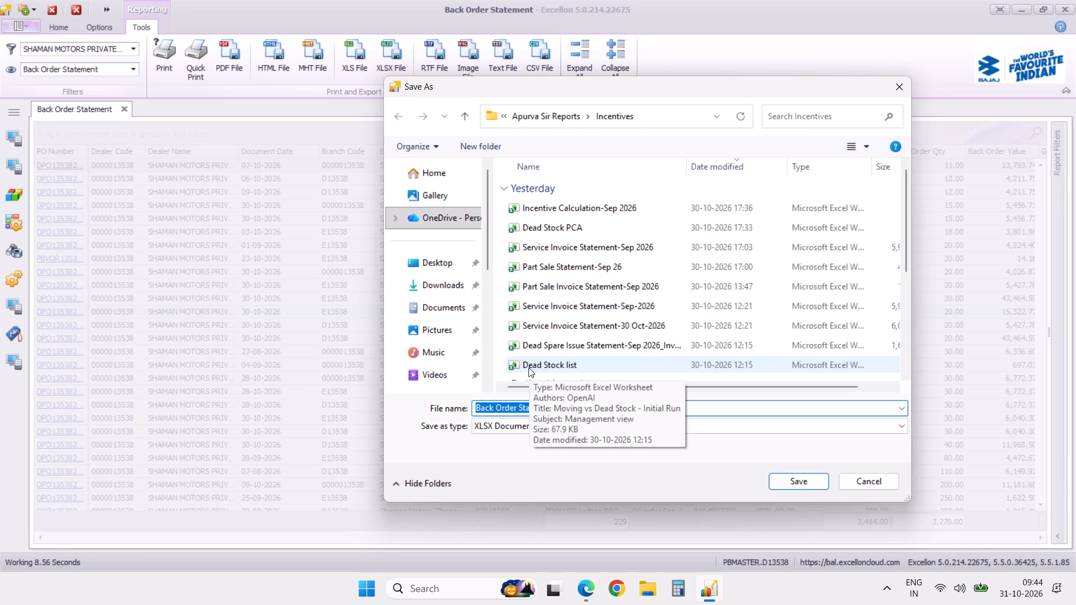
{"action": "left_click", "coordinate": [443, 285]}
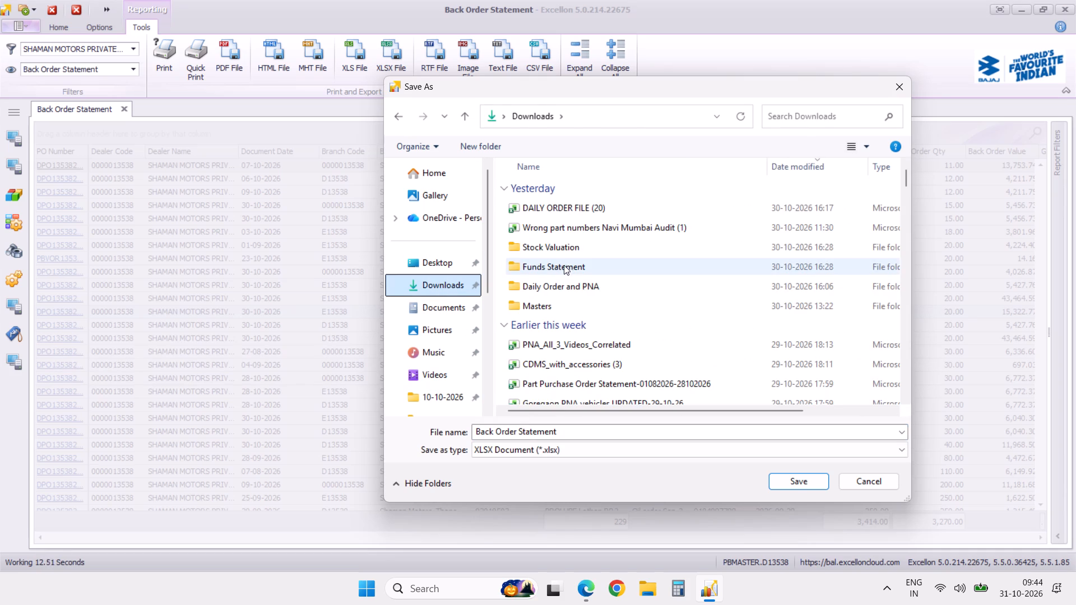
{"action": "double_click", "coordinate": [576, 266]}
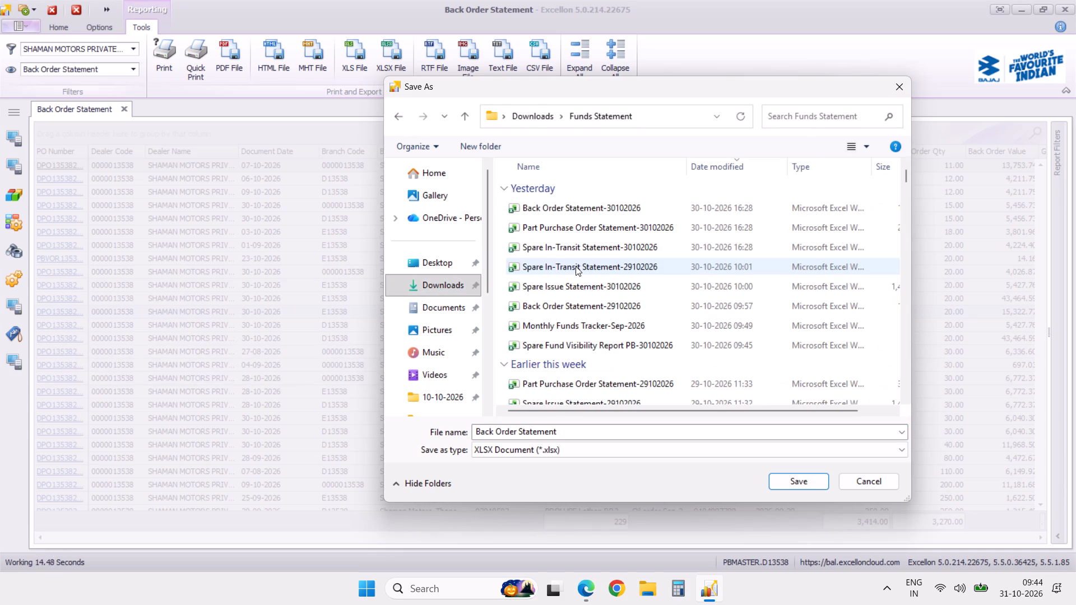
{"action": "left_click", "coordinate": [586, 432]}
{"action": "left_click", "coordinate": [586, 432]}
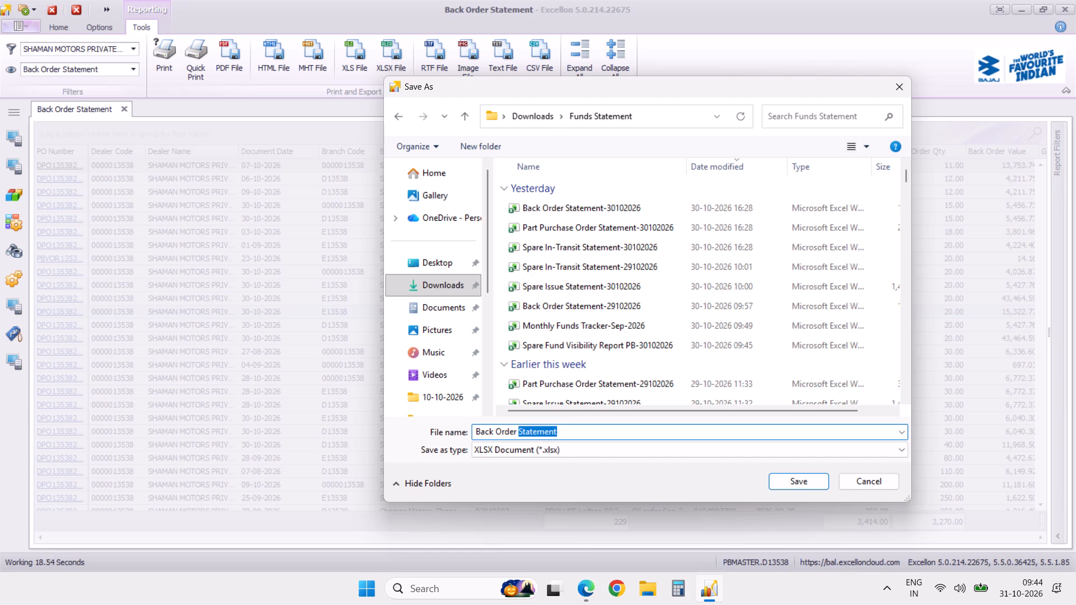
{"action": "key", "text": "Right"}
{"action": "key", "text": "minus"}
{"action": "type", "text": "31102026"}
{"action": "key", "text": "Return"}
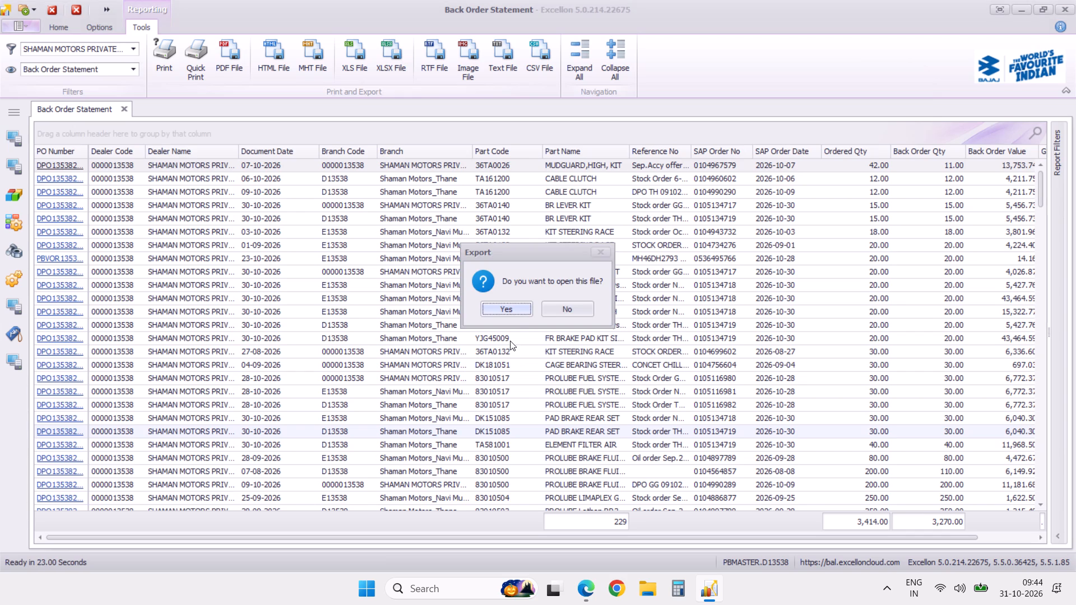
{"action": "left_click", "coordinate": [513, 311]}
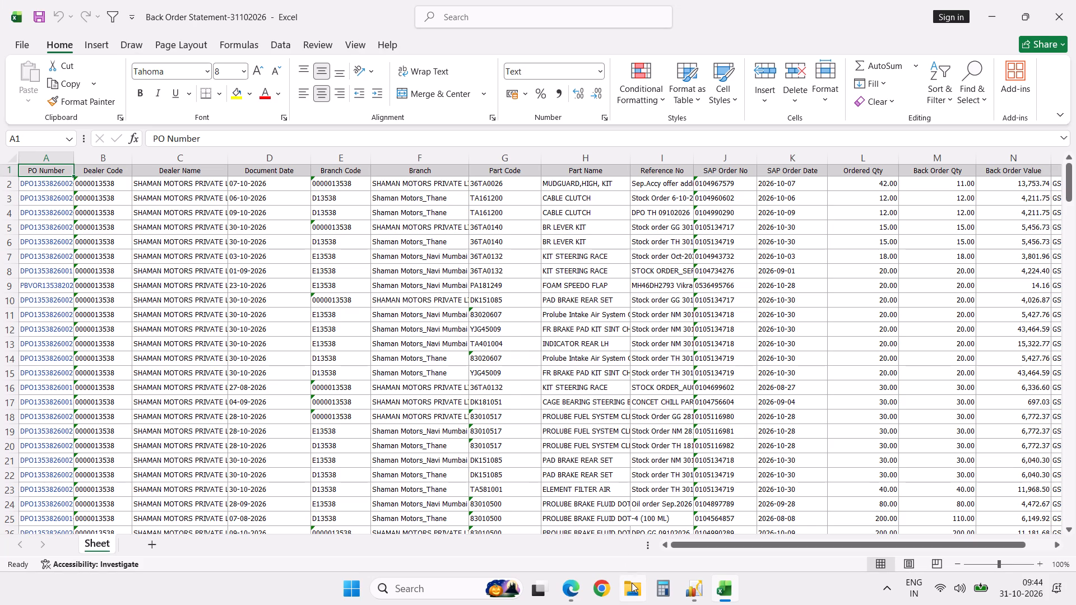
Switch to File Explorer, browse Downloads and check the contents of the folder WhatsApp Unknown 2026-10-03 at 3.35.18 PM.
{"action": "left_click", "coordinate": [632, 583]}
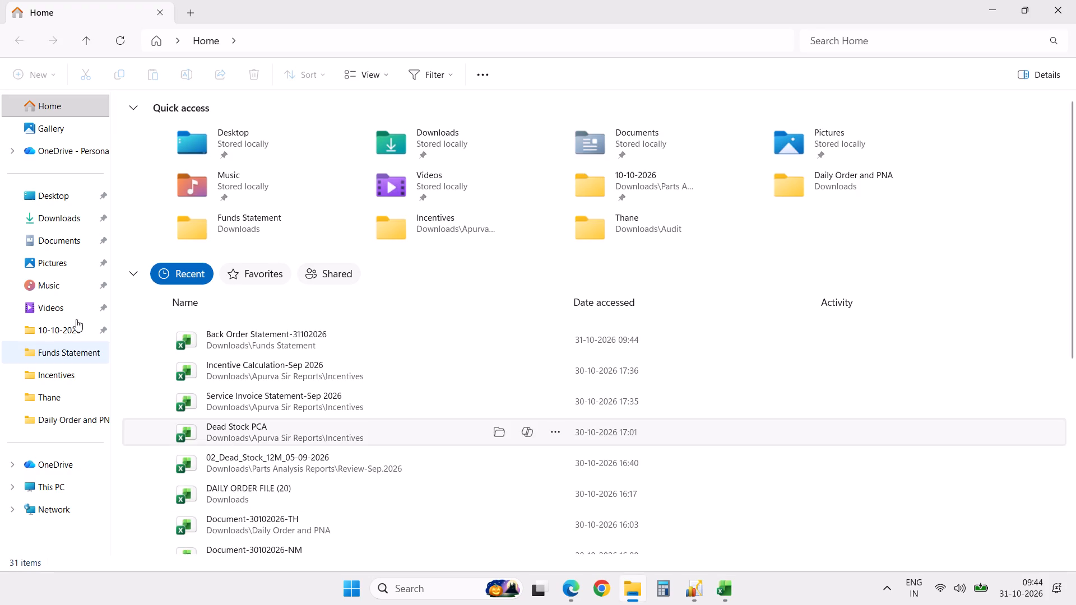
{"action": "left_click", "coordinate": [68, 215]}
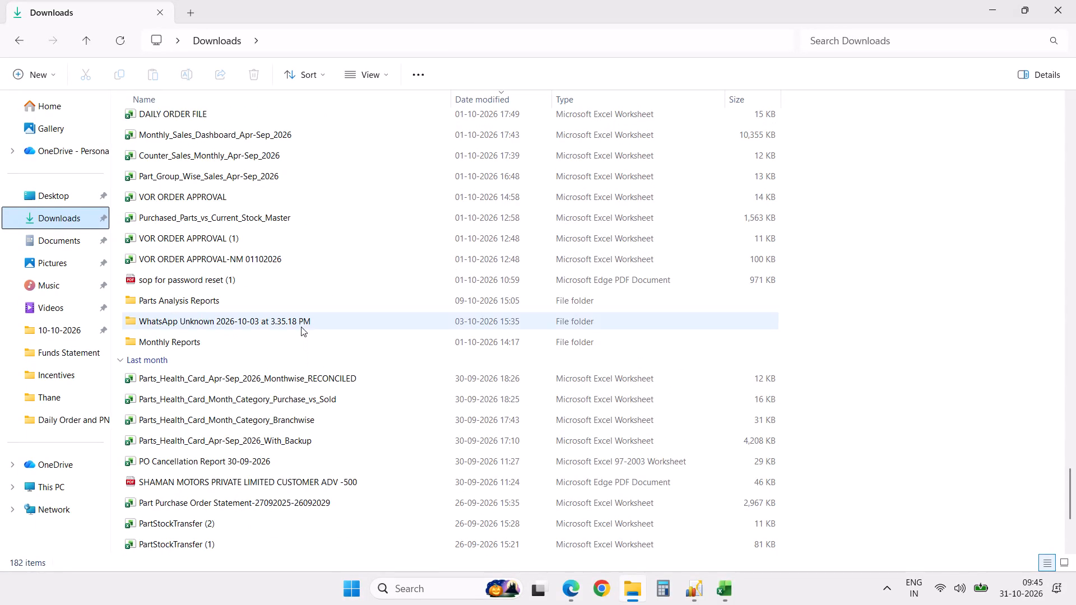
{"action": "double_click", "coordinate": [301, 320]}
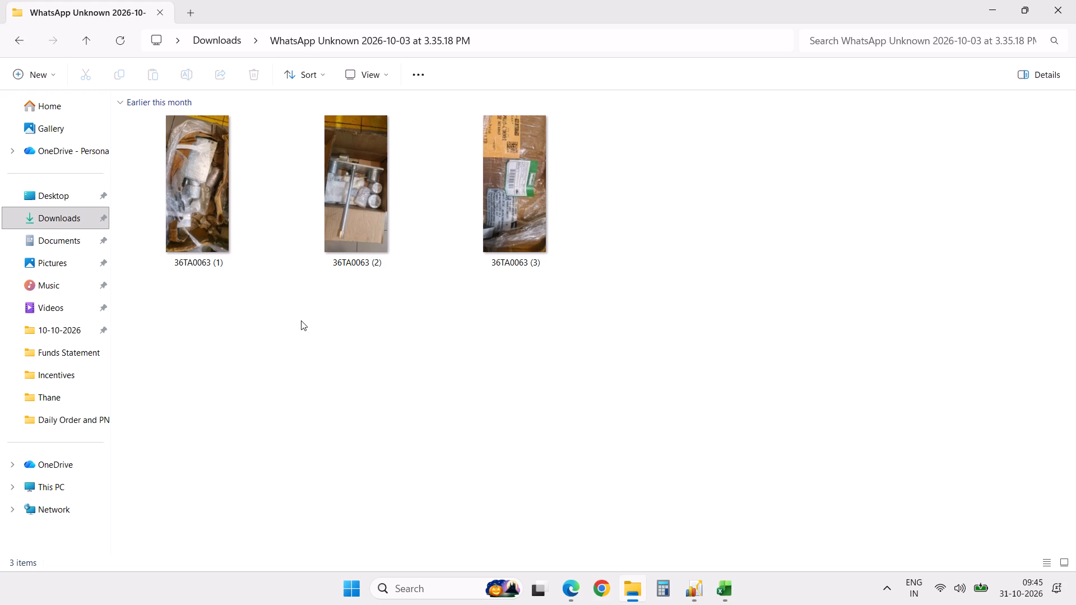
{"action": "key", "text": "BackSpace"}
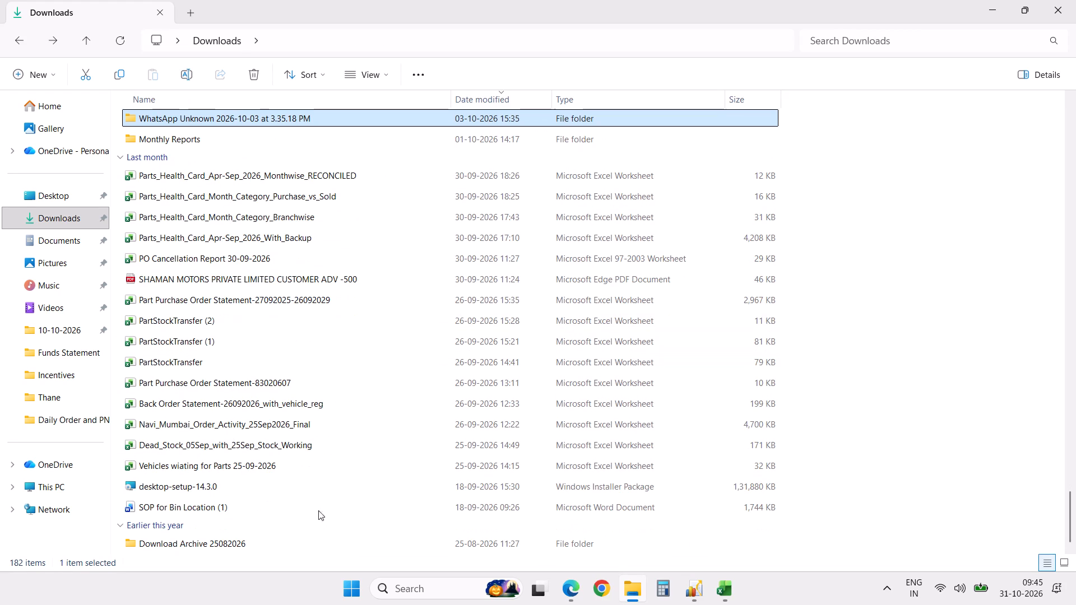
Create a new folder named October 2026 Scratch in Downloads.
{"action": "right_click", "coordinate": [377, 562]}
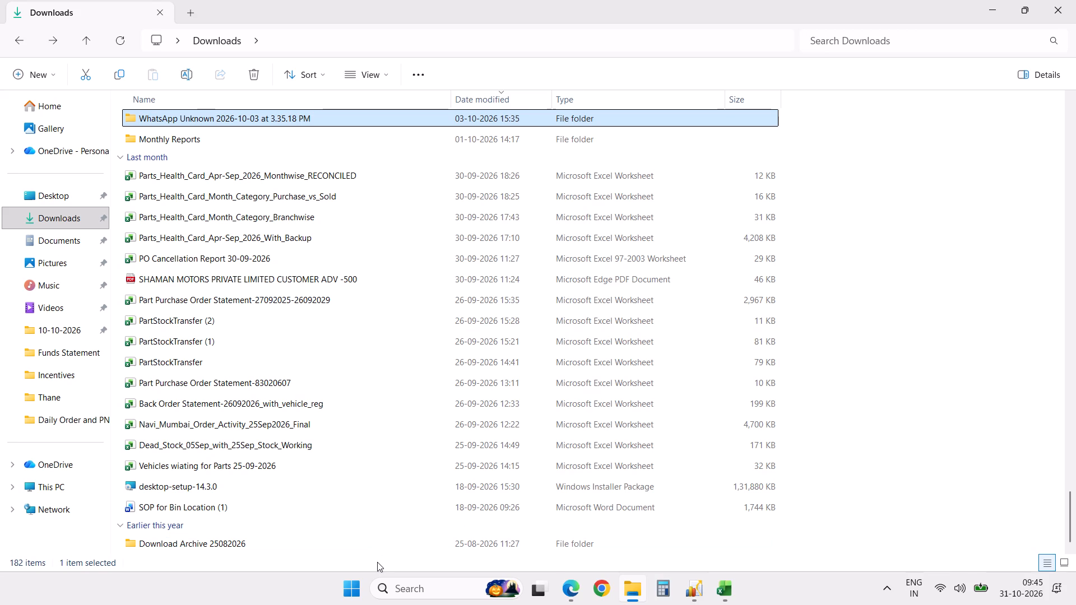
{"action": "right_click", "coordinate": [377, 562]}
{"action": "right_click", "coordinate": [383, 523]}
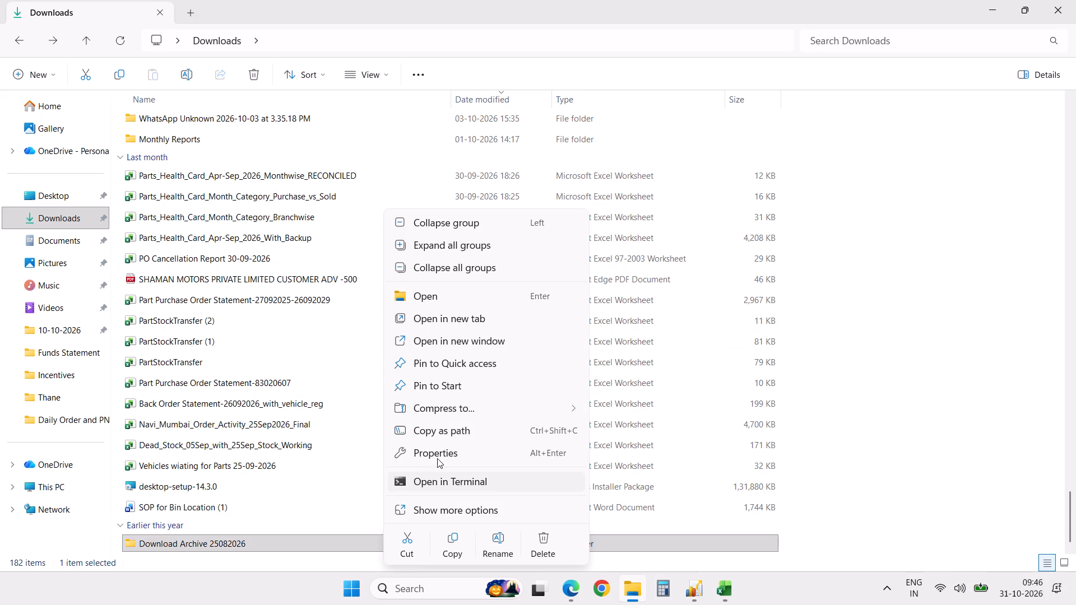
{"action": "right_click", "coordinate": [916, 367]}
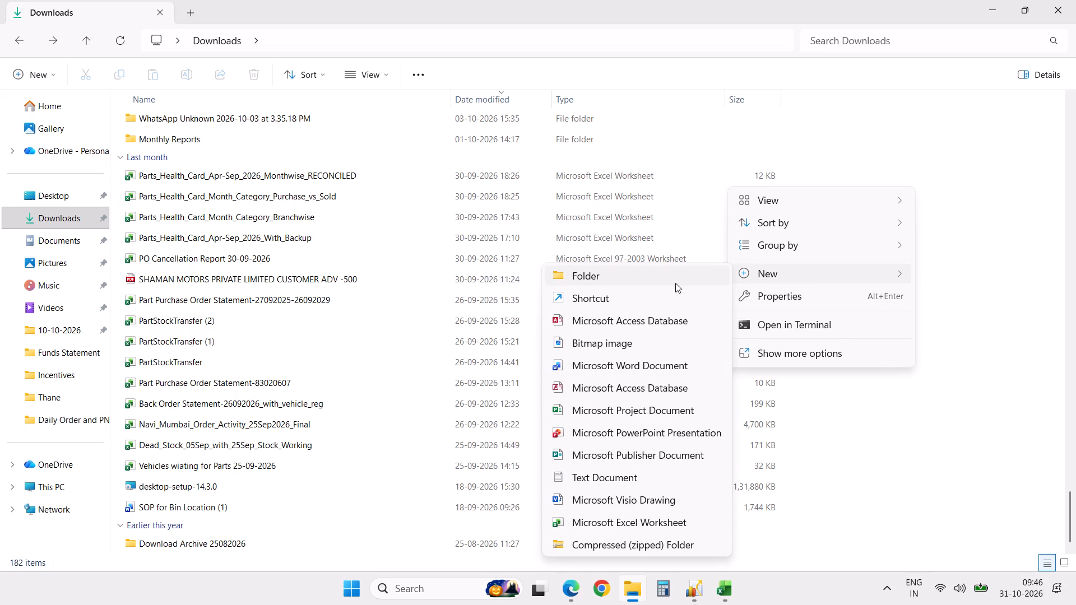
{"action": "left_click", "coordinate": [669, 283]}
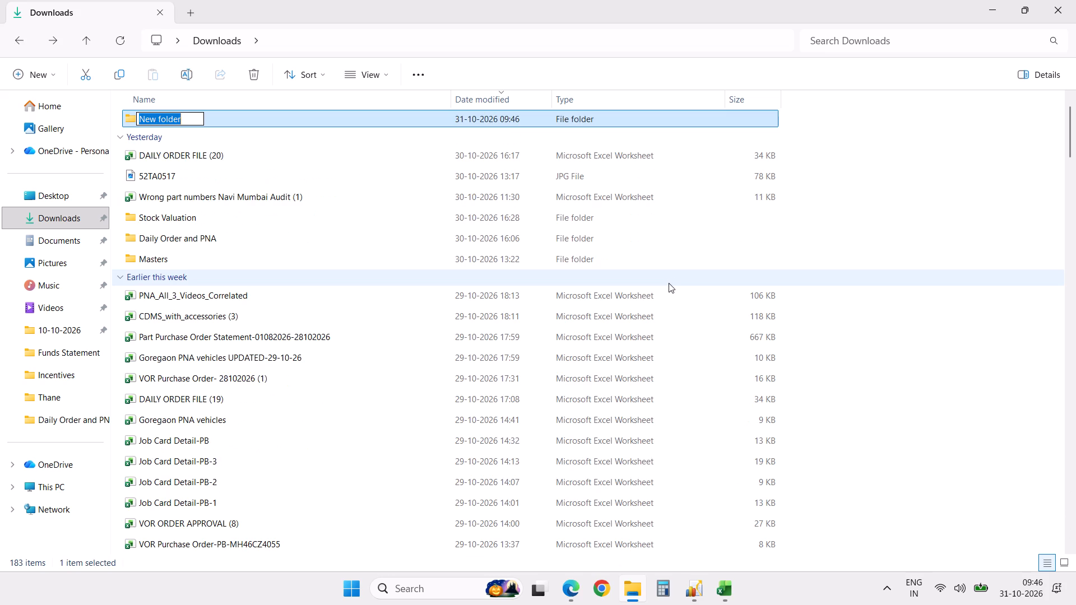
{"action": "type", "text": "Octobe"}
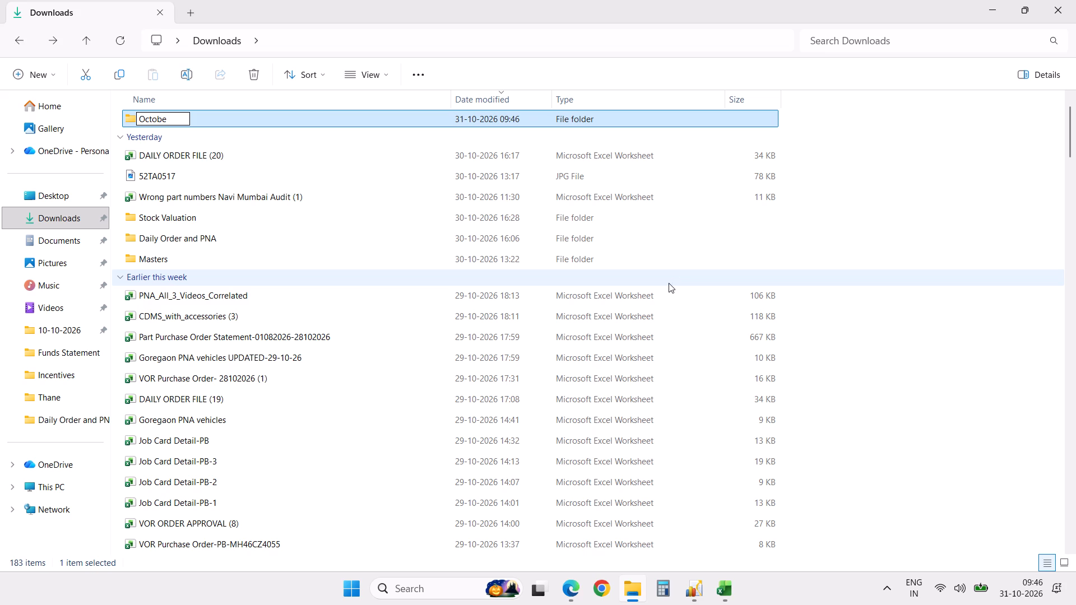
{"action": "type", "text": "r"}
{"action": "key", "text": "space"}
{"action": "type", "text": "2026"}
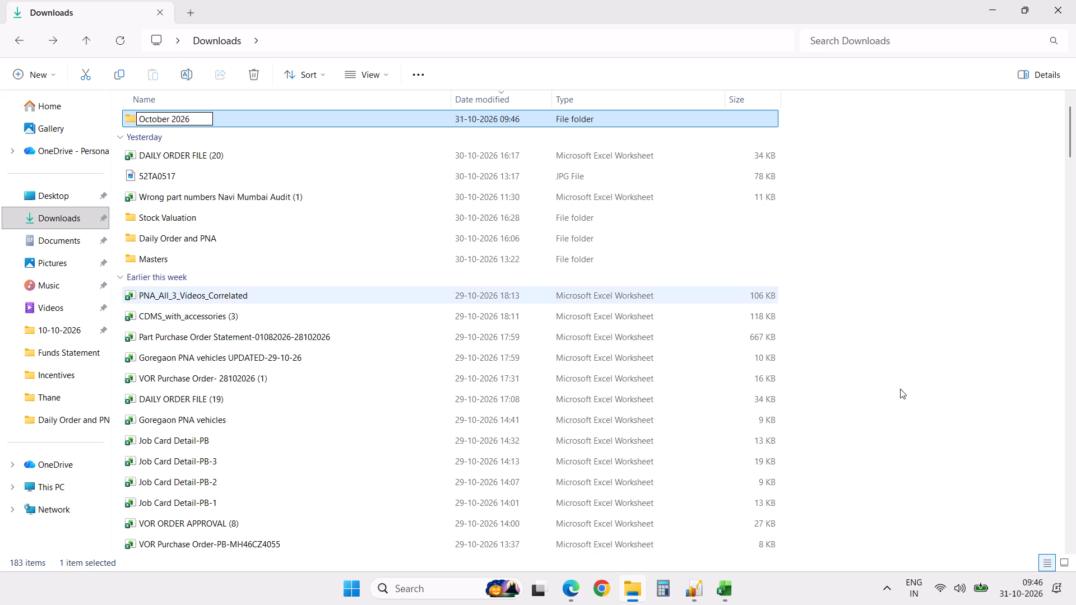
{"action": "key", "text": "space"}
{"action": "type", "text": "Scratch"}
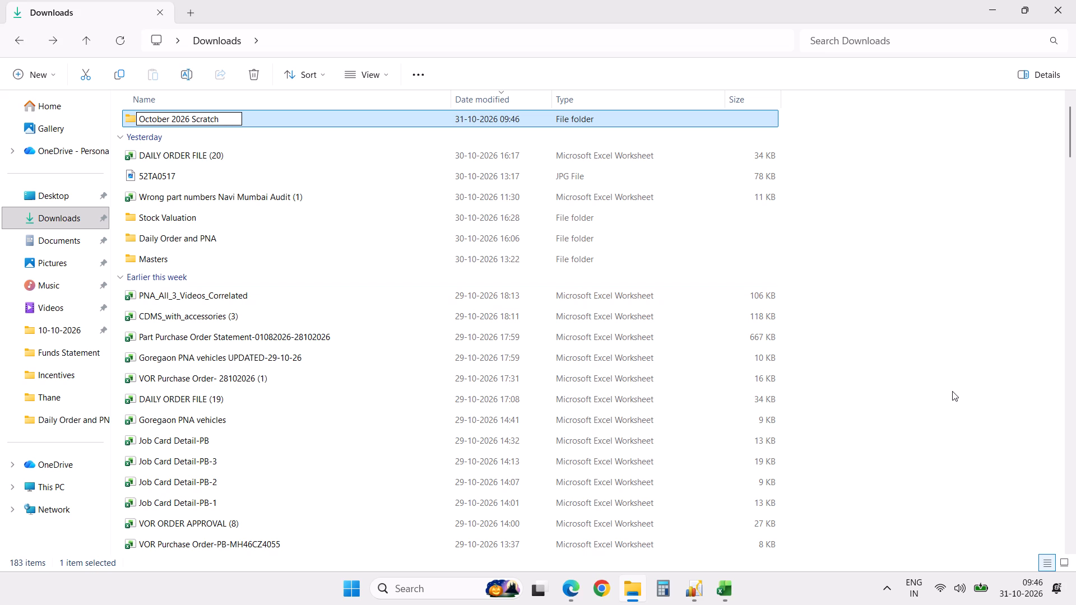
{"action": "left_click", "coordinate": [952, 391]}
{"action": "left_click", "coordinate": [952, 391]}
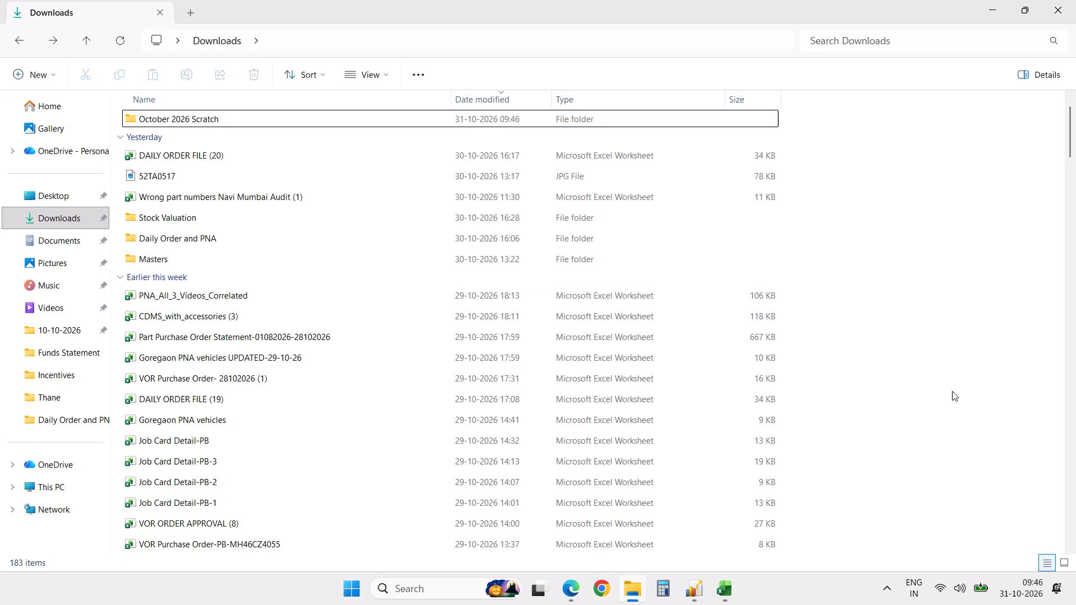
{"action": "left_click", "coordinate": [189, 294]}
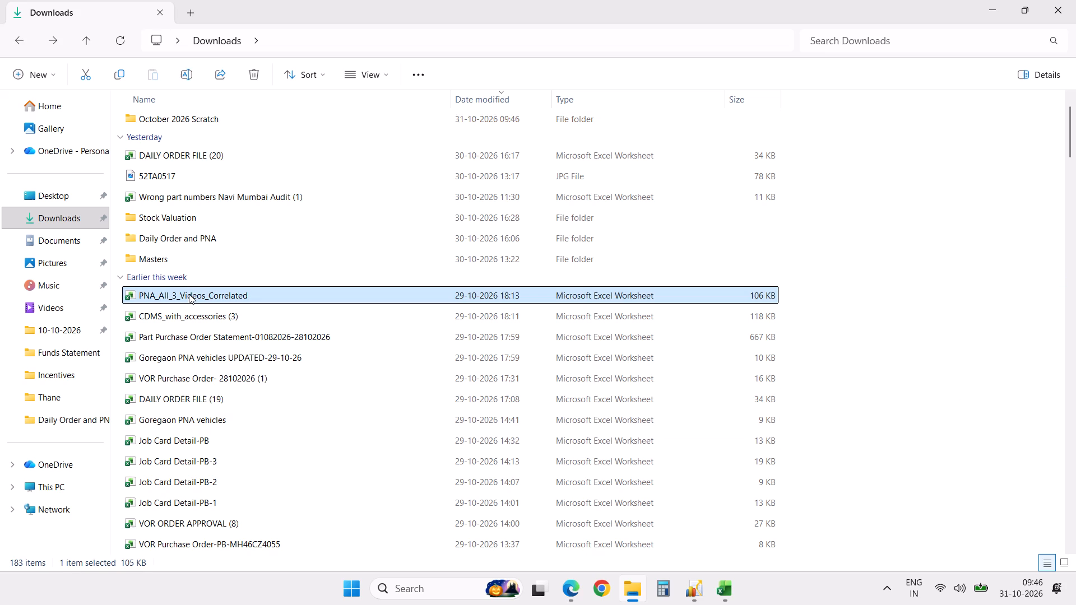
{"action": "left_click", "coordinate": [224, 541], "text": "shift"}
{"action": "key", "text": "ctrl+x"}
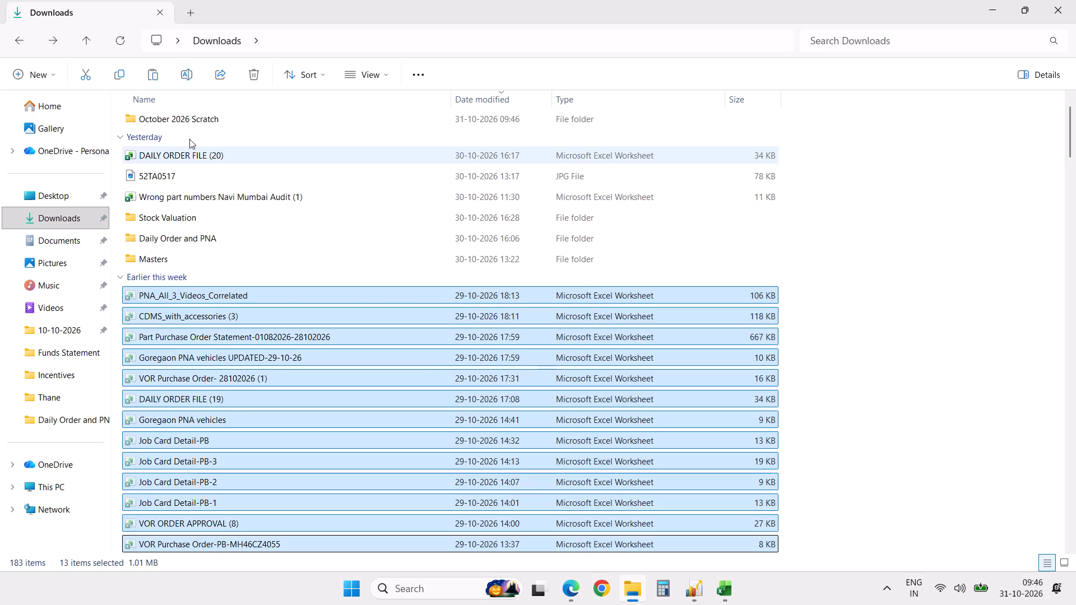
{"action": "double_click", "coordinate": [200, 124]}
{"action": "key", "text": "ctrl+v"}
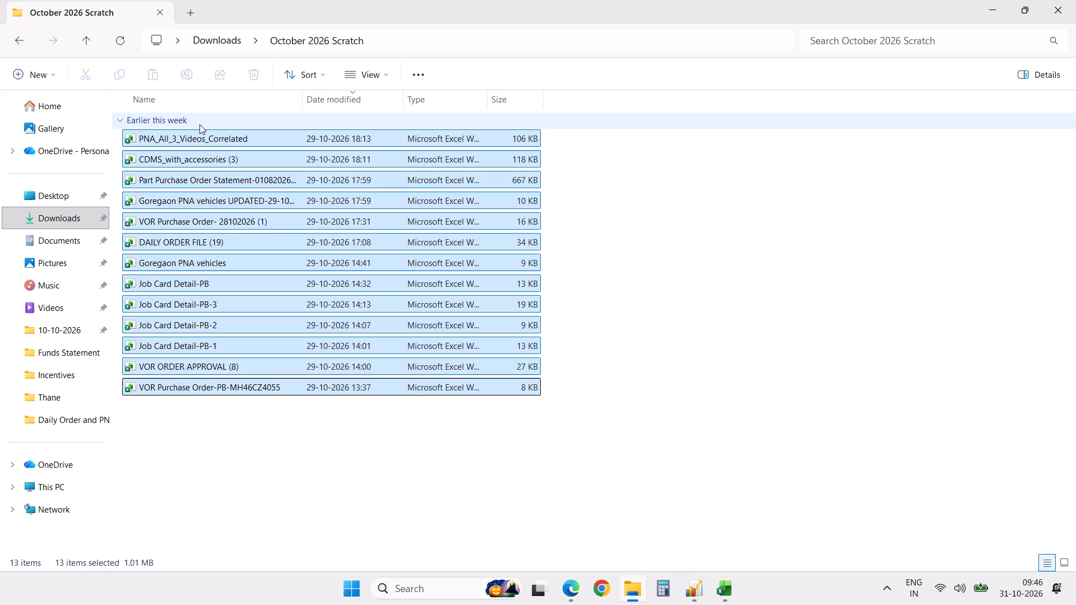
Open the Desktop Archive folder from the desktop in a second Explorer window, go to Downloads and delete the 52TA0517 JPG file.
{"action": "key", "text": "super+d"}
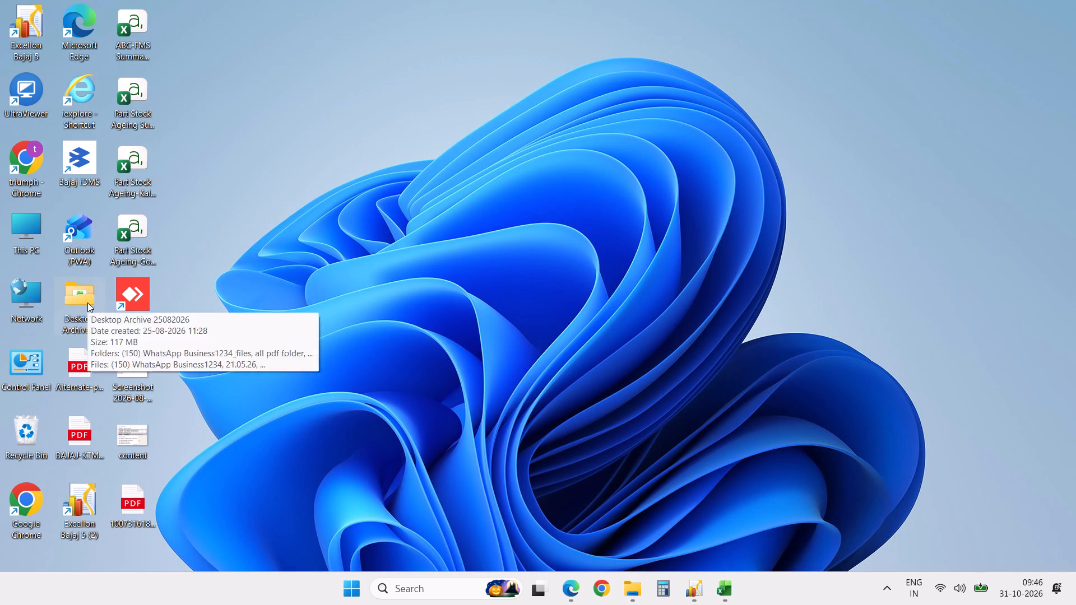
{"action": "double_click", "coordinate": [87, 302]}
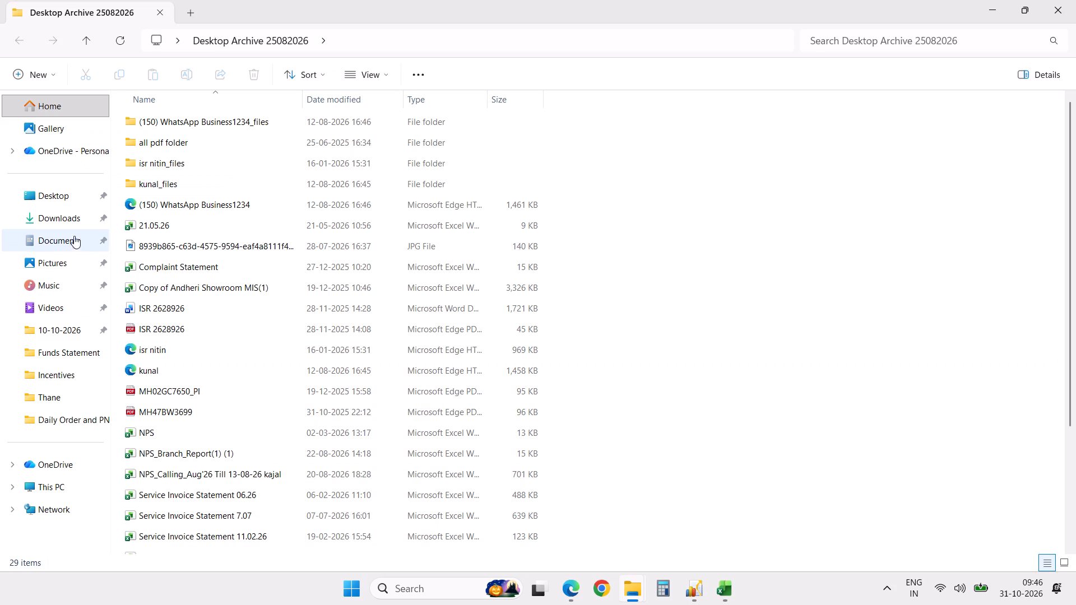
{"action": "left_click", "coordinate": [73, 222]}
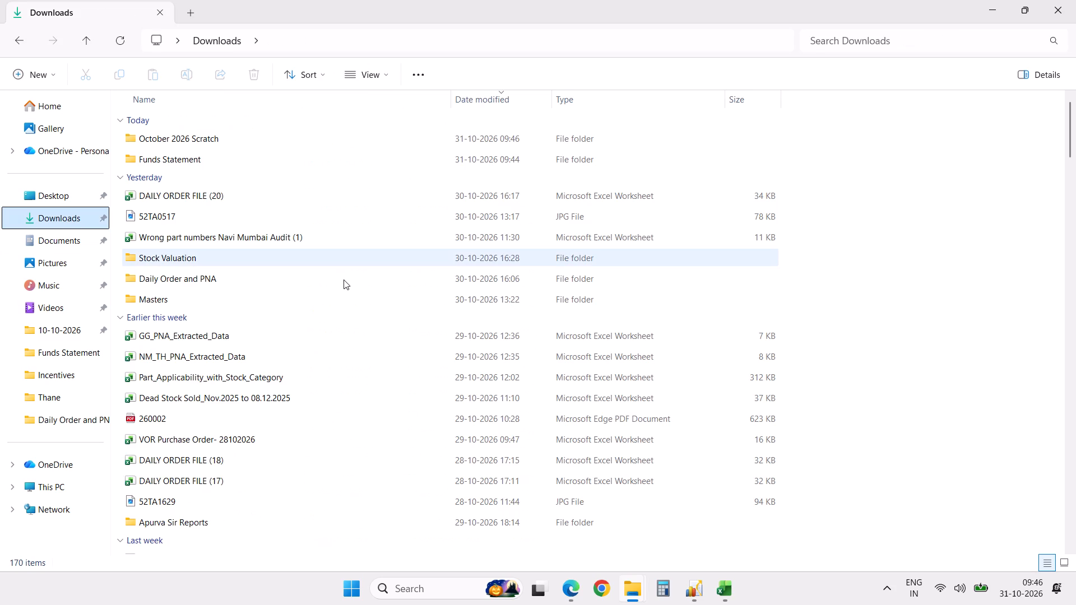
{"action": "left_click", "coordinate": [189, 213]}
{"action": "key", "text": "Delete"}
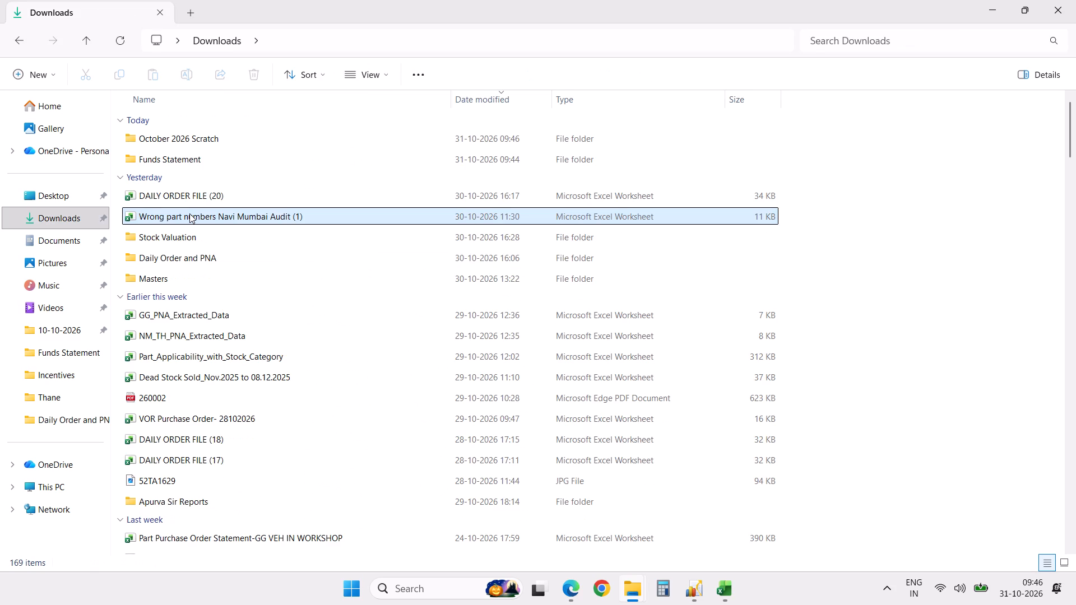
Move the Wrong part numbers Navi Mumbai Audit (1) workbook from Downloads into the Navi Mumbai subfolder of Audit.
{"action": "key", "text": "Up"}
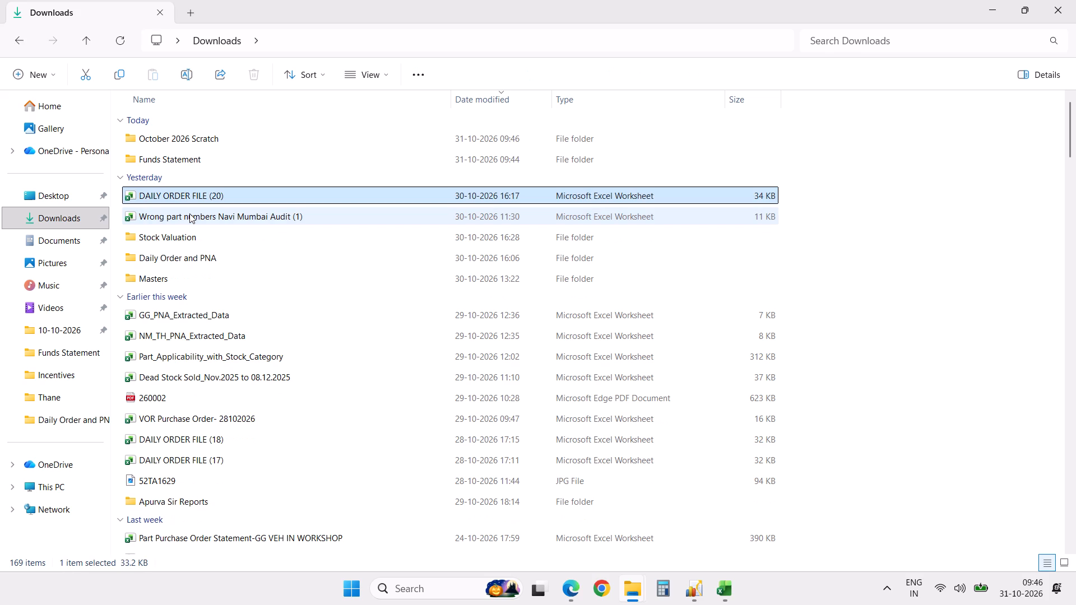
{"action": "key", "text": "Down"}
{"action": "key", "text": "Up"}
{"action": "key", "text": "shift+Down"}
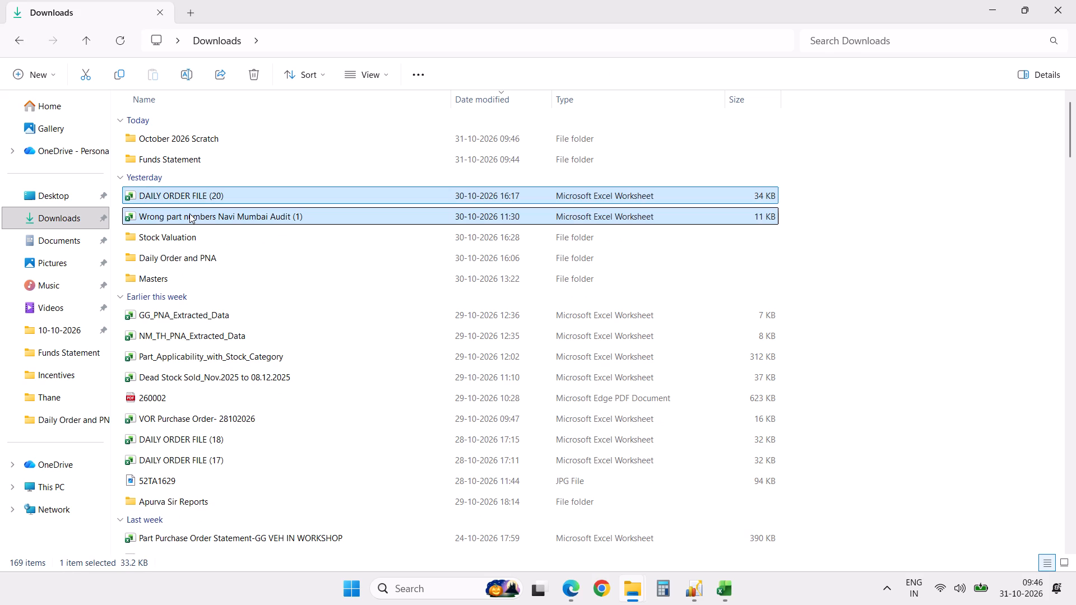
{"action": "key", "text": "Down"}
{"action": "key", "text": "Up"}
{"action": "key", "text": "Up"}
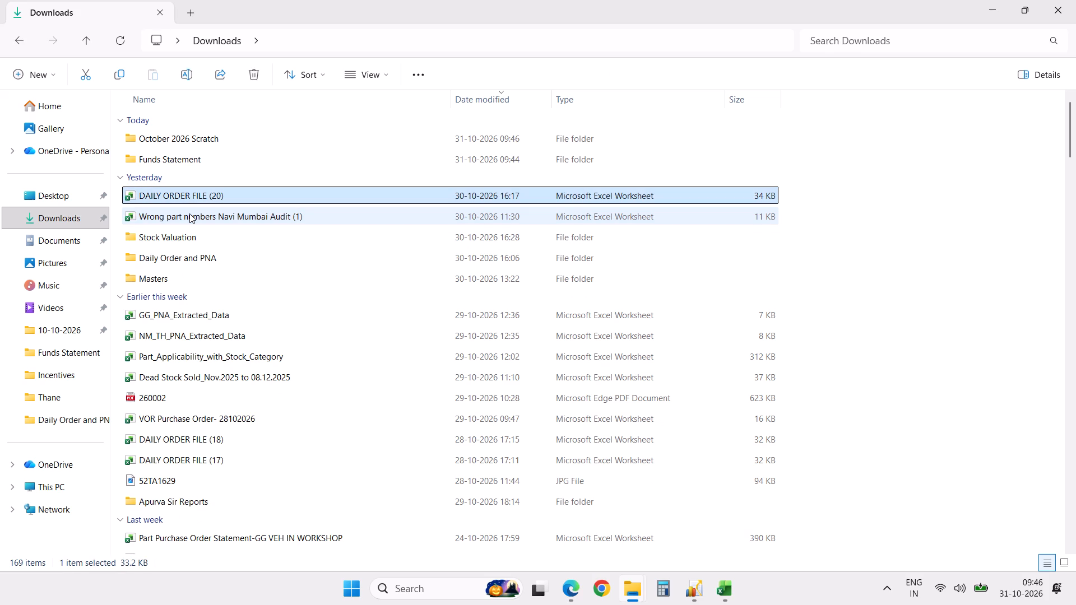
{"action": "key", "text": "Down"}
{"action": "key", "text": "ctrl+x"}
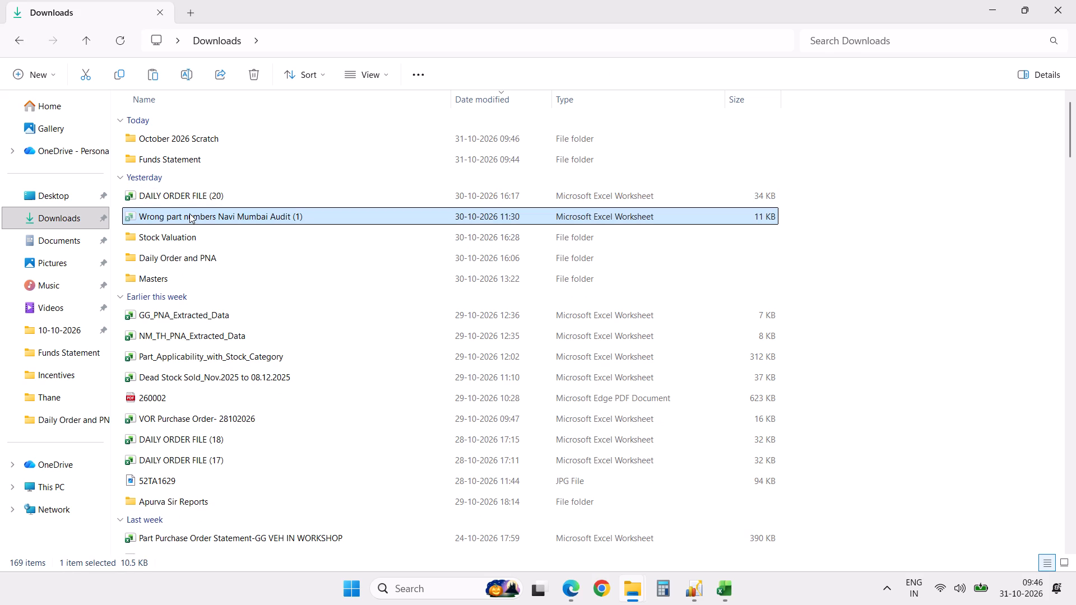
{"action": "type", "text": "au"}
{"action": "key", "text": "Return"}
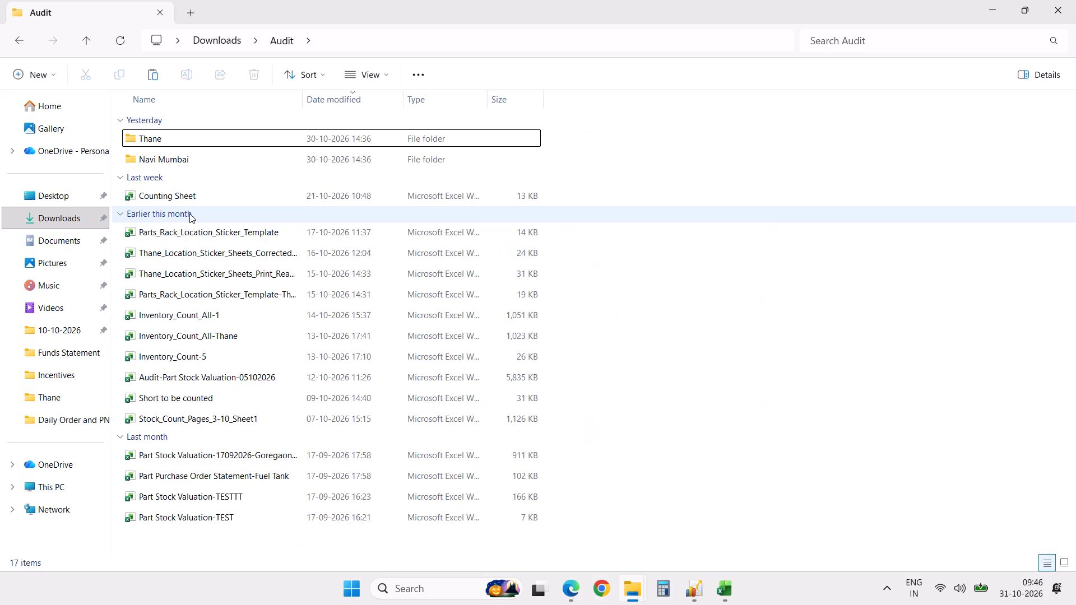
{"action": "key", "text": "Down"}
{"action": "key", "text": "Return"}
{"action": "key", "text": "ctrl+v"}
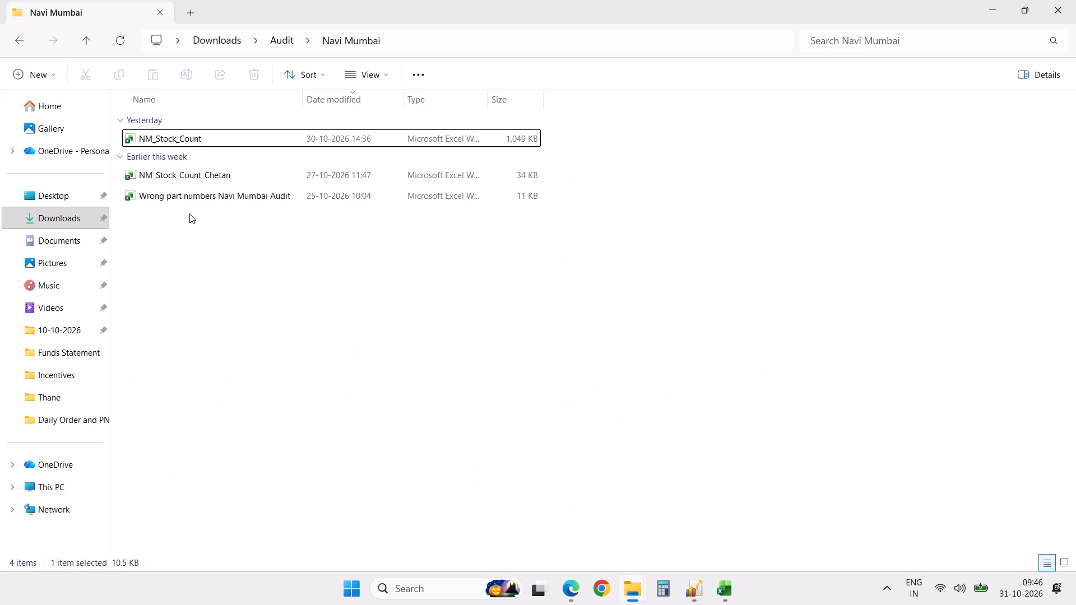
Move the Audit folder's workbooks from Parts_Rack_Location_Sticker_Template through Part Stock Valuation-TEST into the October 2026 Scratch folder.
{"action": "key", "text": "BackSpace"}
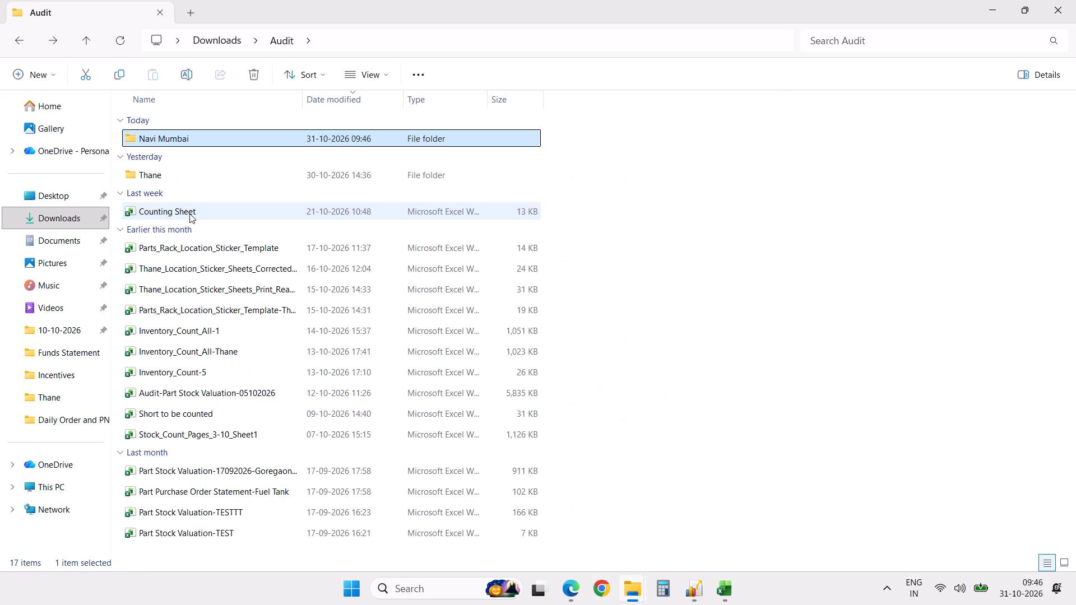
{"action": "key", "text": "Down"}
{"action": "key", "text": "Down"}
{"action": "key", "text": "Down"}
{"action": "key", "text": "Down"}
{"action": "key", "text": "Down"}
{"action": "key", "text": "Down"}
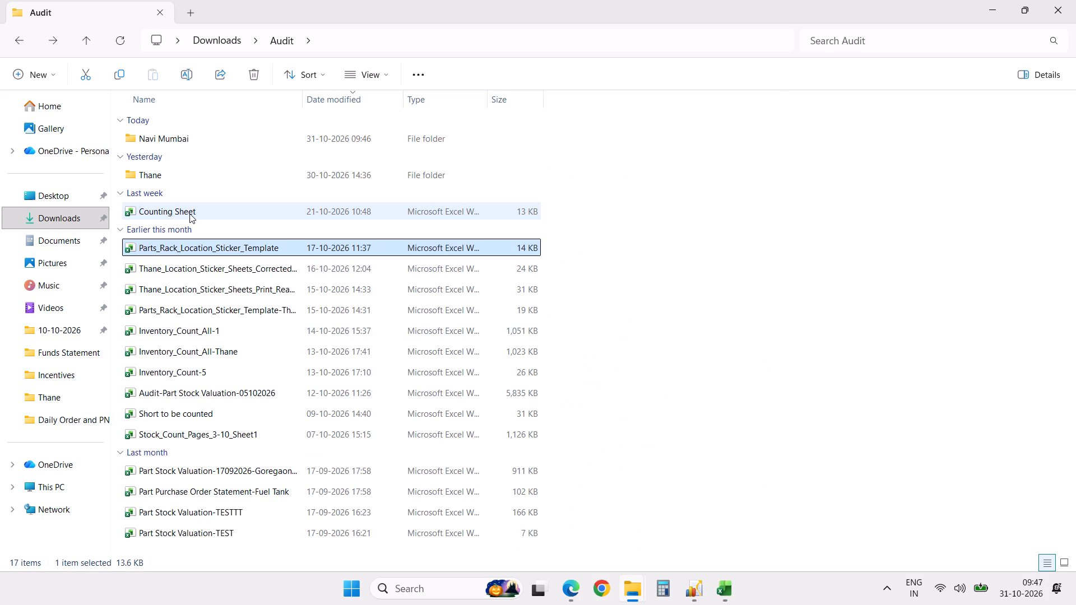
{"action": "key", "text": "shift+Down"}
{"action": "key", "text": "shift+Down"}
{"action": "key", "text": "shift+Down"}
{"action": "key", "text": "shift+Down"}
{"action": "key", "text": "shift+Down"}
{"action": "key", "text": "shift+Down"}
{"action": "key", "text": "shift+Down"}
{"action": "key", "text": "shift+Down"}
{"action": "key", "text": "shift+Down"}
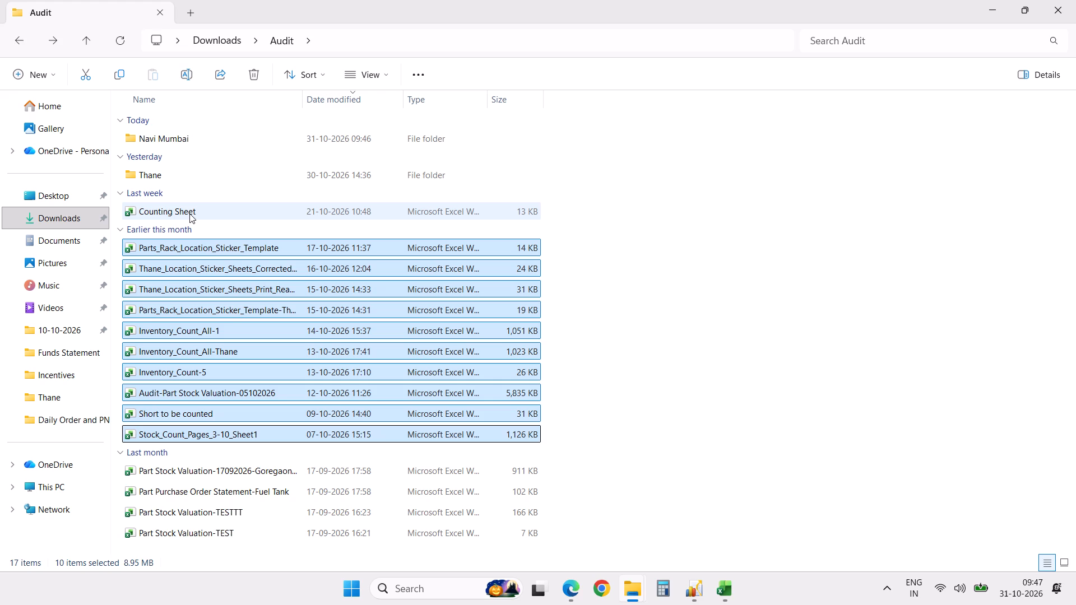
{"action": "key", "text": "shift+Down"}
{"action": "key", "text": "shift+Down"}
{"action": "key", "text": "shift+Down"}
{"action": "key", "text": "shift+Down"}
{"action": "key", "text": "shift+Down"}
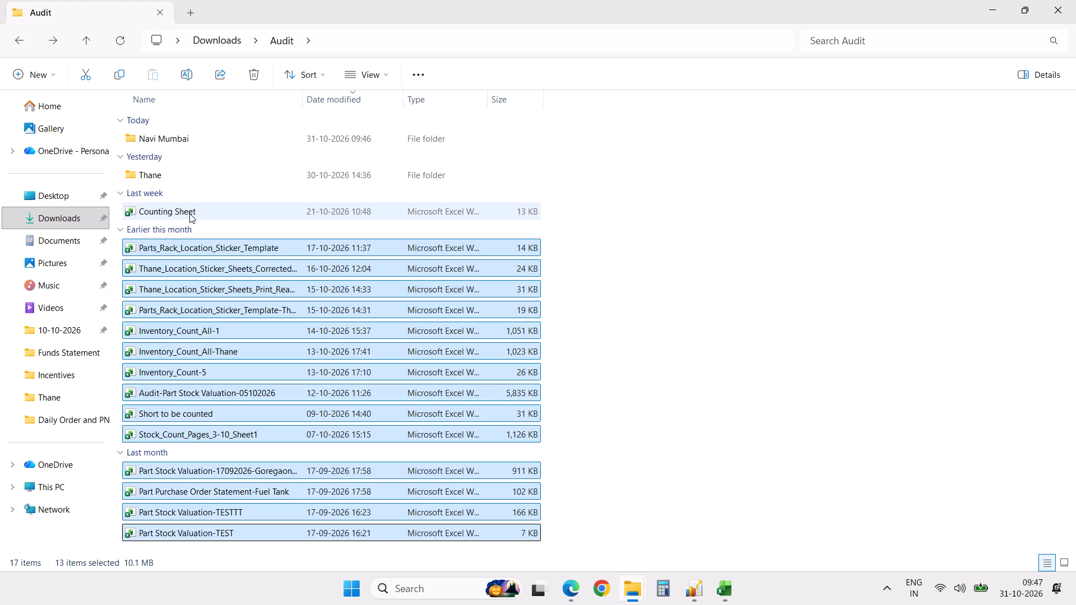
{"action": "key", "text": "ctrl+x"}
{"action": "key", "text": "alt+Tab"}
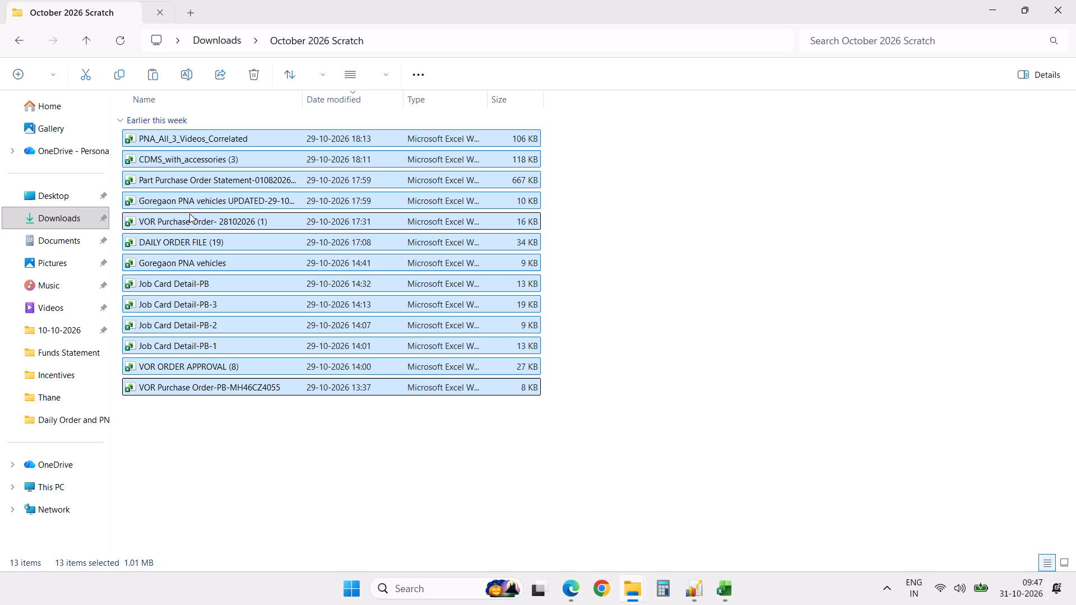
{"action": "key", "text": "ctrl+v"}
Undo the move of the workbooks into October 2026 Scratch so they go back to the Audit folder.
{"action": "key", "text": "alt+Tab"}
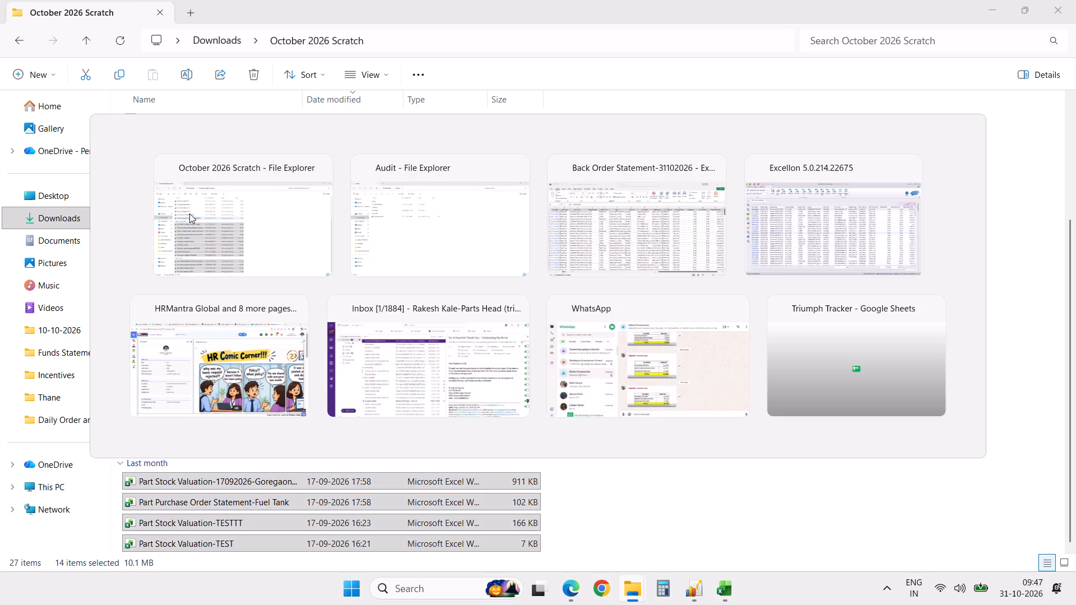
{"action": "key", "text": "alt+Tab"}
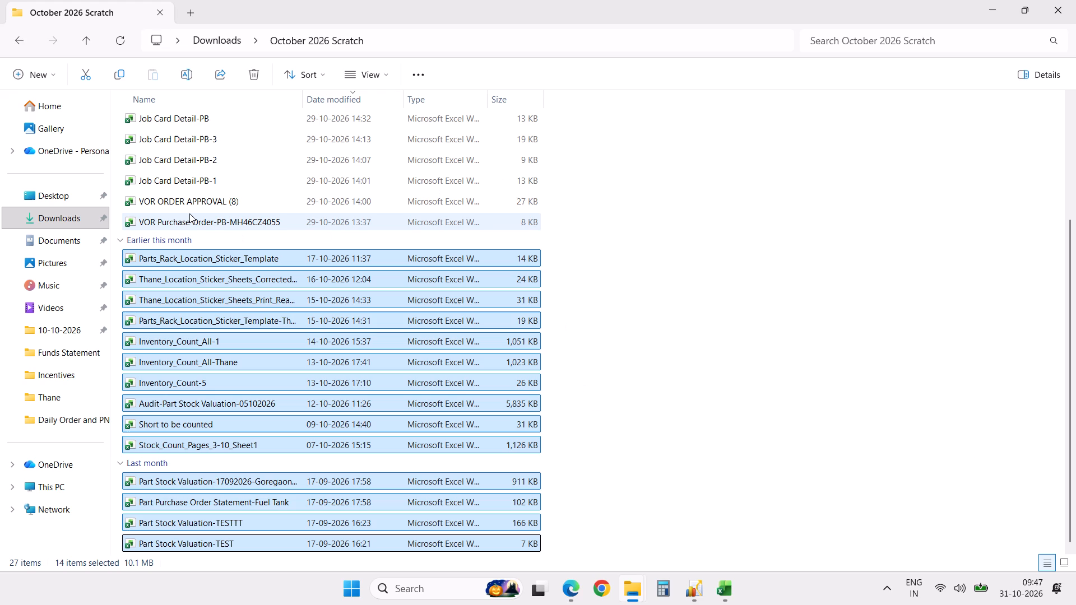
{"action": "key", "text": "alt+Tab"}
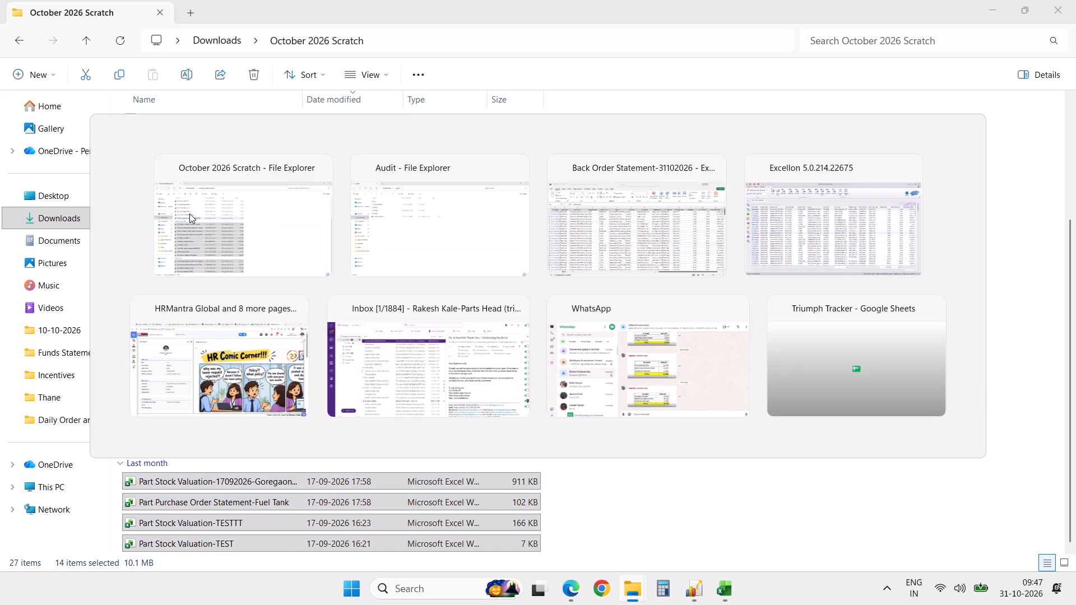
{"action": "key", "text": "alt+Tab"}
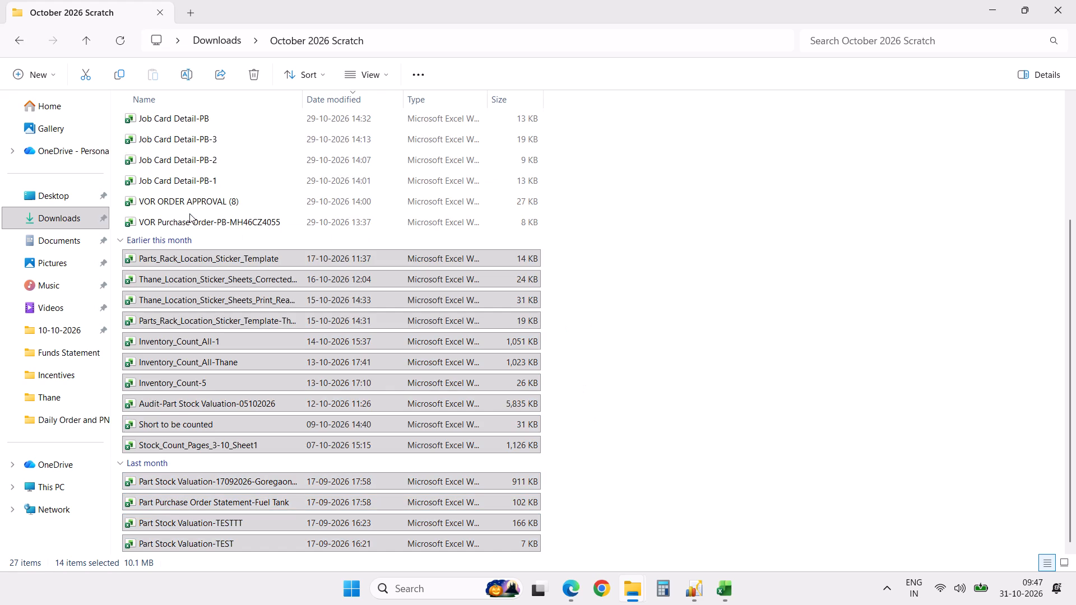
{"action": "key", "text": "ctrl+z"}
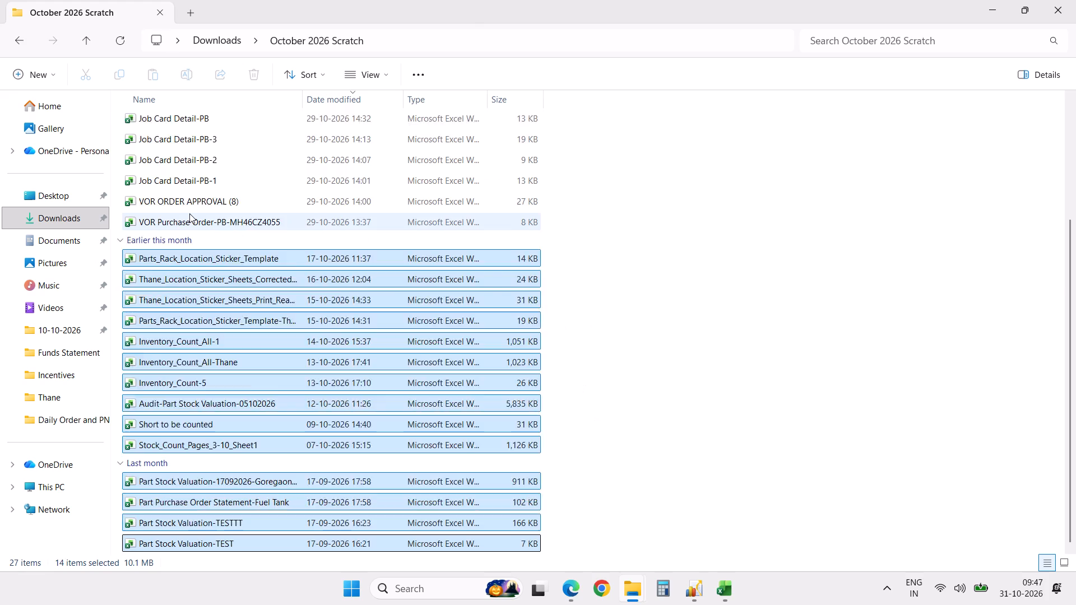
{"action": "key", "text": "alt+Tab"}
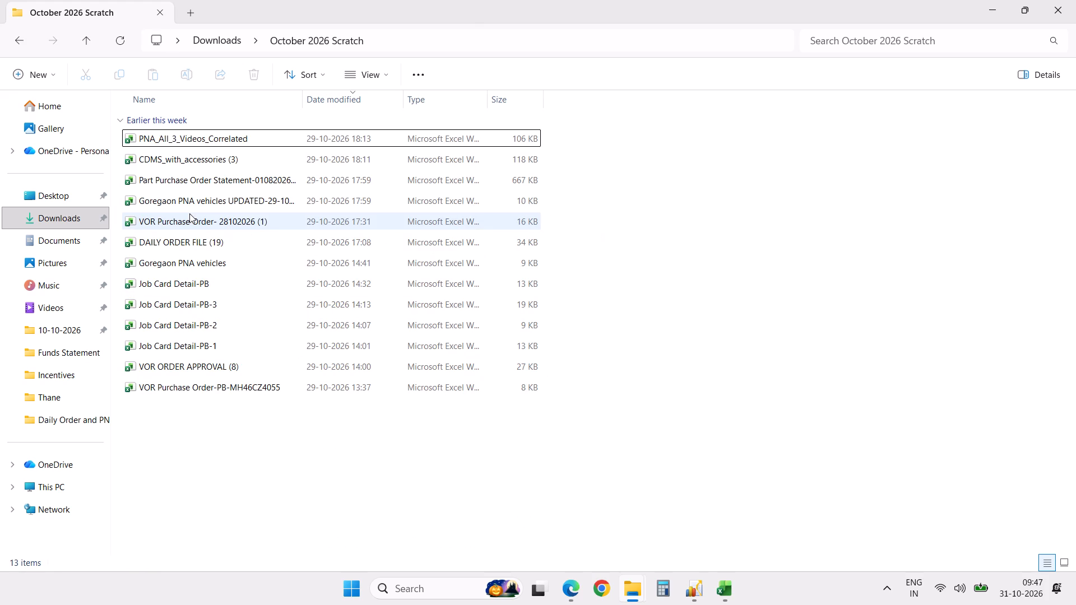
{"action": "key", "text": "alt+Tab"}
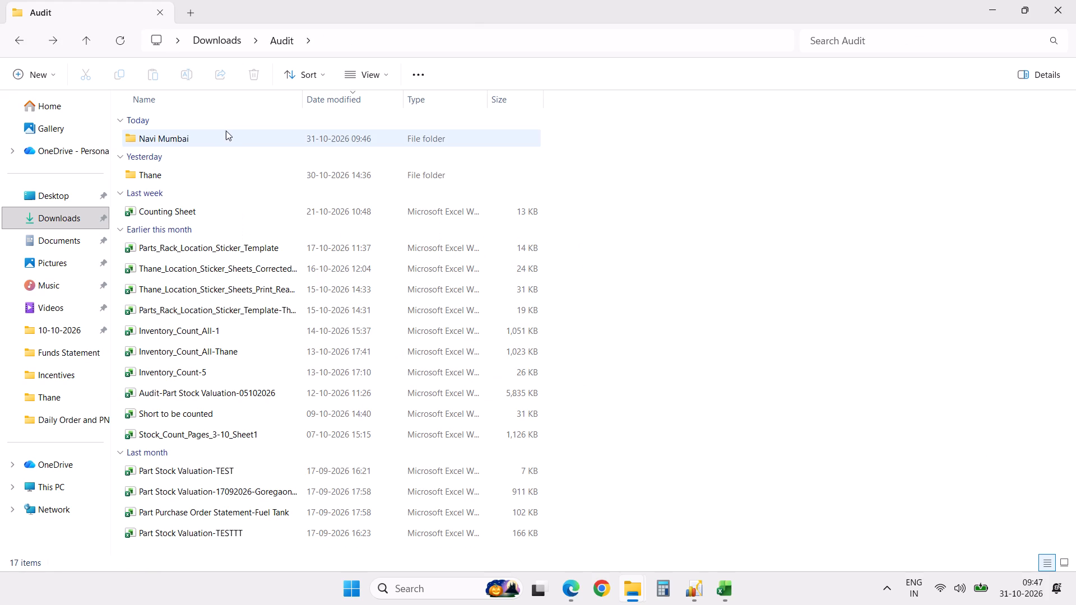
Move the Downloads files from GG_PNA_Extracted_Data through the 52TA1629 JPG into the October 2026 Scratch folder.
{"action": "left_click", "coordinate": [215, 32]}
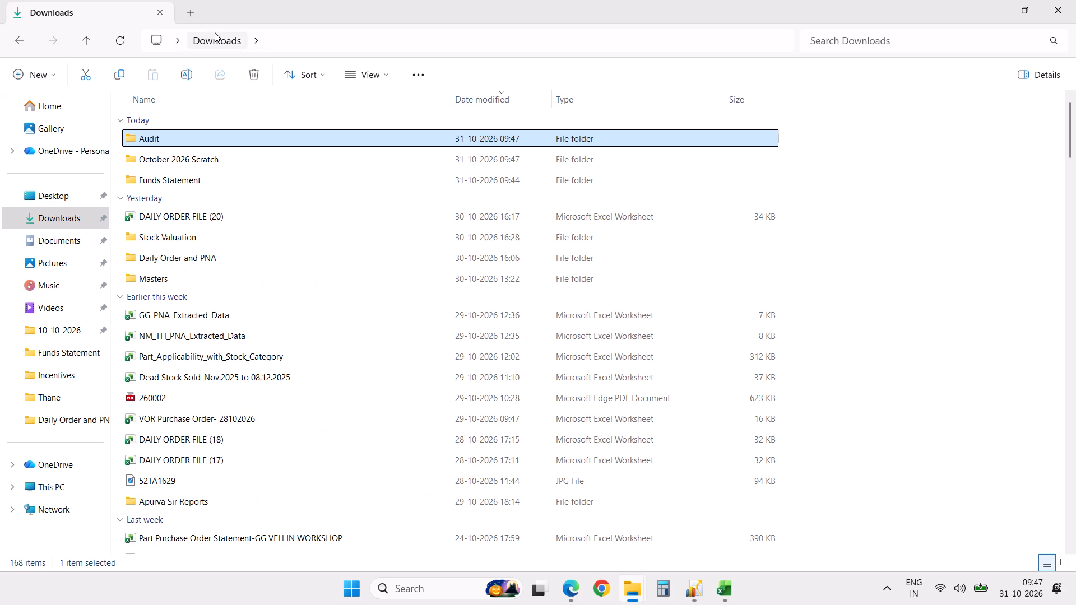
{"action": "left_click", "coordinate": [223, 313]}
{"action": "key", "text": "shift+Down"}
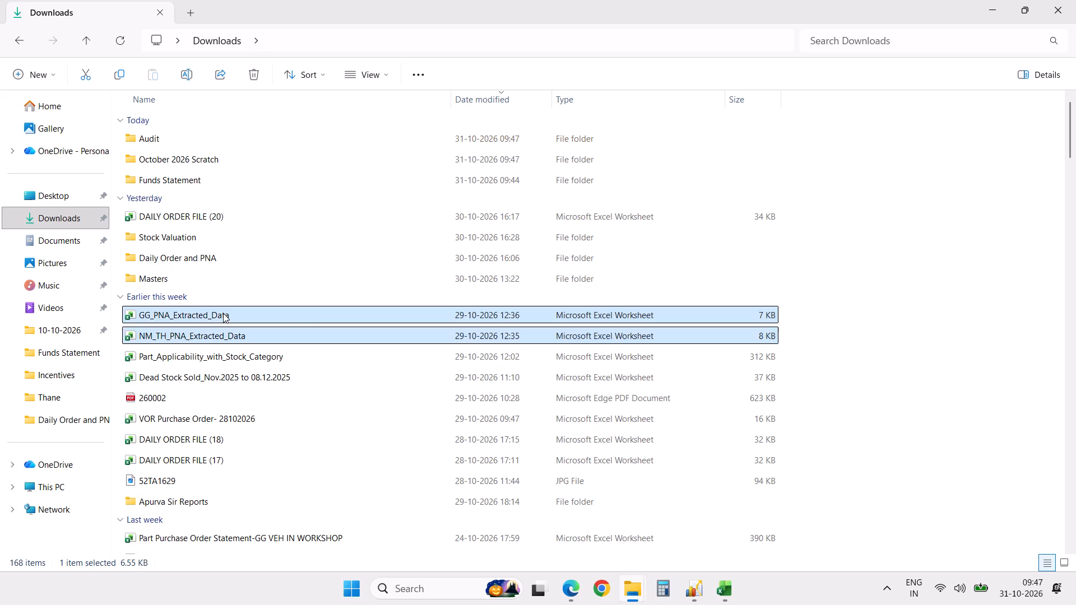
{"action": "key", "text": "shift+Down"}
{"action": "key", "text": "shift+Down"}
{"action": "key", "text": "shift+Down"}
{"action": "key", "text": "shift+Down"}
{"action": "key", "text": "shift+Down"}
{"action": "key", "text": "shift+Down"}
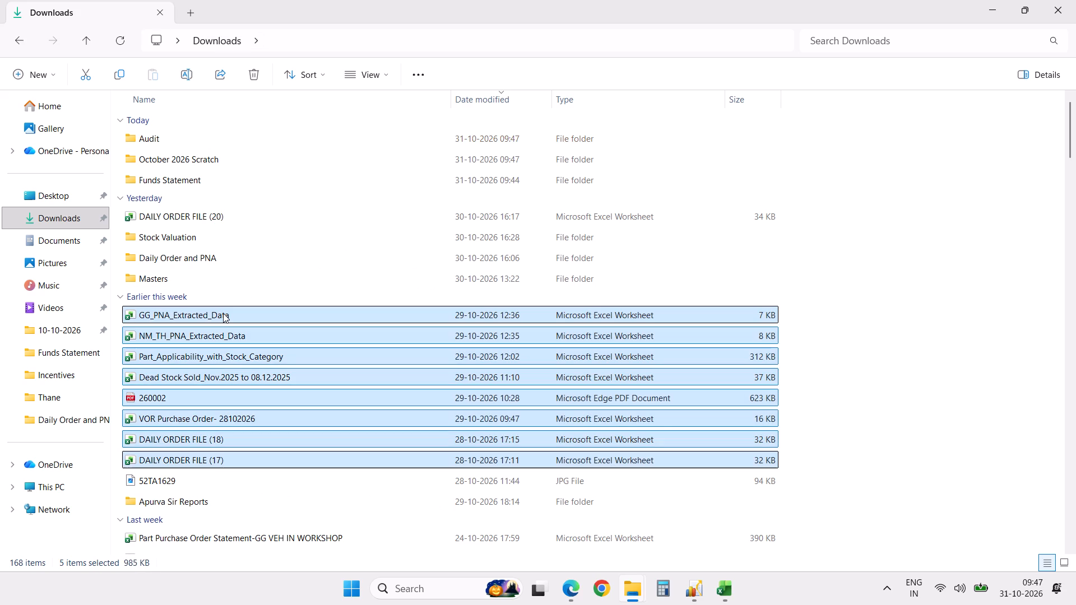
{"action": "key", "text": "shift+Down"}
{"action": "key", "text": "ctrl+x"}
{"action": "key", "text": "alt+Tab"}
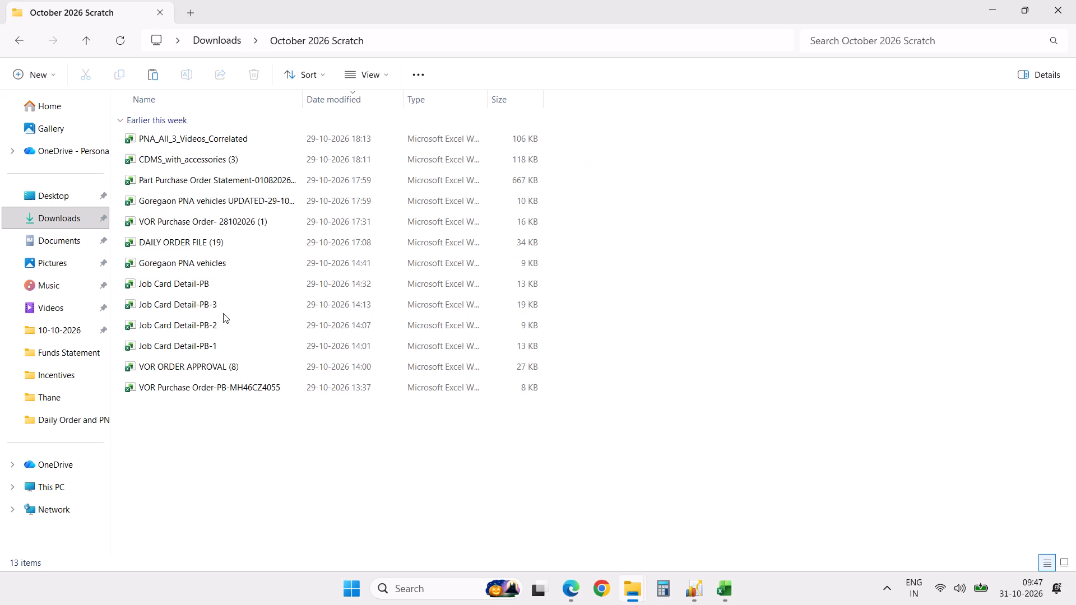
{"action": "key", "text": "ctrl+v"}
Move last week's Downloads files from Part Purchase Order Statement-GG VEH IN WORKSHOP through Thane_Showroom_Stock_15-10-26 into October 2026 Scratch, leaving out the Accessories folder.
{"action": "key", "text": "alt+Tab"}
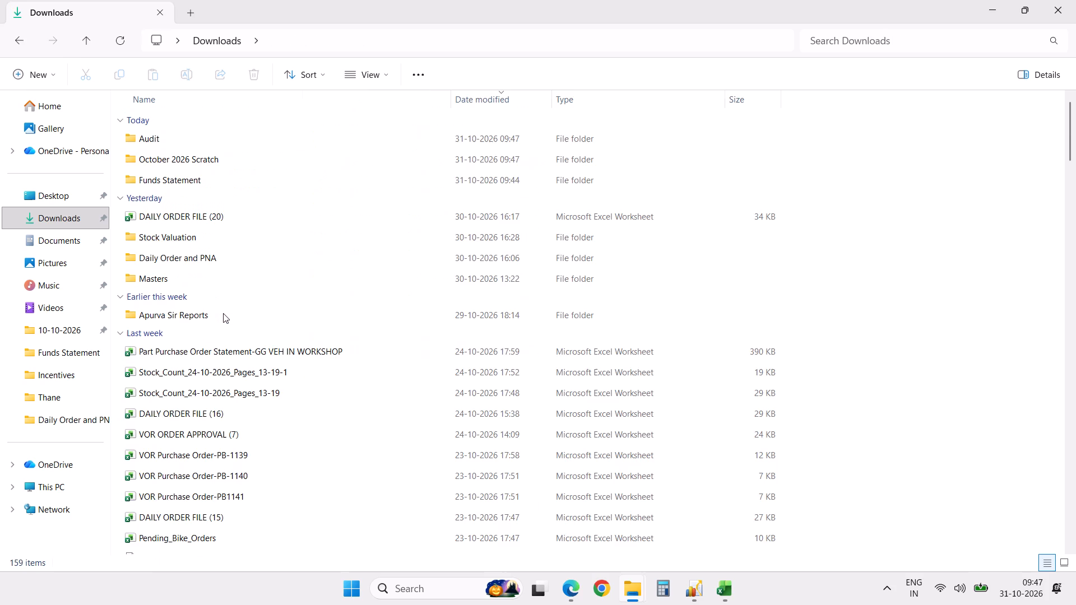
{"action": "key", "text": "Down"}
{"action": "key", "text": "Down"}
{"action": "key", "text": "Down"}
{"action": "key", "text": "Down"}
{"action": "key", "text": "Down"}
{"action": "key", "text": "Down"}
{"action": "key", "text": "Down"}
{"action": "key", "text": "Down"}
{"action": "key", "text": "Down"}
{"action": "key", "text": "Down"}
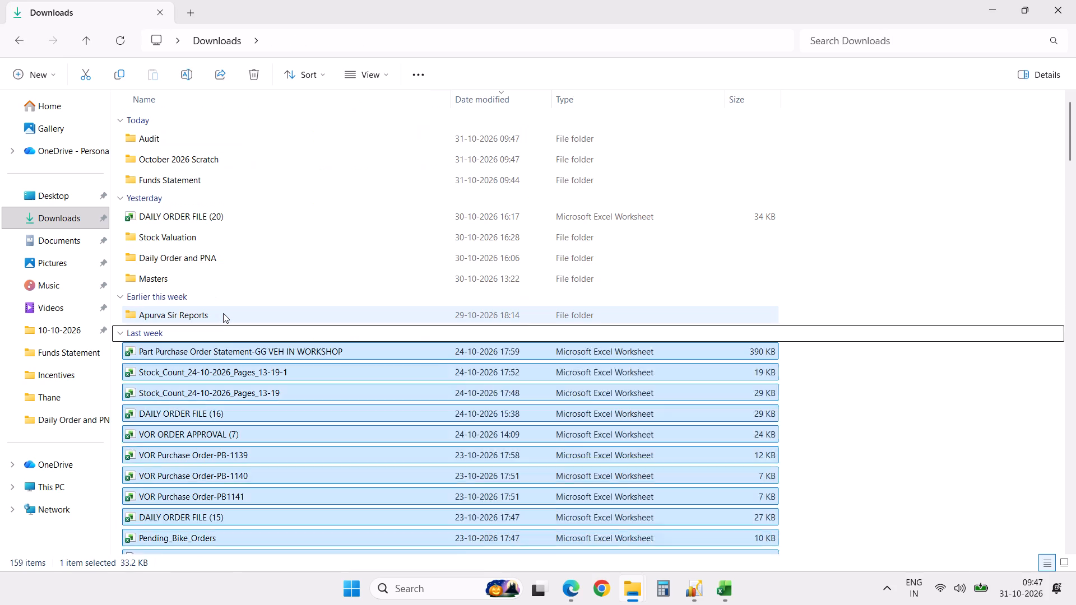
{"action": "key", "text": "Down"}
{"action": "key", "text": "shift+Down"}
{"action": "key", "text": "shift+Down"}
{"action": "key", "text": "shift+Down"}
{"action": "key", "text": "shift+Down"}
{"action": "key", "text": "shift+Down"}
{"action": "key", "text": "shift+Down"}
{"action": "key", "text": "shift+Down"}
{"action": "key", "text": "shift+Down"}
{"action": "key", "text": "shift+Down"}
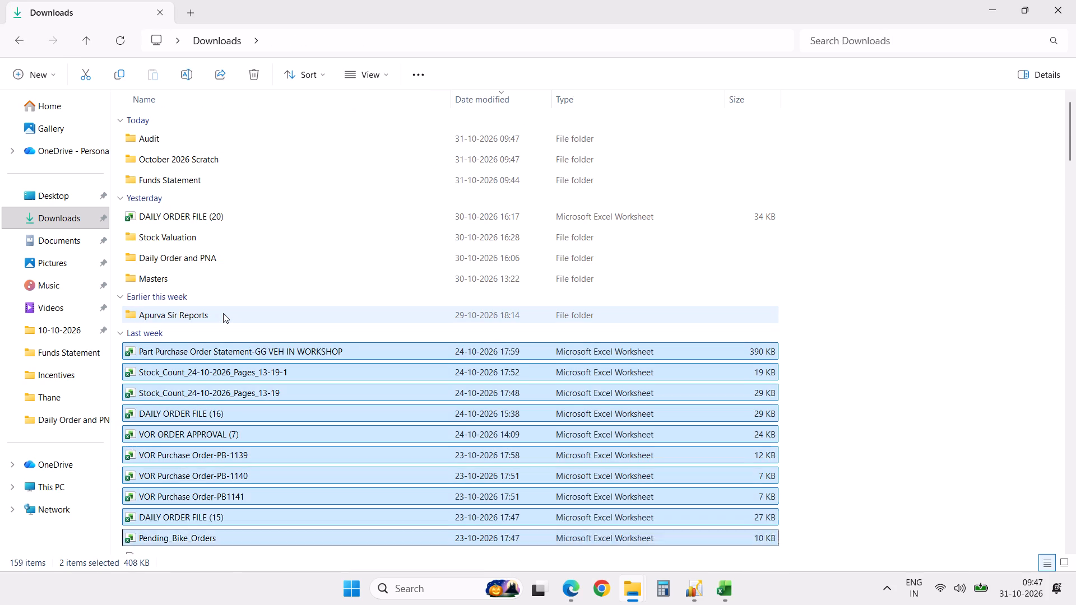
{"action": "key", "text": "shift+Down"}
{"action": "key", "text": "shift+Down"}
{"action": "key", "text": "shift+Down"}
{"action": "key", "text": "shift+Down"}
{"action": "key", "text": "shift+Down"}
{"action": "key", "text": "shift+Down"}
{"action": "key", "text": "shift+Down"}
{"action": "key", "text": "shift+Down"}
{"action": "key", "text": "shift+Down"}
{"action": "key", "text": "shift+Down"}
{"action": "key", "text": "shift+Down"}
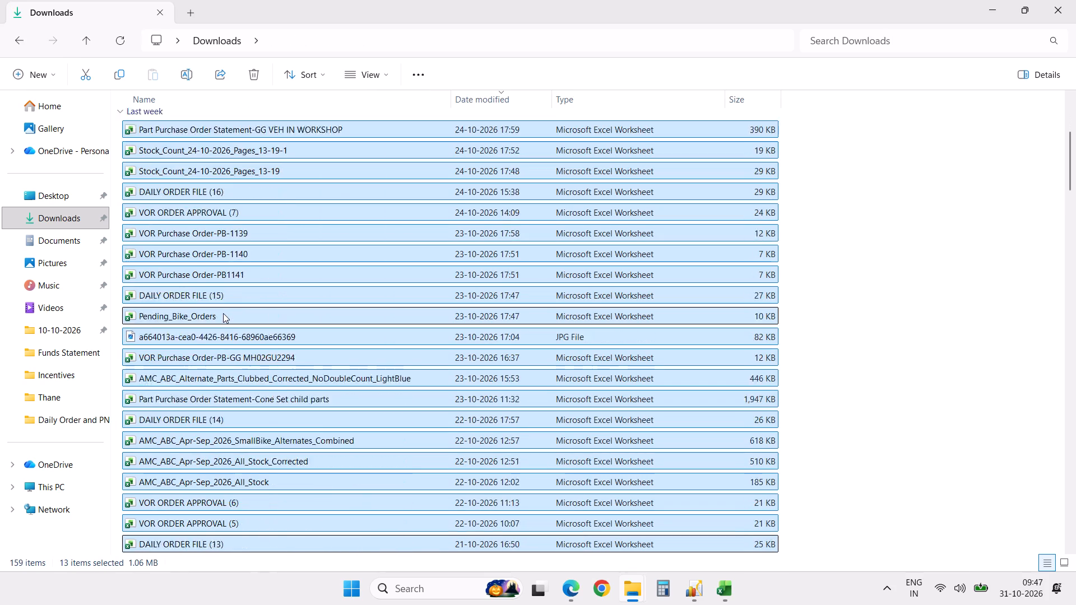
{"action": "key", "text": "shift+Down"}
{"action": "key", "text": "shift+Down"}
{"action": "key", "text": "shift+Down"}
{"action": "key", "text": "shift+Down"}
{"action": "key", "text": "shift+Down"}
{"action": "key", "text": "shift+Down"}
{"action": "key", "text": "shift+Down"}
{"action": "key", "text": "shift+Down"}
{"action": "key", "text": "shift+Down"}
{"action": "key", "text": "shift+Down"}
{"action": "key", "text": "shift+Down"}
{"action": "key", "text": "shift+Down"}
{"action": "key", "text": "shift+Down"}
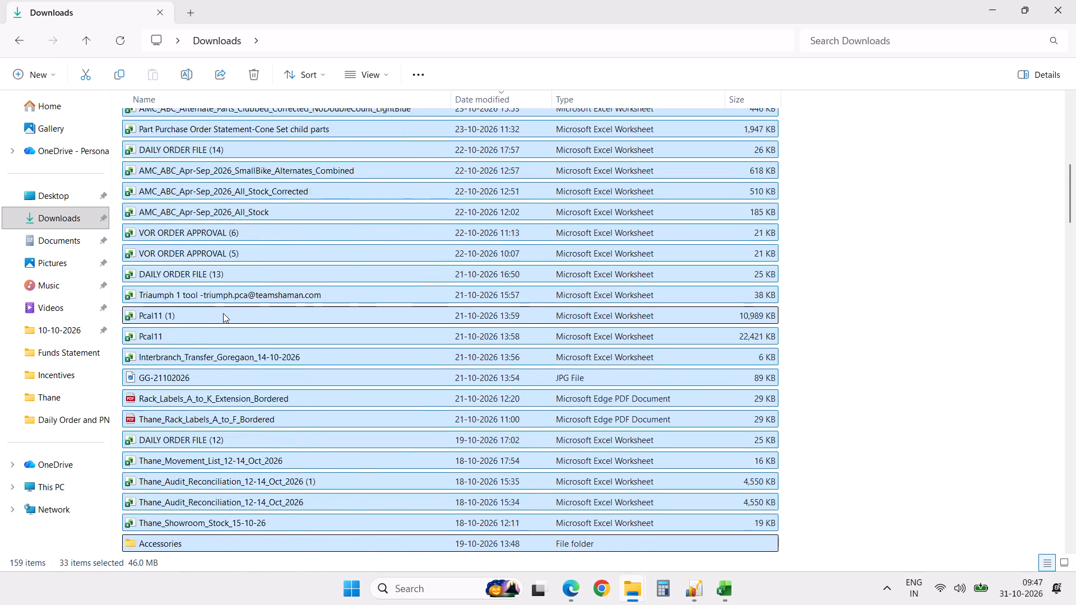
{"action": "key", "text": "shift+Down"}
{"action": "key", "text": "shift+Down"}
{"action": "key", "text": "shift+Up"}
{"action": "key", "text": "shift+Up"}
{"action": "key", "text": "shift+Up"}
{"action": "key", "text": "shift+Up"}
{"action": "key", "text": "shift+Down"}
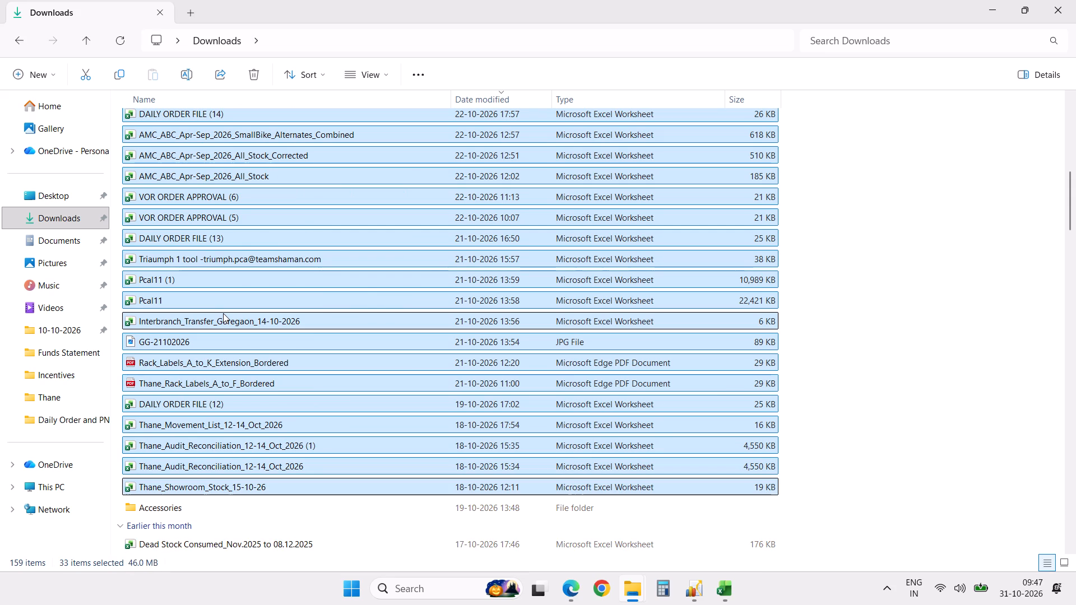
{"action": "key", "text": "ctrl+x"}
{"action": "key", "text": "alt+Tab"}
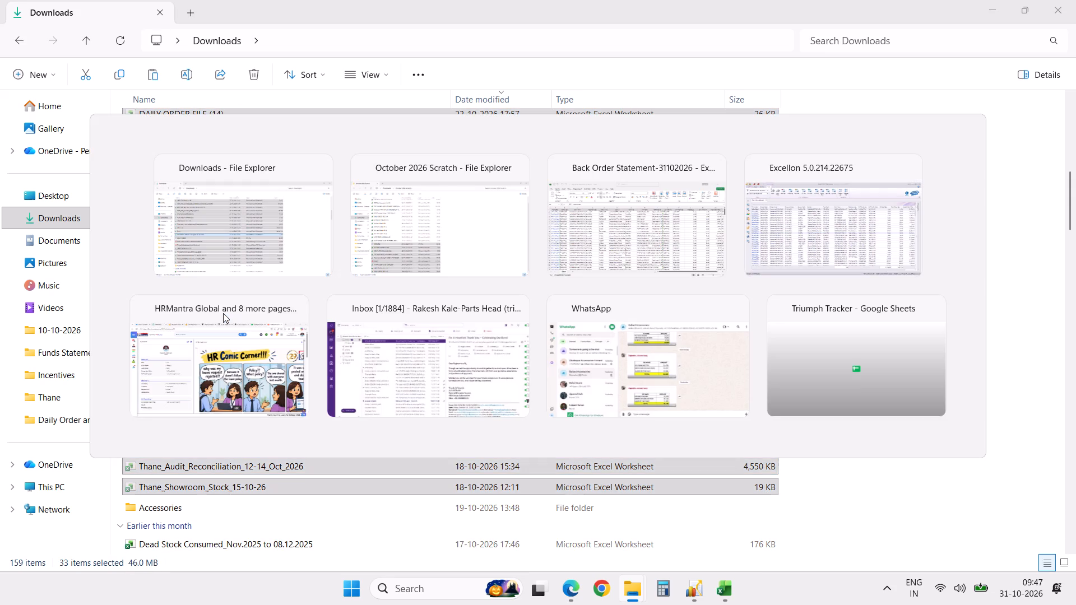
{"action": "key", "text": "ctrl+v"}
Move the DAILY ORDER FILE (20) workbook from Downloads into the October 2026 Scratch folder.
{"action": "key", "text": "alt+Tab"}
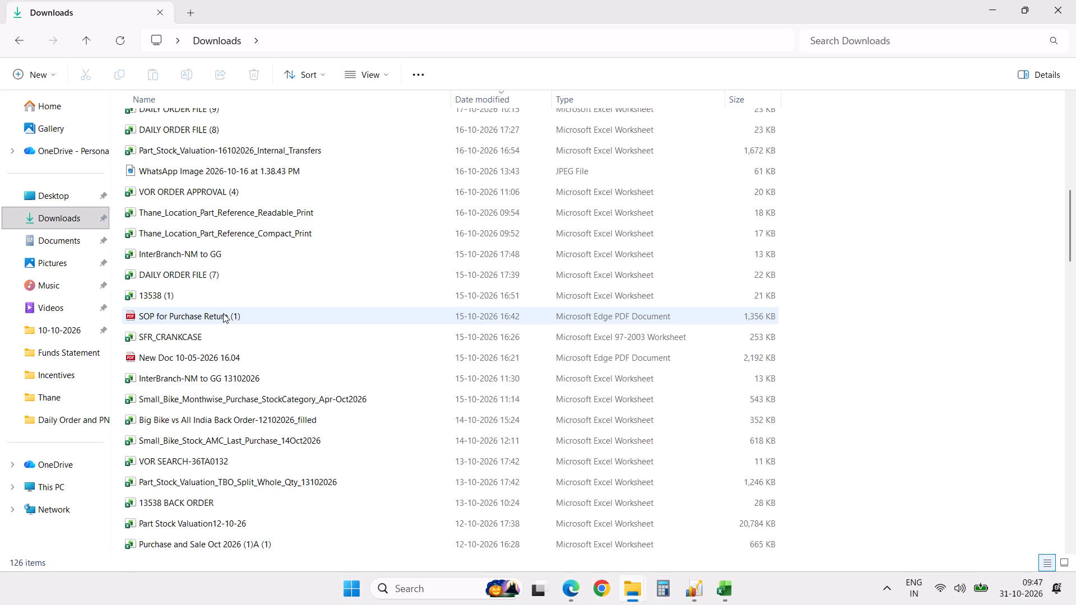
{"action": "key", "text": "Down"}
{"action": "key", "text": "Down"}
{"action": "key", "text": "Down"}
{"action": "key", "text": "Down"}
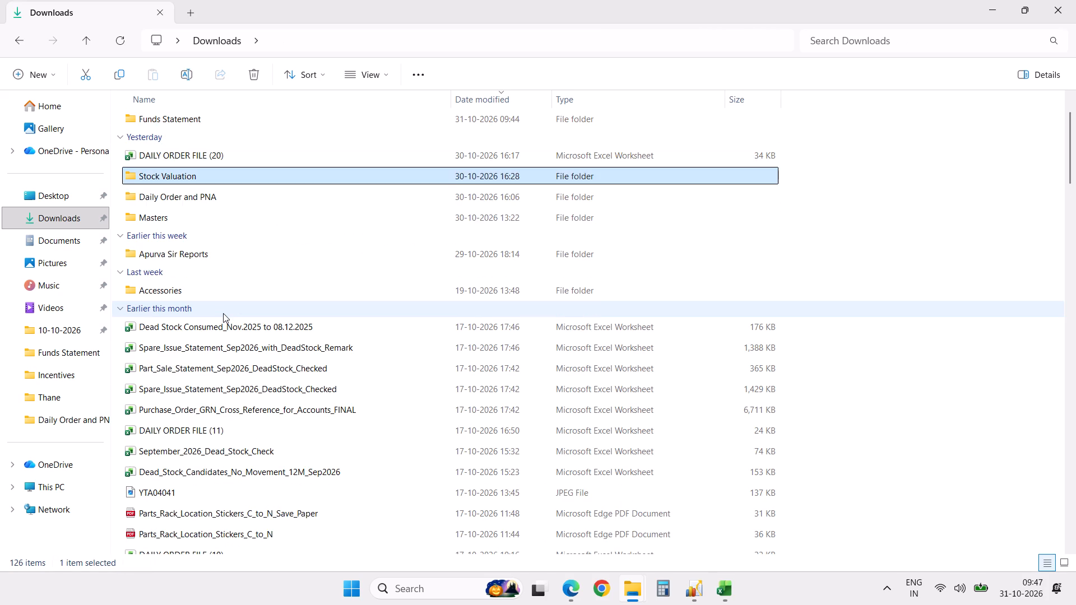
{"action": "key", "text": "Up"}
{"action": "key", "text": "ctrl+x"}
{"action": "key", "text": "alt+Tab"}
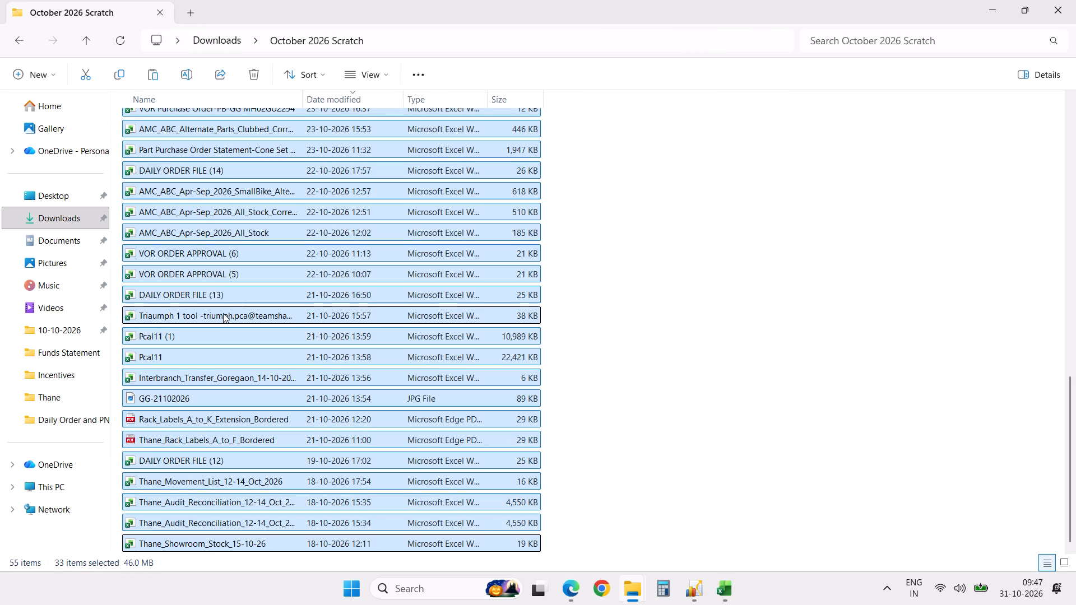
{"action": "key", "text": "ctrl+v"}
Move the Downloads files from Dead Stock Consumed_Nov.2025 to 08.12.2025 through PartStockTransfer (2) into the October 2026 Scratch folder.
{"action": "key", "text": "alt+Tab"}
{"action": "key", "text": "Down"}
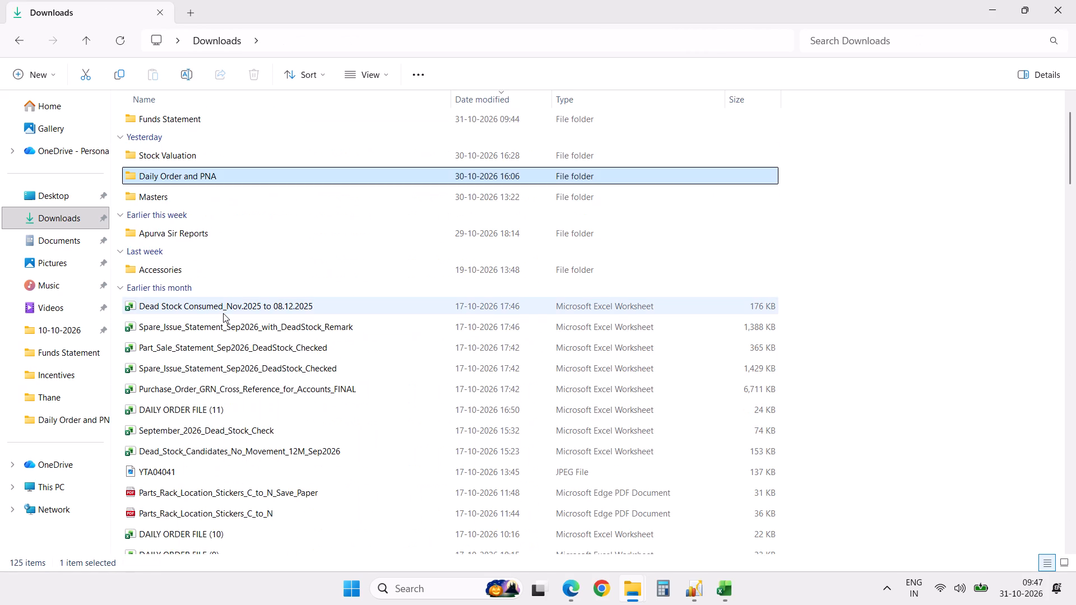
{"action": "key", "text": "Down"}
{"action": "key", "text": "Down"}
{"action": "key", "text": "Down"}
{"action": "key", "text": "Down"}
{"action": "key", "text": "Down"}
{"action": "key", "text": "Down"}
{"action": "key", "text": "Down"}
{"action": "key", "text": "Down"}
{"action": "key", "text": "Up"}
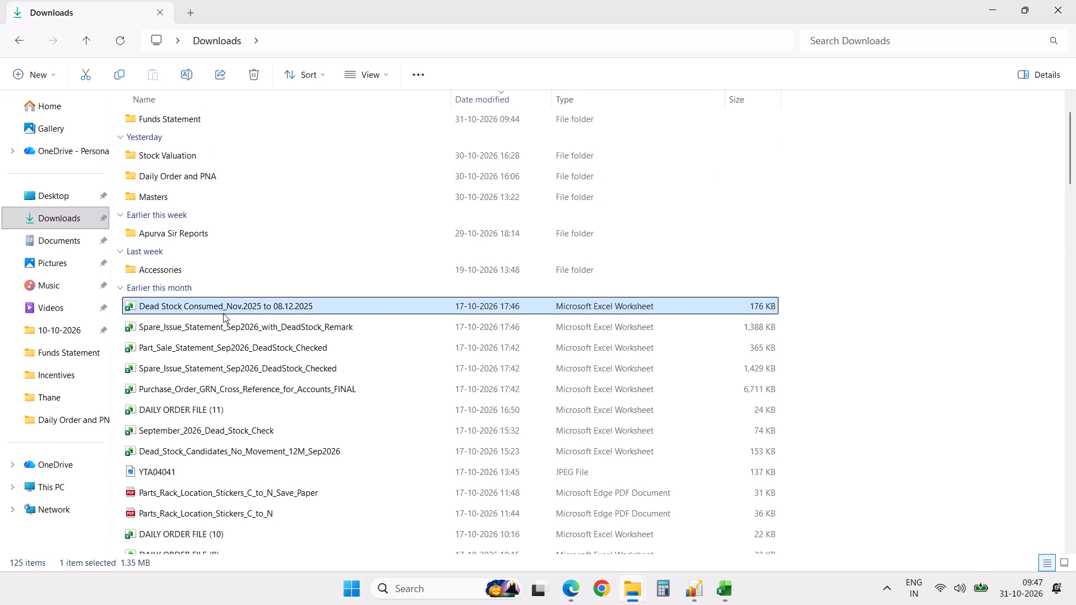
{"action": "key", "text": "shift+Down"}
{"action": "key", "text": "shift+Down"}
{"action": "key", "text": "shift+Down"}
{"action": "key", "text": "shift+Down"}
{"action": "key", "text": "shift+Down"}
{"action": "key", "text": "shift+Down"}
{"action": "key", "text": "shift+Down"}
{"action": "key", "text": "shift+Down"}
{"action": "key", "text": "shift+Down"}
{"action": "key", "text": "shift+Down"}
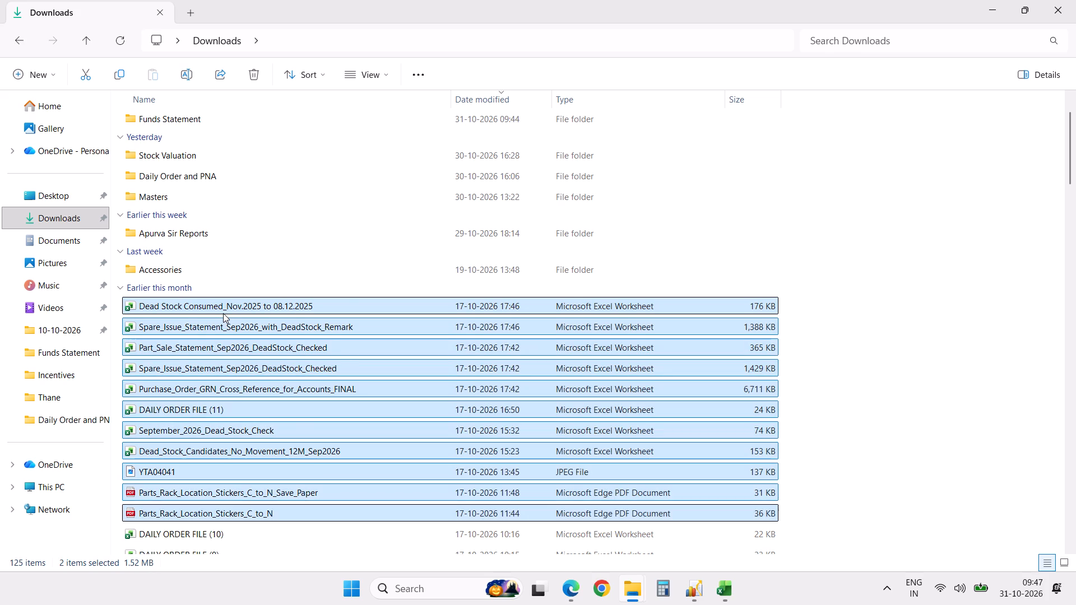
{"action": "key", "text": "shift+Down"}
{"action": "key", "text": "shift+Down"}
{"action": "key", "text": "shift+Down"}
{"action": "key", "text": "shift+Down"}
{"action": "key", "text": "shift+Down"}
{"action": "key", "text": "shift+Down"}
{"action": "key", "text": "shift+Down"}
{"action": "key", "text": "shift+Down"}
{"action": "key", "text": "shift+Down"}
{"action": "key", "text": "shift+Down"}
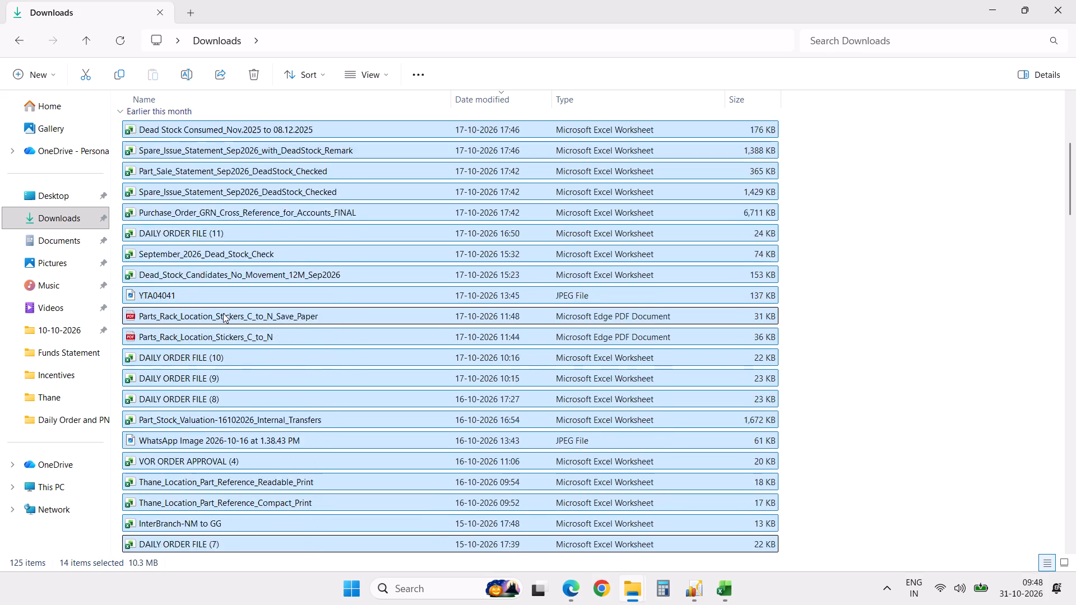
{"action": "key", "text": "shift+Down"}
{"action": "key", "text": "shift+Down"}
{"action": "key", "text": "shift+Down"}
{"action": "key", "text": "shift+Down"}
{"action": "key", "text": "shift+Down"}
{"action": "key", "text": "shift+Down"}
{"action": "key", "text": "shift+Down"}
{"action": "key", "text": "shift+Down"}
{"action": "key", "text": "shift+Down"}
{"action": "key", "text": "shift+Down"}
{"action": "key", "text": "shift+Down"}
{"action": "key", "text": "shift+Down"}
{"action": "key", "text": "shift+Down"}
{"action": "key", "text": "shift+Down"}
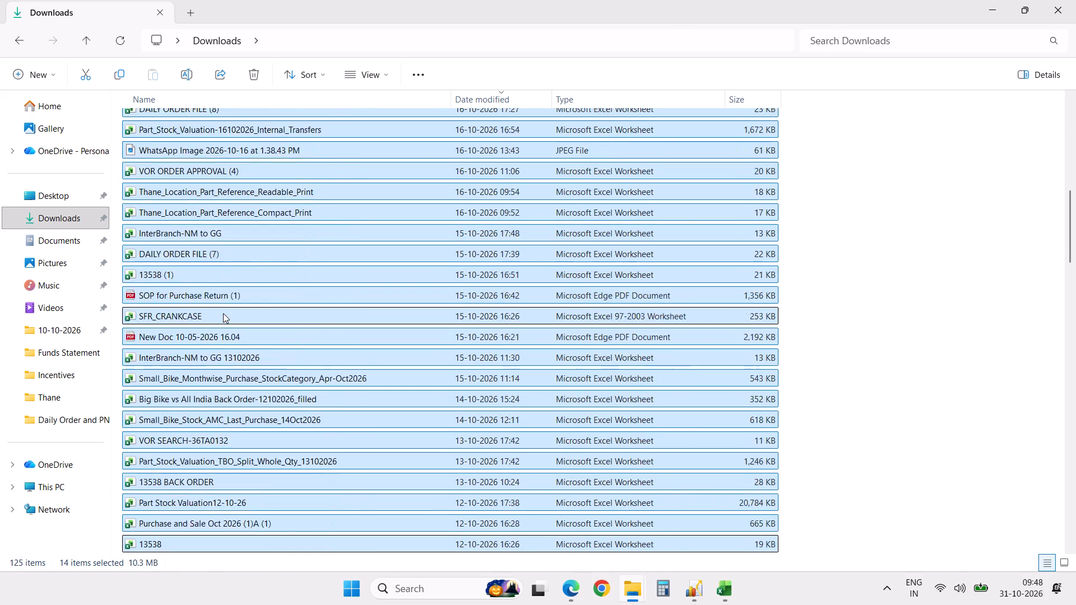
{"action": "key", "text": "shift+Down"}
{"action": "key", "text": "shift+Down"}
{"action": "key", "text": "shift+Down"}
{"action": "key", "text": "shift+Down"}
{"action": "key", "text": "shift+Down"}
{"action": "key", "text": "shift+Down"}
{"action": "key", "text": "shift+Down"}
{"action": "key", "text": "shift+Down"}
{"action": "key", "text": "shift+Down"}
{"action": "key", "text": "shift+Down"}
{"action": "key", "text": "shift+Down"}
{"action": "key", "text": "shift+Down"}
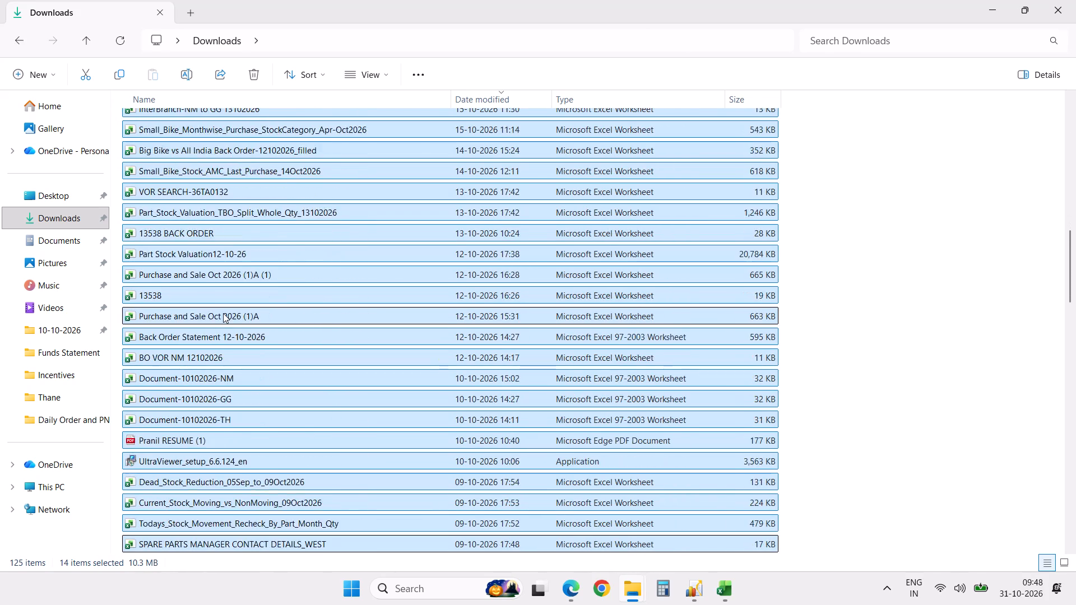
{"action": "key", "text": "shift+Down"}
{"action": "key", "text": "shift+Down"}
{"action": "key", "text": "shift+Down"}
{"action": "key", "text": "shift+Down"}
{"action": "key", "text": "shift+Down"}
{"action": "key", "text": "shift+Down"}
{"action": "key", "text": "shift+Down"}
{"action": "key", "text": "shift+Down"}
{"action": "key", "text": "shift+Down"}
{"action": "key", "text": "shift+Down"}
{"action": "key", "text": "shift+Down"}
{"action": "key", "text": "shift+Down"}
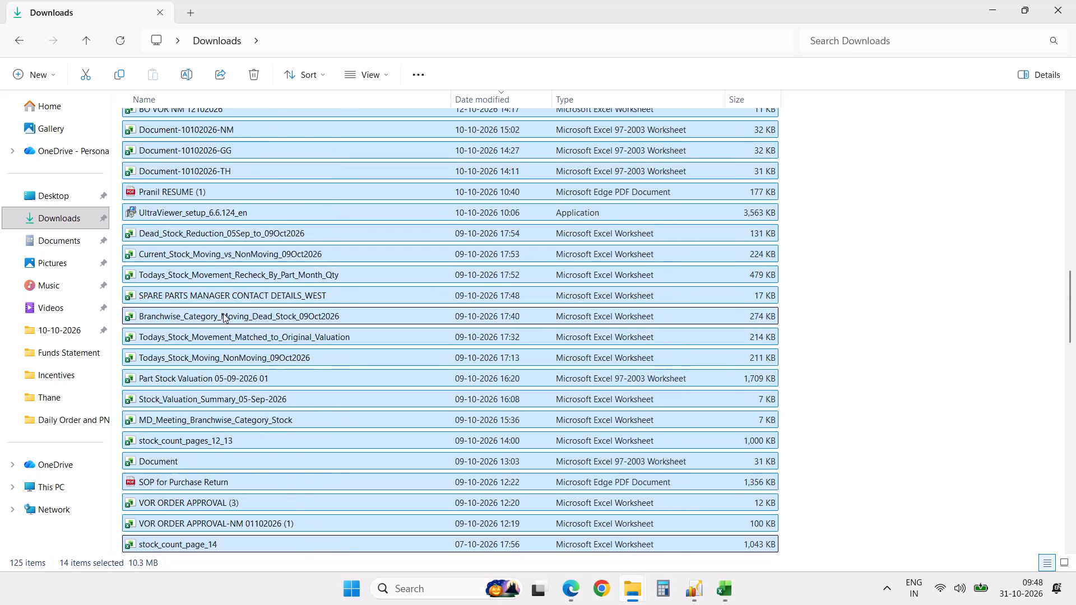
{"action": "key", "text": "shift+Down"}
{"action": "key", "text": "shift+Down"}
{"action": "key", "text": "shift+Down"}
{"action": "key", "text": "shift+Down"}
{"action": "key", "text": "shift+Down"}
{"action": "key", "text": "shift+Down"}
{"action": "key", "text": "shift+Down"}
{"action": "key", "text": "shift+Down"}
{"action": "key", "text": "shift+Down"}
{"action": "key", "text": "shift+Down"}
{"action": "key", "text": "shift+Down"}
{"action": "key", "text": "shift+Down"}
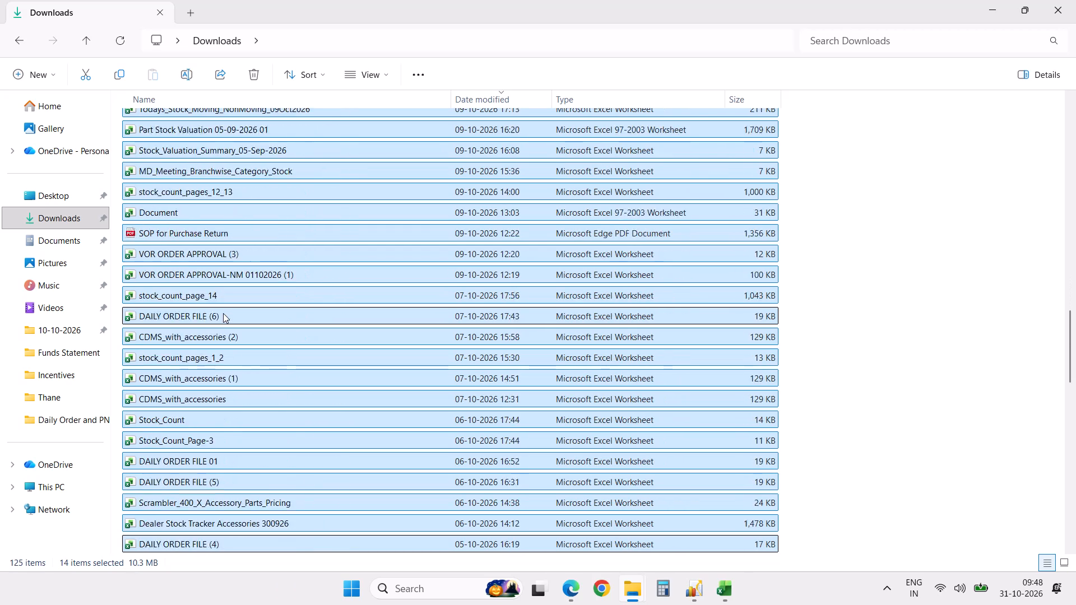
{"action": "key", "text": "shift+Down"}
{"action": "key", "text": "shift+Down"}
{"action": "key", "text": "shift+Down"}
{"action": "key", "text": "shift+Down"}
{"action": "key", "text": "shift+Down"}
{"action": "key", "text": "shift+Down"}
{"action": "key", "text": "shift+Down"}
{"action": "key", "text": "shift+Down"}
{"action": "key", "text": "shift+Up"}
{"action": "key", "text": "shift+Up"}
{"action": "key", "text": "shift+Up"}
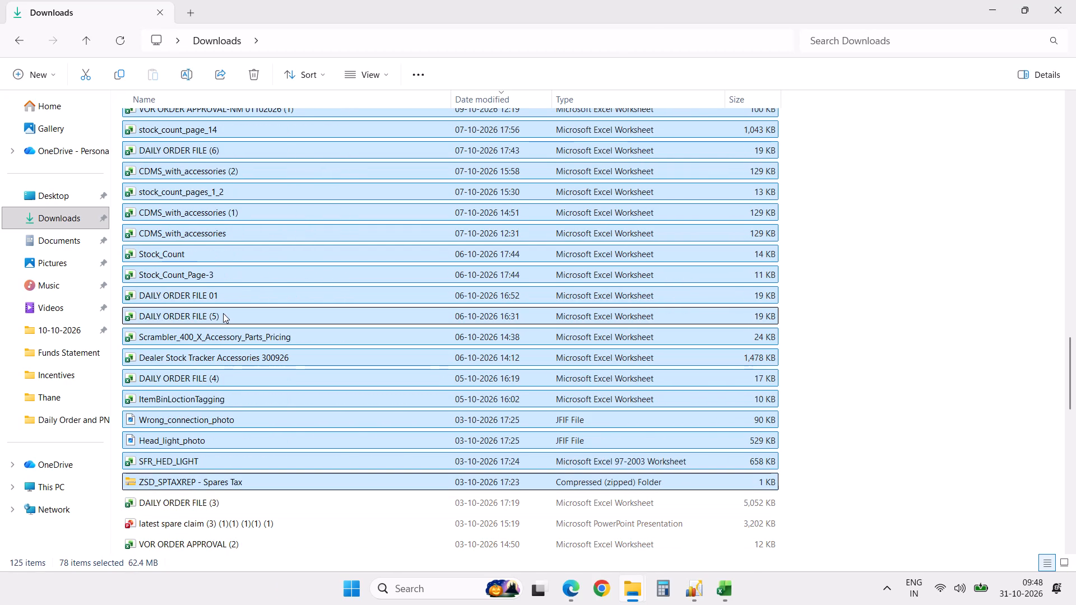
{"action": "key", "text": "shift+Down"}
{"action": "key", "text": "shift+Down"}
{"action": "key", "text": "shift+Down"}
{"action": "key", "text": "ctrl+x"}
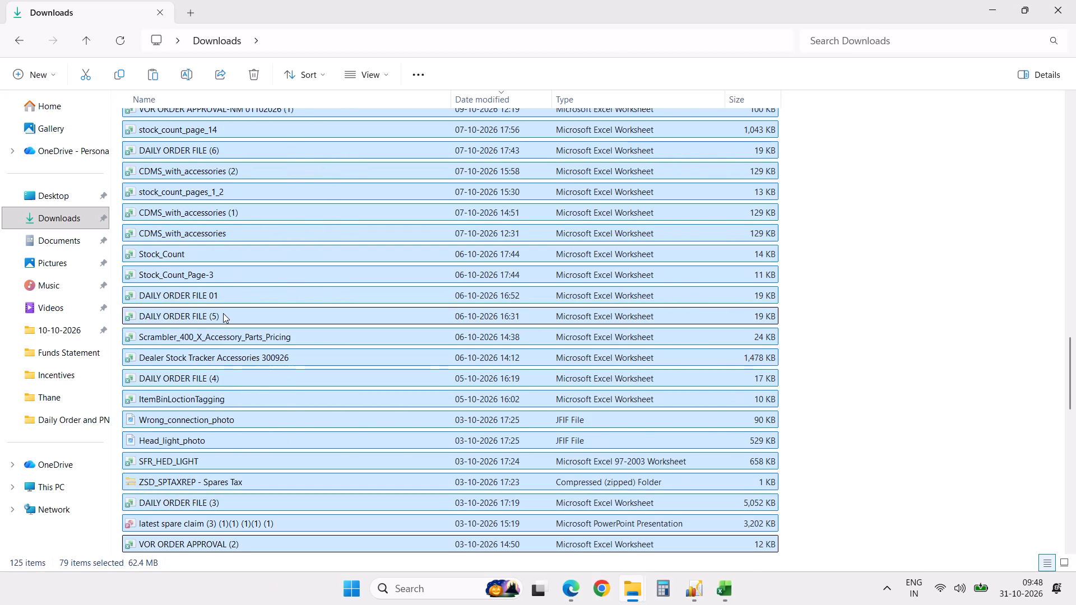
Place the cut Downloads files, ending with VOR ORDER APPROVAL (2), in the October 2026 Scratch folder.
{"action": "key", "text": "alt+Tab"}
{"action": "key", "text": "ctrl+v"}
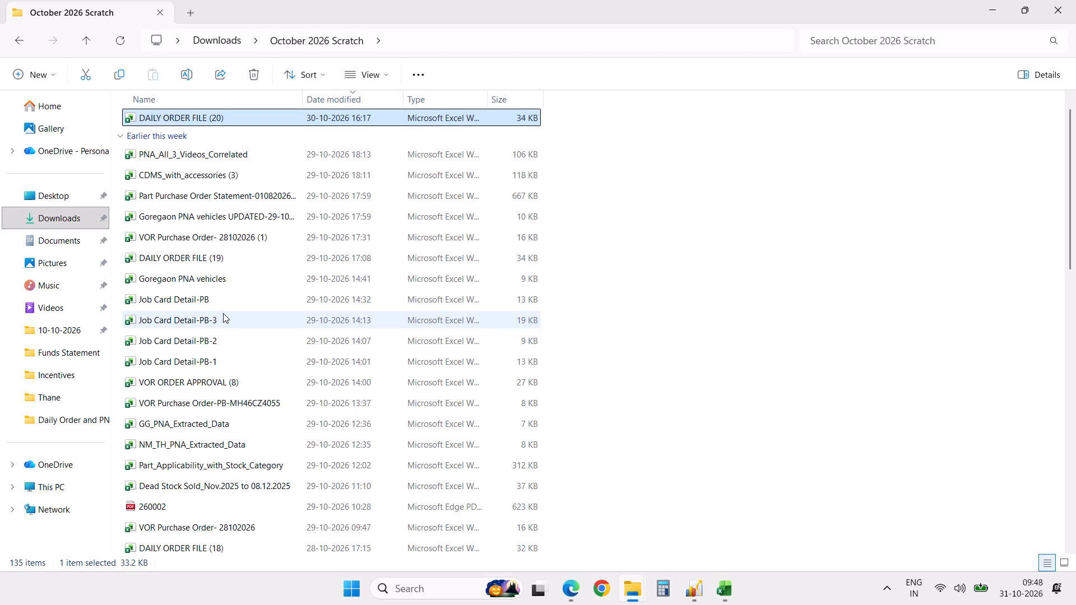
Move the Downloads files from GG ORDER OCT 2026 through VOR ORDER APPROVAL (1) into the October 2026 Scratch folder.
{"action": "key", "text": "alt+Tab"}
{"action": "key", "text": "Down"}
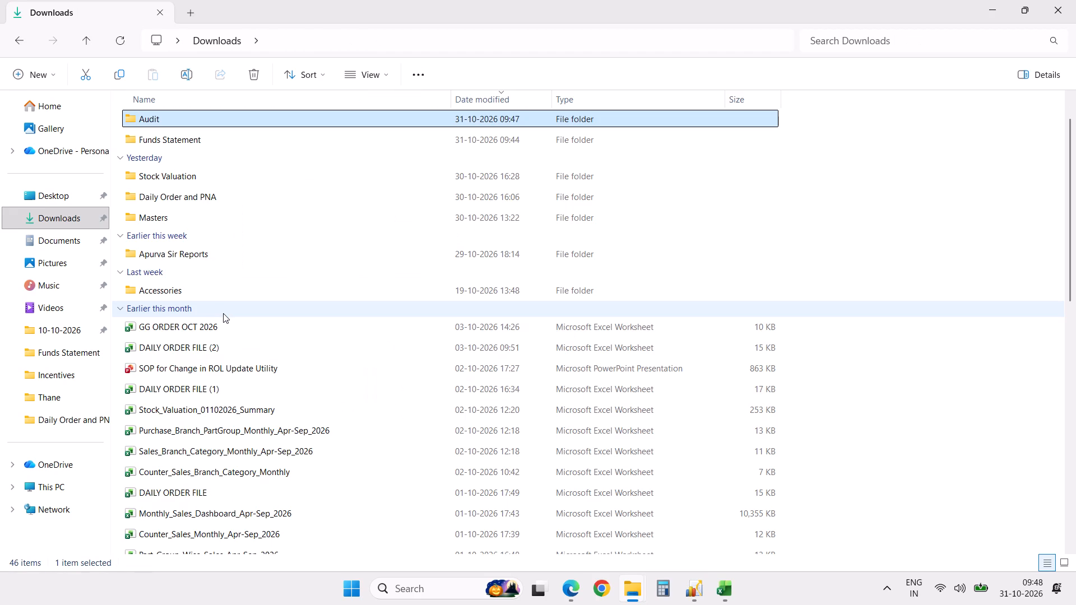
{"action": "key", "text": "Down"}
{"action": "key", "text": "Down"}
{"action": "key", "text": "Down"}
{"action": "key", "text": "Down"}
{"action": "key", "text": "Down"}
{"action": "key", "text": "Down"}
{"action": "key", "text": "Down"}
{"action": "key", "text": "Down"}
{"action": "key", "text": "Down"}
{"action": "key", "text": "Down"}
{"action": "key", "text": "Down"}
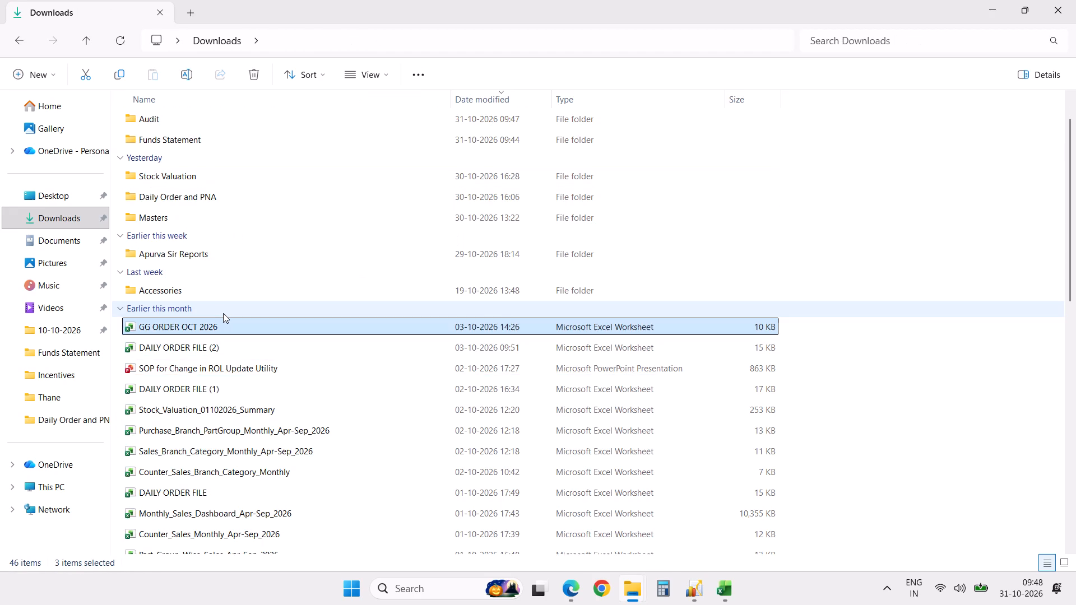
{"action": "key", "text": "shift+Down"}
{"action": "key", "text": "shift+Down"}
{"action": "key", "text": "shift+Down"}
{"action": "key", "text": "shift+Down"}
{"action": "key", "text": "shift+Down"}
{"action": "key", "text": "shift+Down"}
{"action": "key", "text": "shift+Down"}
{"action": "key", "text": "shift+Down"}
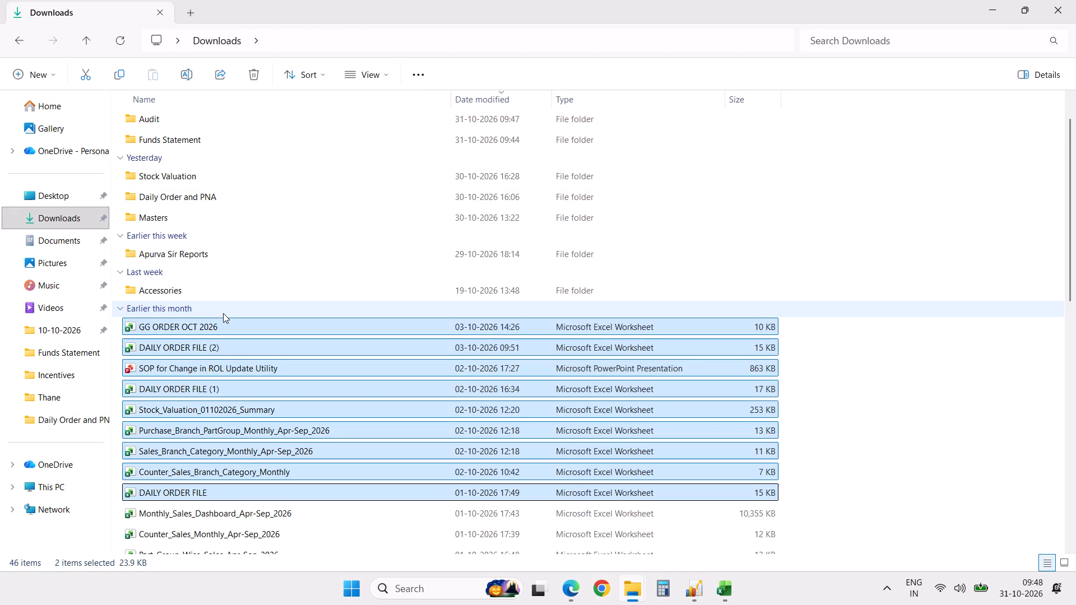
{"action": "key", "text": "shift+Down"}
{"action": "key", "text": "shift+Down"}
{"action": "key", "text": "shift+Down"}
{"action": "key", "text": "shift+Down"}
{"action": "key", "text": "shift+Down"}
{"action": "key", "text": "shift+Down"}
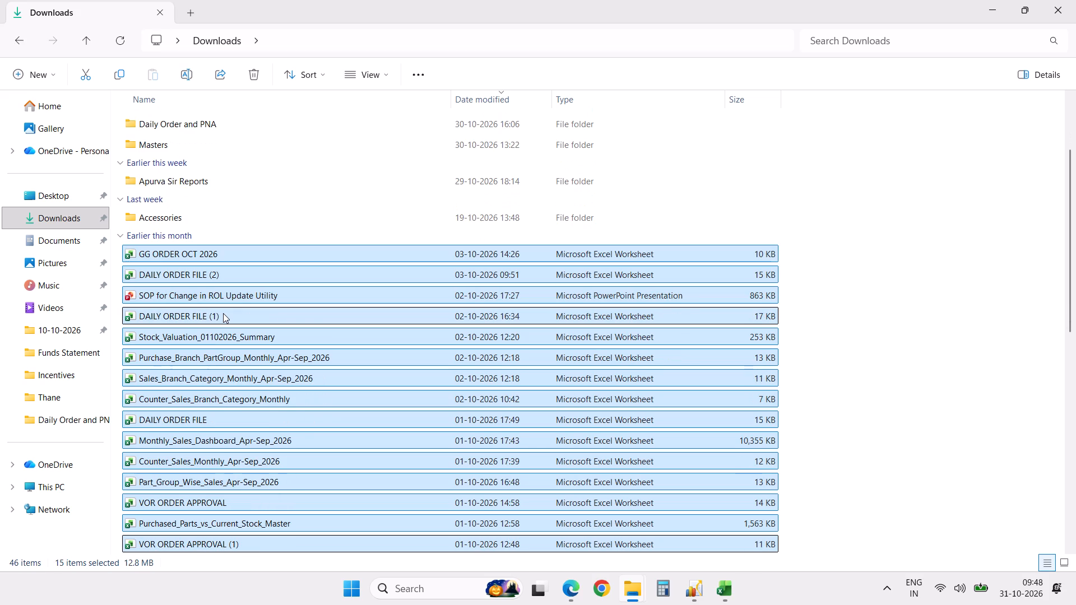
{"action": "key", "text": "ctrl+x"}
{"action": "key", "text": "alt+Tab"}
{"action": "key", "text": "ctrl+v"}
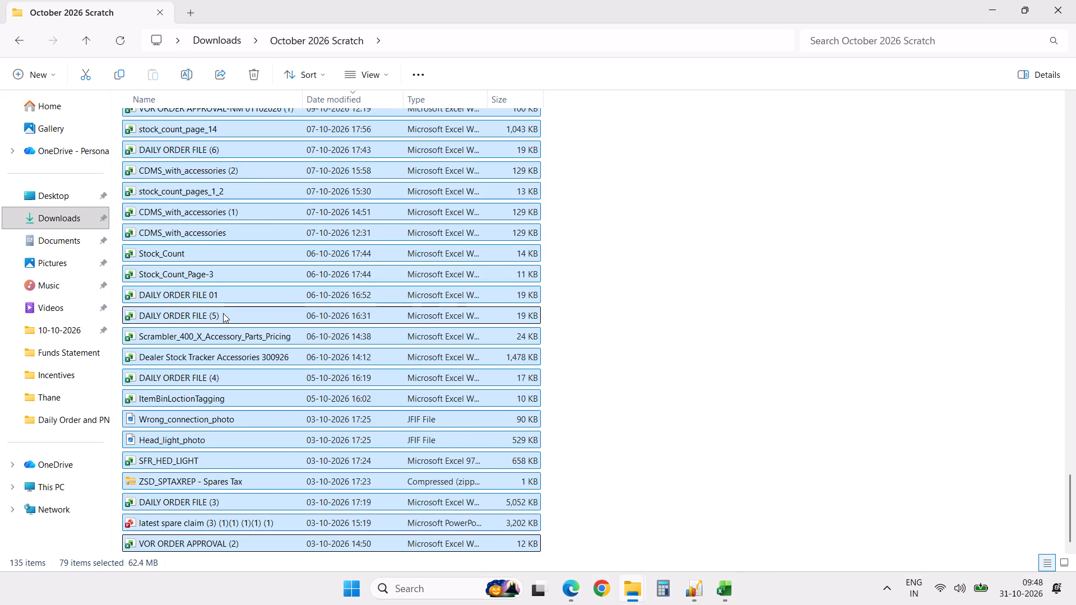
Move VOR ORDER APPROVAL-NM 01102026 and the sop for password reset (1) PDF from Downloads into October 2026 Scratch.
{"action": "key", "text": "alt+Tab"}
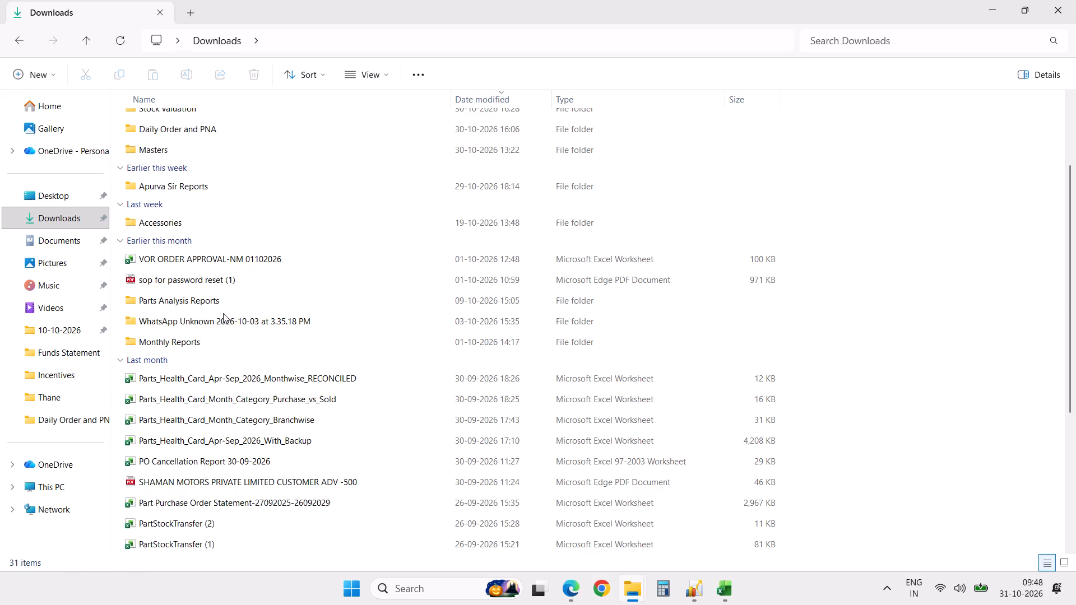
{"action": "key", "text": "Down"}
{"action": "key", "text": "Down"}
{"action": "key", "text": "Down"}
{"action": "key", "text": "Down"}
{"action": "key", "text": "Down"}
{"action": "key", "text": "Down"}
{"action": "key", "text": "Down"}
{"action": "key", "text": "Down"}
{"action": "key", "text": "Down"}
{"action": "key", "text": "Down"}
{"action": "key", "text": "Down"}
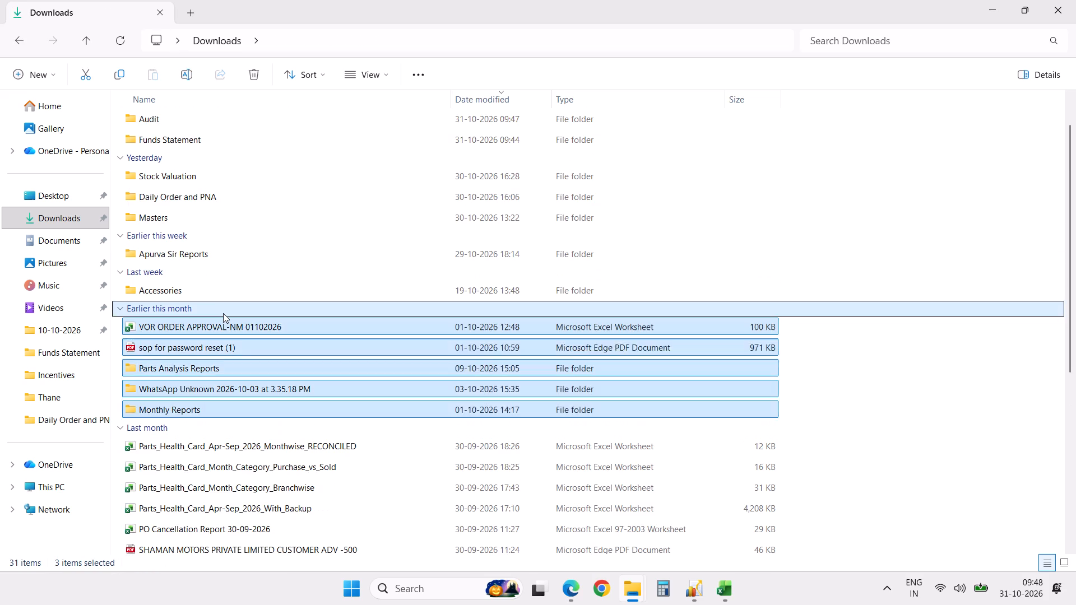
{"action": "key", "text": "Down"}
{"action": "key", "text": "shift+Down"}
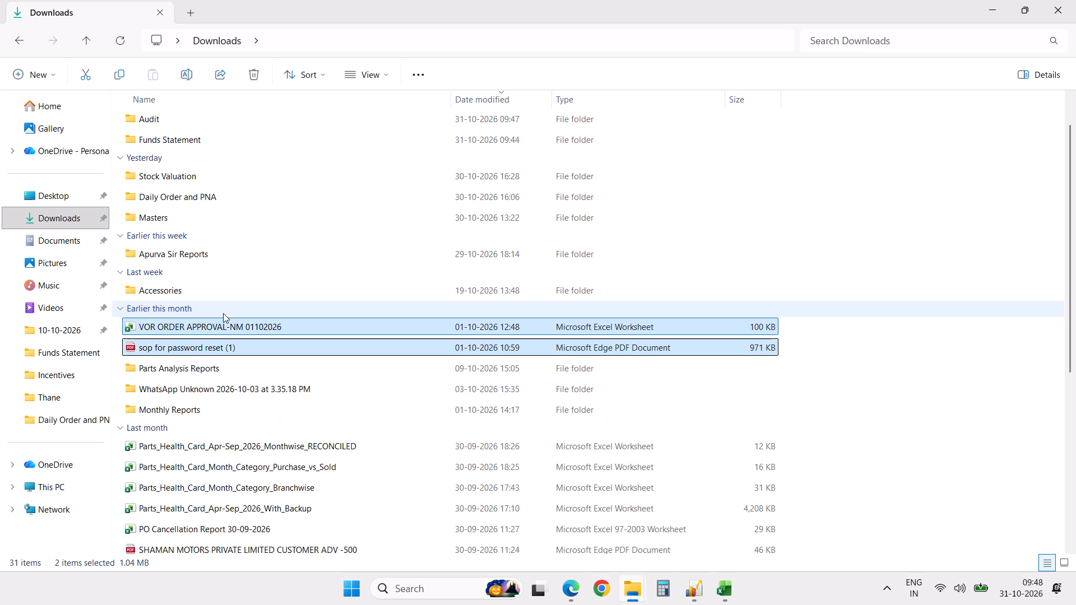
{"action": "key", "text": "ctrl+x"}
{"action": "key", "text": "alt+Tab"}
{"action": "key", "text": "ctrl+v"}
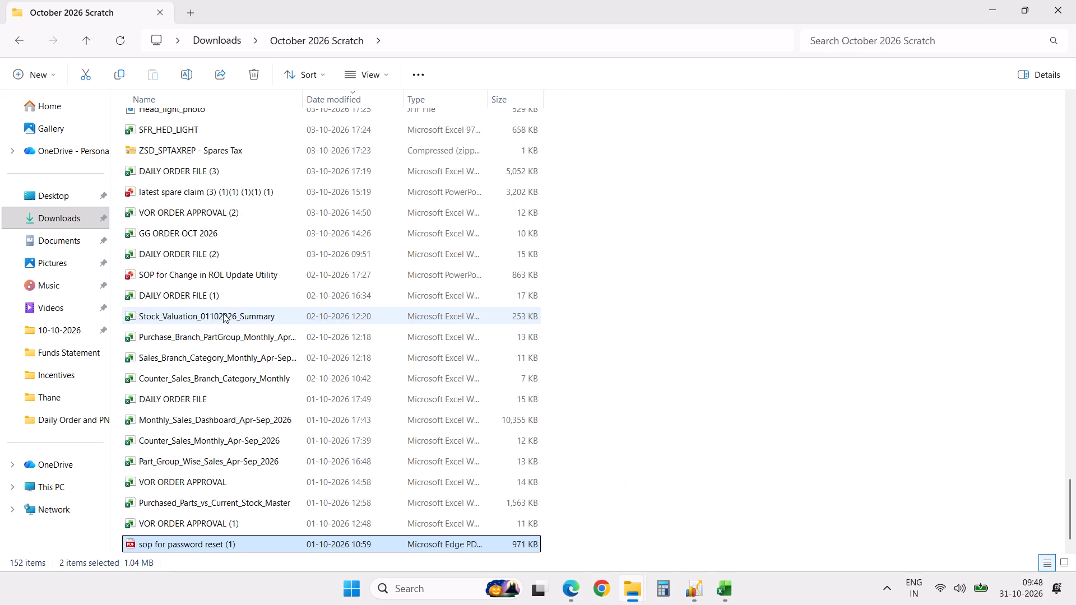
Move last month's Downloads files from Parts_Health_Card_Apr-Sep_2026_Monthwise_RECONCILED through PartStockTransfer (2) into the October 2026 Scratch folder.
{"action": "key", "text": "alt+Tab"}
{"action": "key", "text": "Down"}
{"action": "key", "text": "Down"}
{"action": "key", "text": "Down"}
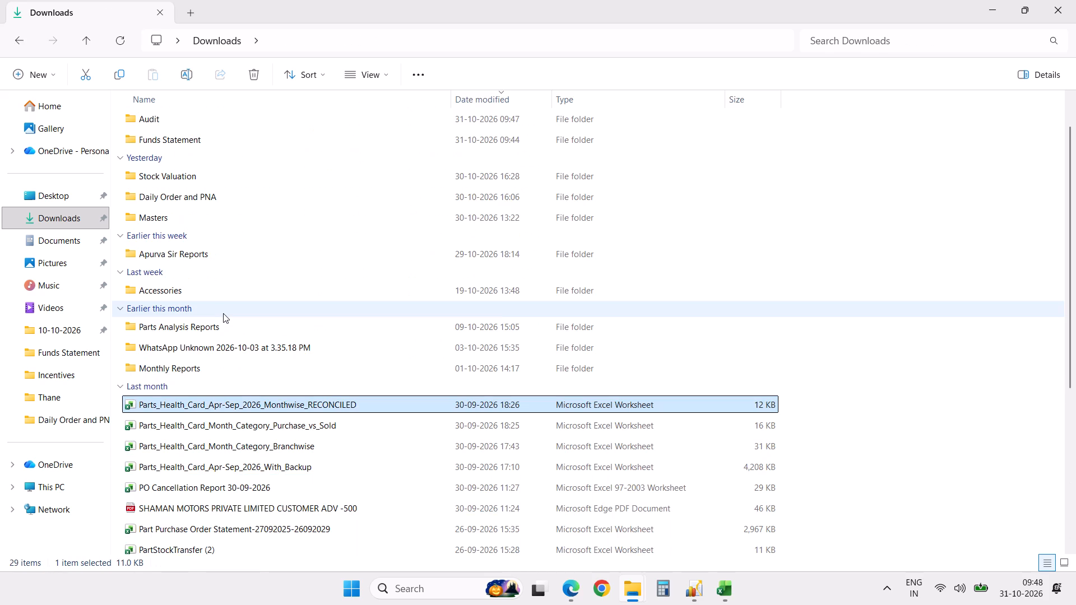
{"action": "key", "text": "shift+Down"}
{"action": "key", "text": "shift+Down"}
{"action": "key", "text": "shift+Down"}
{"action": "key", "text": "shift+Down"}
{"action": "key", "text": "shift+Down"}
{"action": "key", "text": "shift+Down"}
{"action": "key", "text": "shift+Down"}
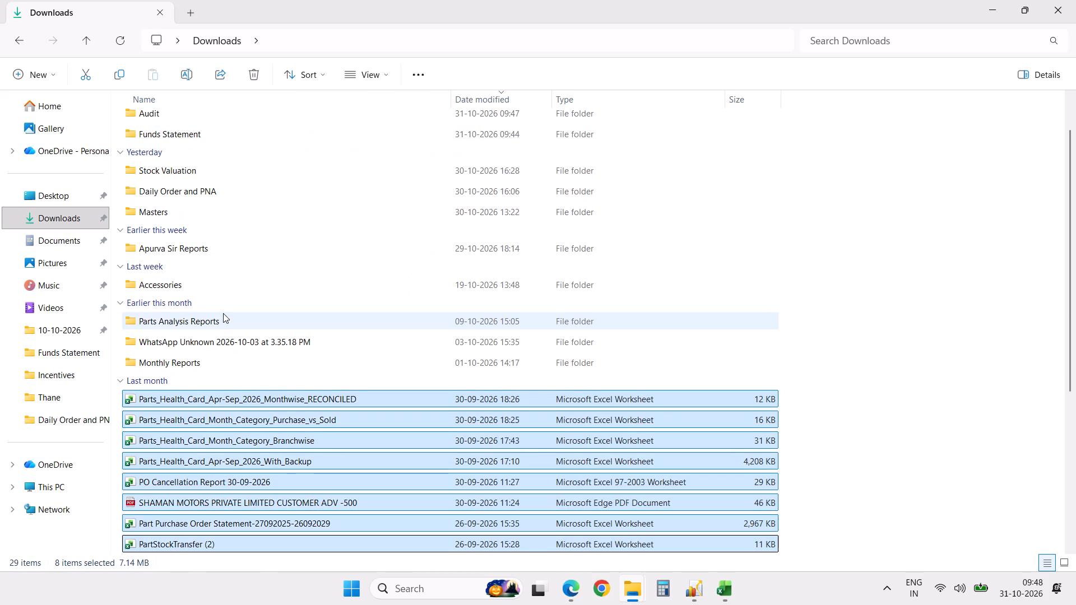
{"action": "key", "text": "ctrl+x"}
{"action": "key", "text": "alt+Tab"}
{"action": "key", "text": "ctrl+v"}
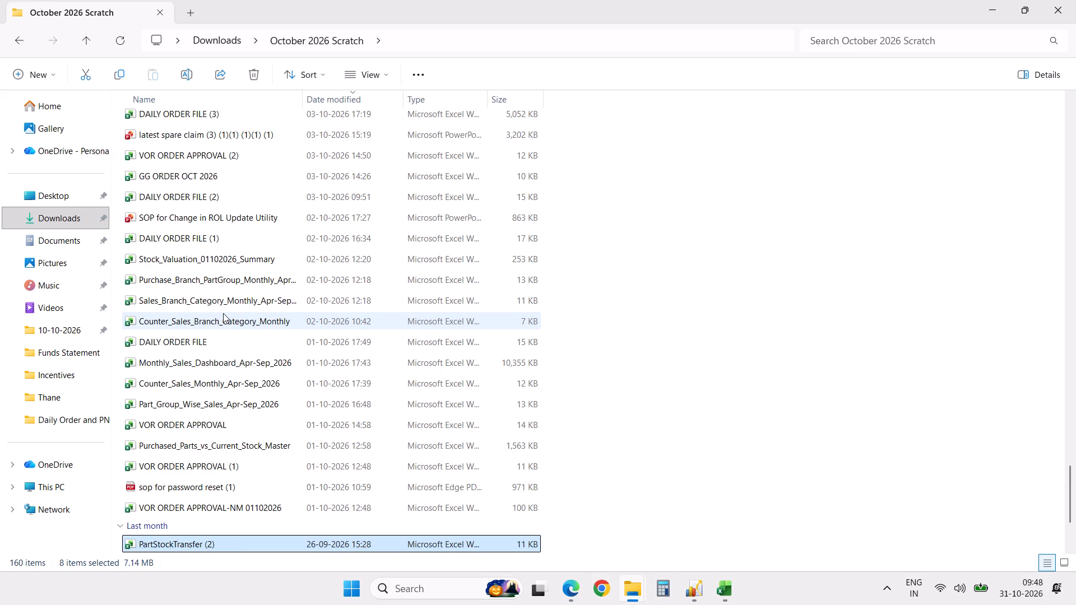
Move last month's Downloads workbooks from PartStockTransfer (1) through Vehicles wiating for Parts 25-09-2026 into the October 2026 Scratch folder.
{"action": "key", "text": "alt+Tab"}
{"action": "key", "text": "Down"}
{"action": "key", "text": "Down"}
{"action": "key", "text": "Down"}
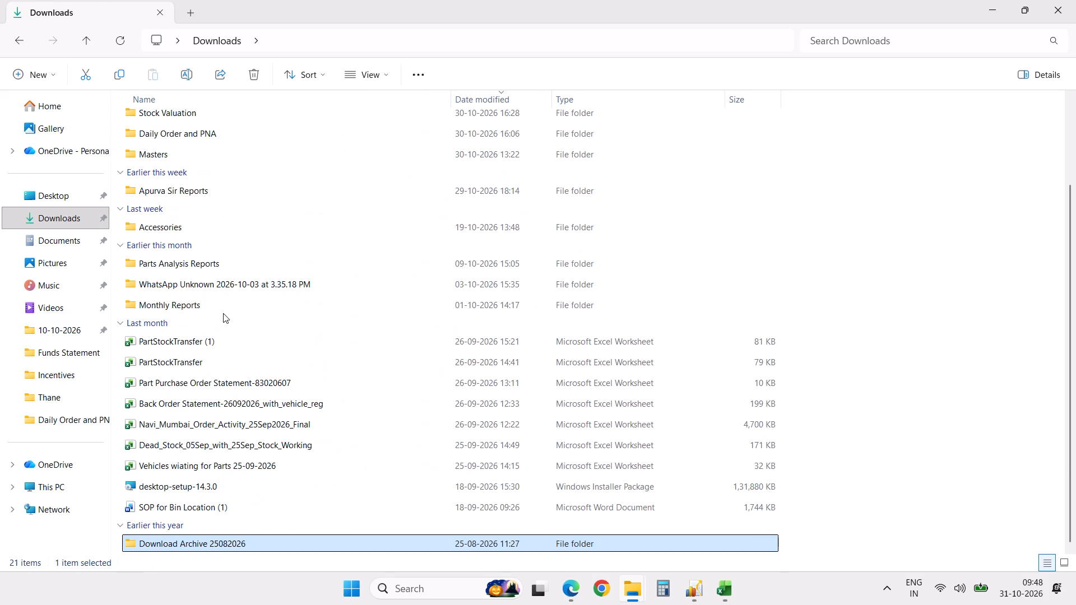
{"action": "key", "text": "Up"}
{"action": "key", "text": "Up"}
{"action": "key", "text": "Up"}
{"action": "key", "text": "Up"}
{"action": "key", "text": "Up"}
{"action": "key", "text": "Up"}
{"action": "key", "text": "Up"}
{"action": "key", "text": "Up"}
{"action": "key", "text": "Up"}
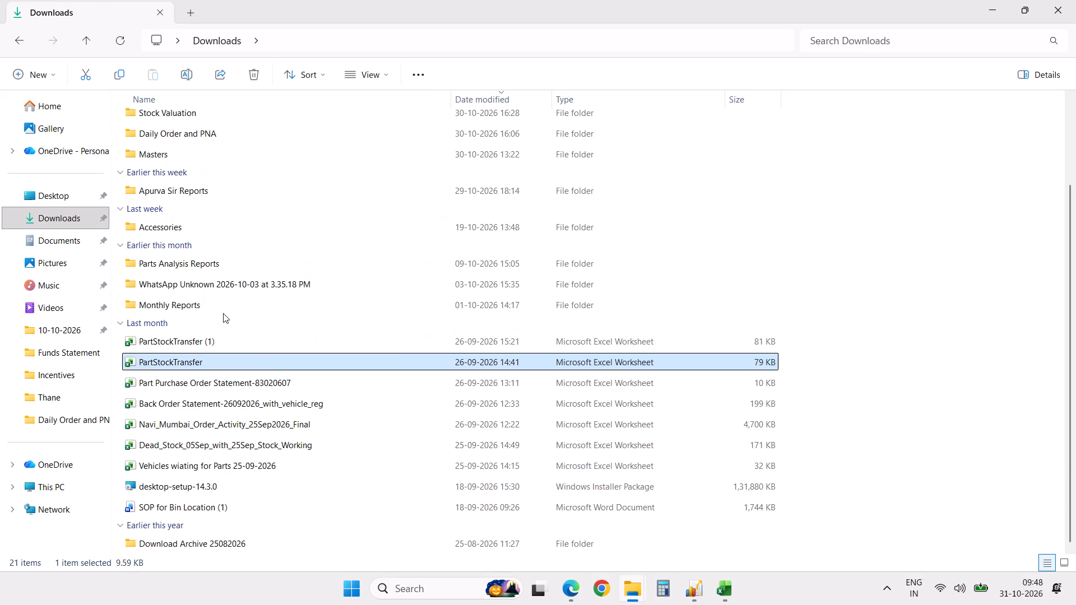
{"action": "key", "text": "Up"}
{"action": "key", "text": "shift+Down"}
{"action": "key", "text": "shift+Down"}
{"action": "key", "text": "shift+Down"}
{"action": "key", "text": "shift+Down"}
{"action": "key", "text": "shift+Down"}
{"action": "key", "text": "shift+Down"}
{"action": "key", "text": "shift+Down"}
{"action": "key", "text": "shift+Up"}
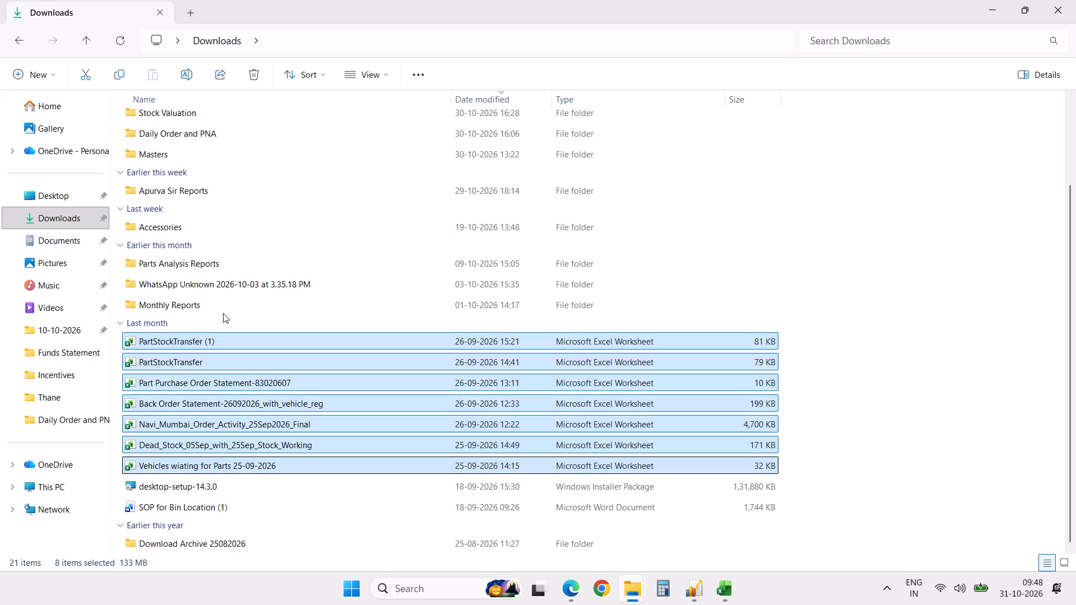
{"action": "key", "text": "ctrl+x"}
{"action": "key", "text": "alt+Tab"}
{"action": "key", "text": "ctrl+v"}
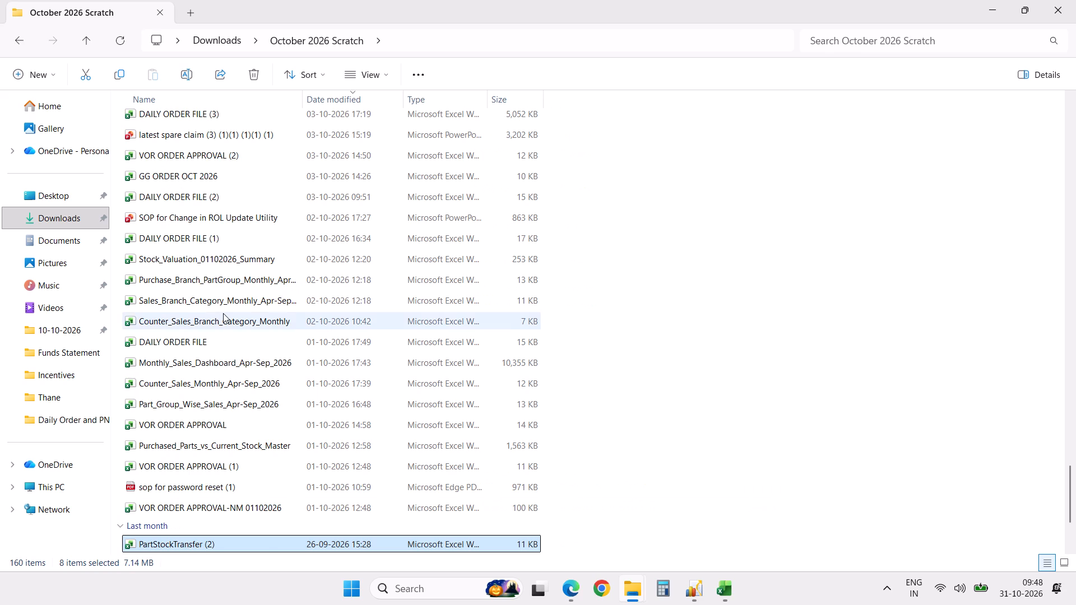
Move the SOP for Bin Location (1) Word document from Downloads into the October 2026 Scratch folder.
{"action": "key", "text": "alt+Tab"}
{"action": "key", "text": "Down"}
{"action": "key", "text": "Down"}
{"action": "key", "text": "Down"}
{"action": "key", "text": "Down"}
{"action": "key", "text": "Down"}
{"action": "key", "text": "Down"}
{"action": "key", "text": "Down"}
{"action": "key", "text": "Down"}
{"action": "key", "text": "Down"}
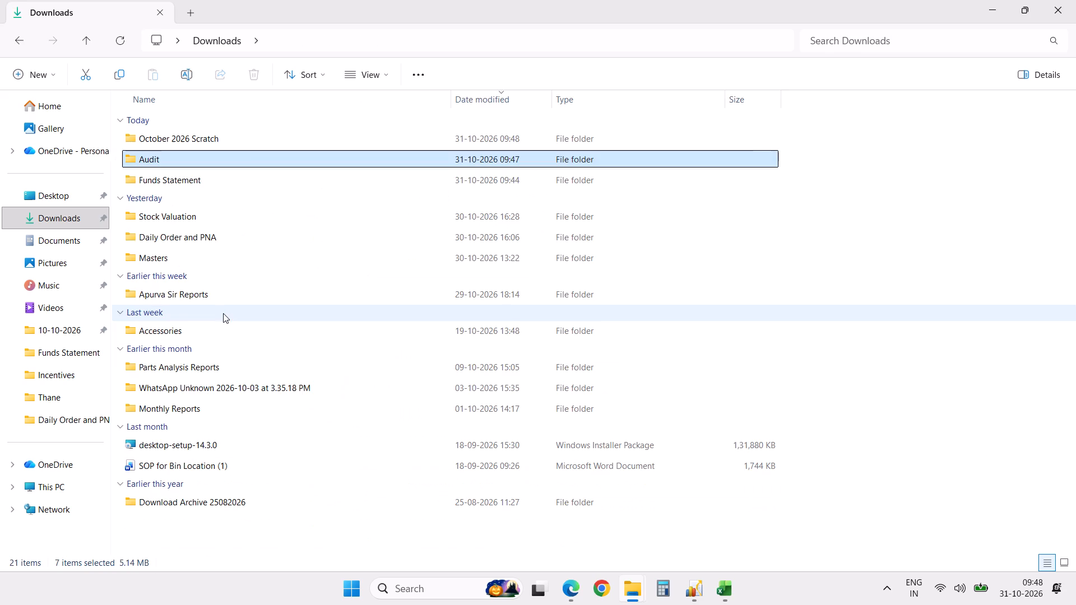
{"action": "key", "text": "Down"}
{"action": "key", "text": "Down"}
{"action": "key", "text": "Down"}
{"action": "key", "text": "Down"}
{"action": "key", "text": "Down"}
{"action": "key", "text": "Down"}
{"action": "key", "text": "Down"}
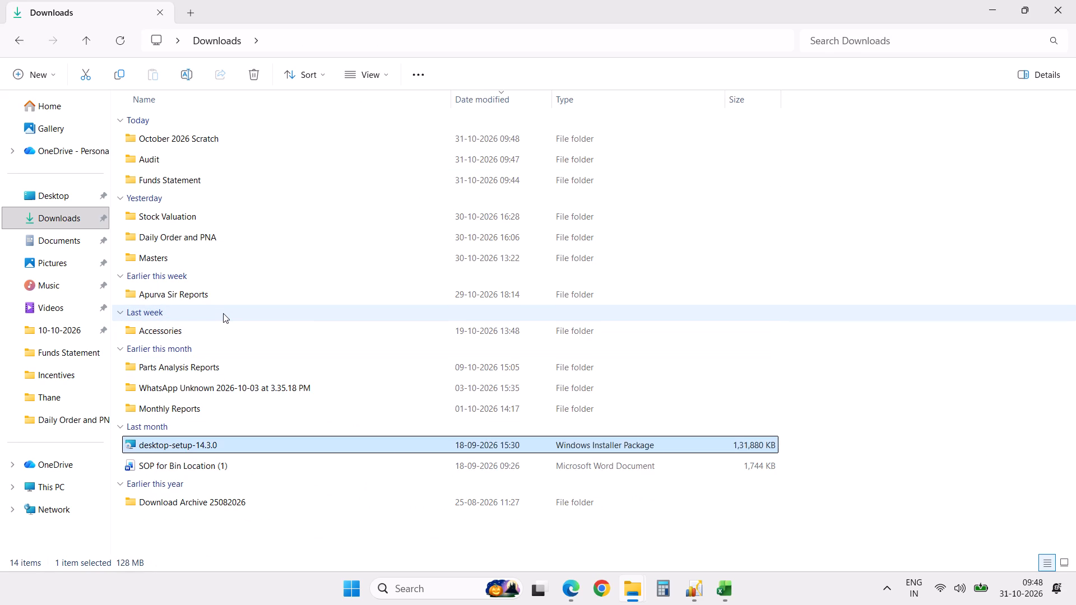
{"action": "key", "text": "Down"}
{"action": "key", "text": "ctrl+x"}
{"action": "key", "text": "alt+Tab"}
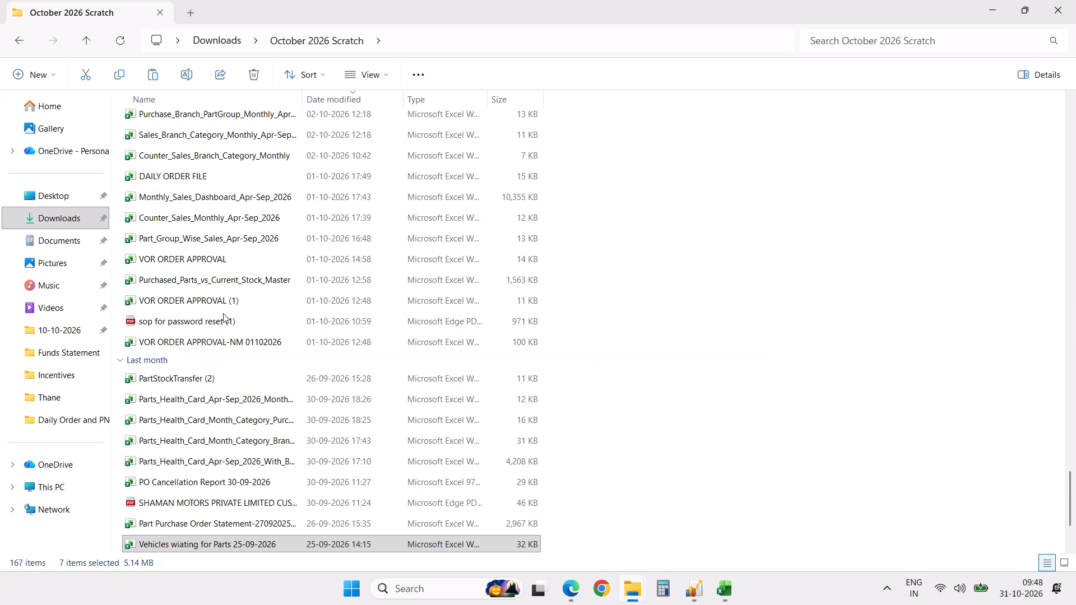
{"action": "key", "text": "ctrl+v"}
{"action": "key", "text": "alt+Tab"}
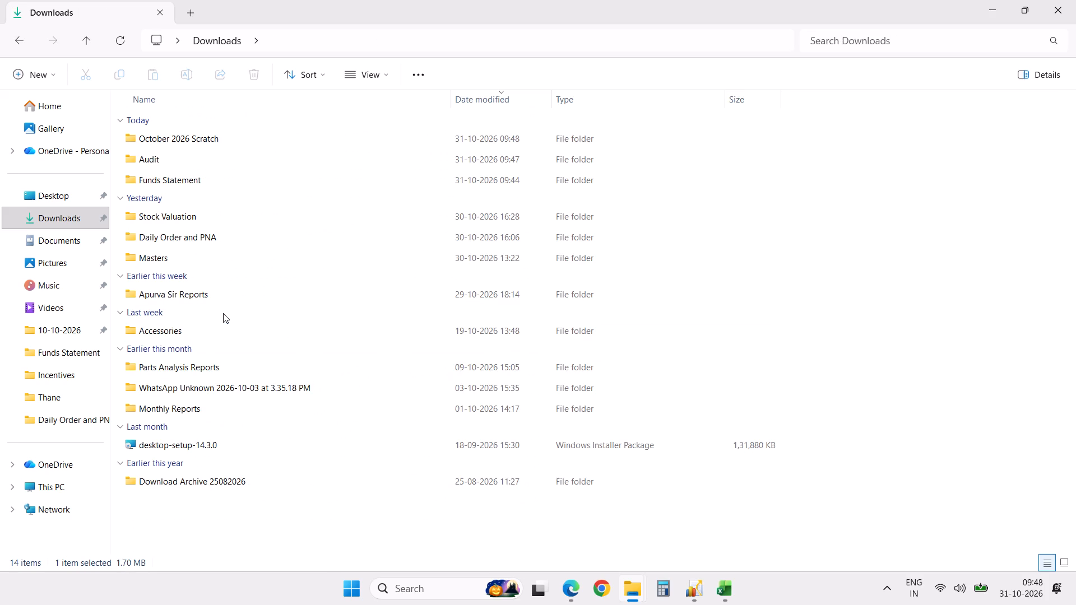
Move the WhatsApp Unknown 2026-10-03 at 3.35.18 PM folder from Downloads into the October 2026 Scratch folder.
{"action": "key", "text": "Up"}
{"action": "key", "text": "Up"}
{"action": "key", "text": "Up"}
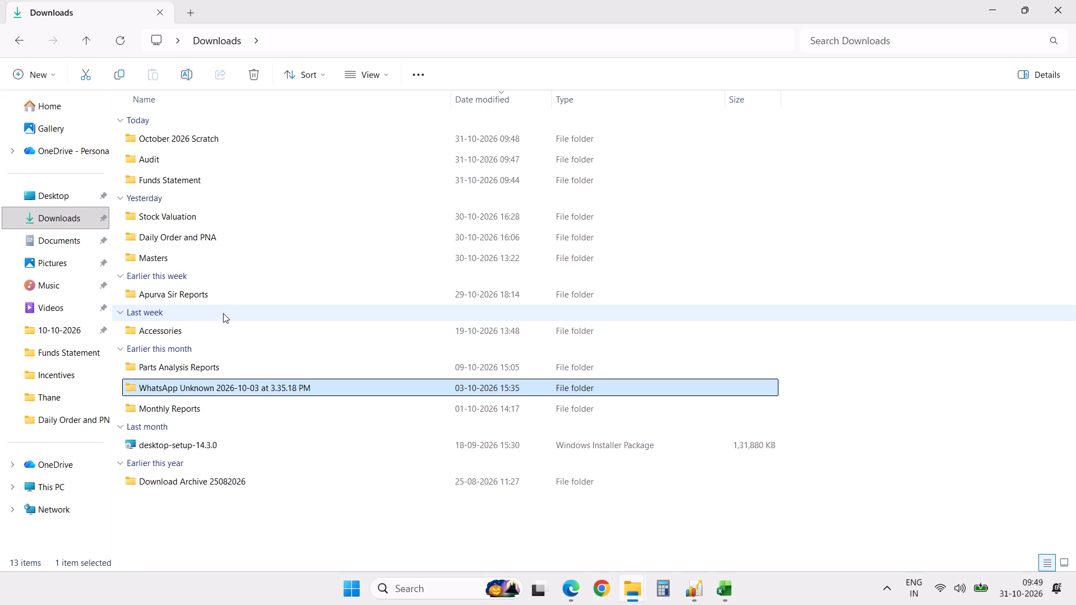
{"action": "key", "text": "ctrl+x"}
{"action": "key", "text": "alt+Tab"}
{"action": "key", "text": "ctrl+v"}
{"action": "key", "text": "alt+Tab"}
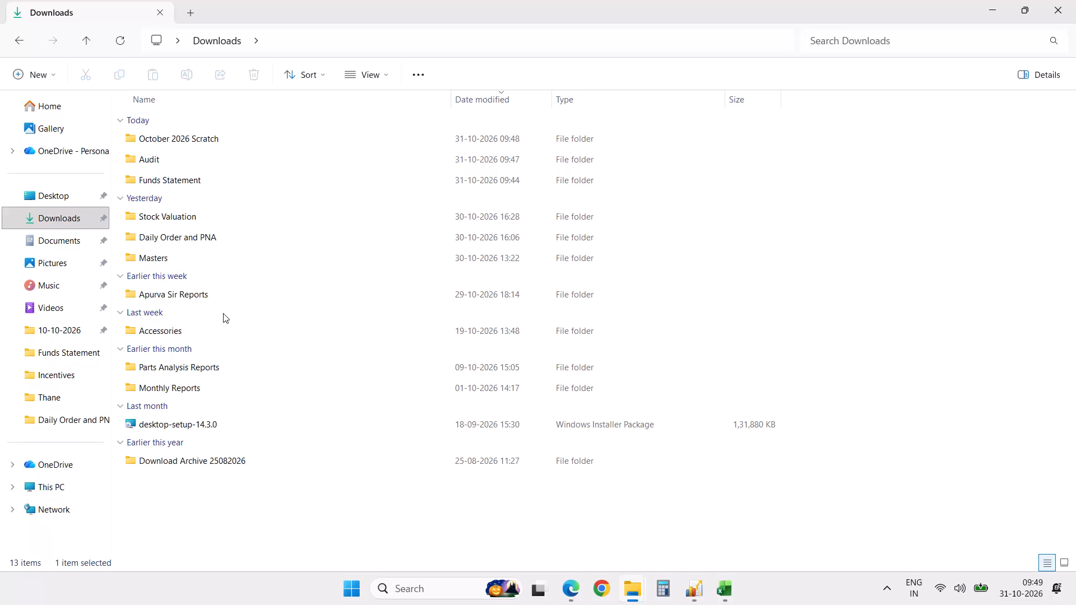
Switch to the Back Order Statement-31102026 workbook in Excel and delete the totals row below the last data row.
{"action": "left_click", "coordinate": [727, 589]}
{"action": "left_click", "coordinate": [52, 321]}
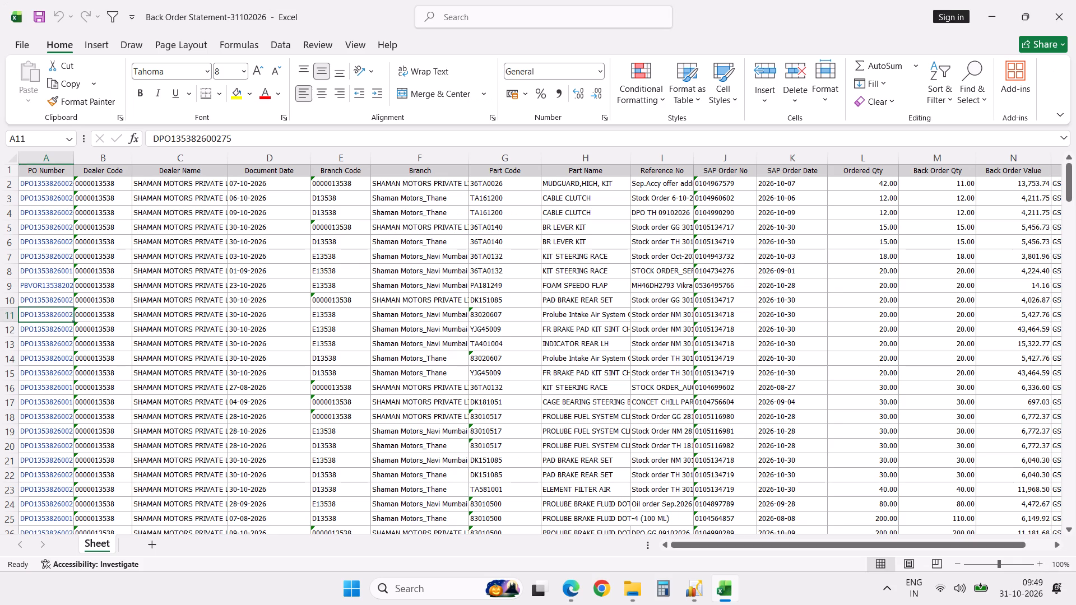
{"action": "key", "text": "ctrl+Down"}
{"action": "key", "text": "Down"}
{"action": "key", "text": "shift+space"}
{"action": "key", "text": "ctrl+minus"}
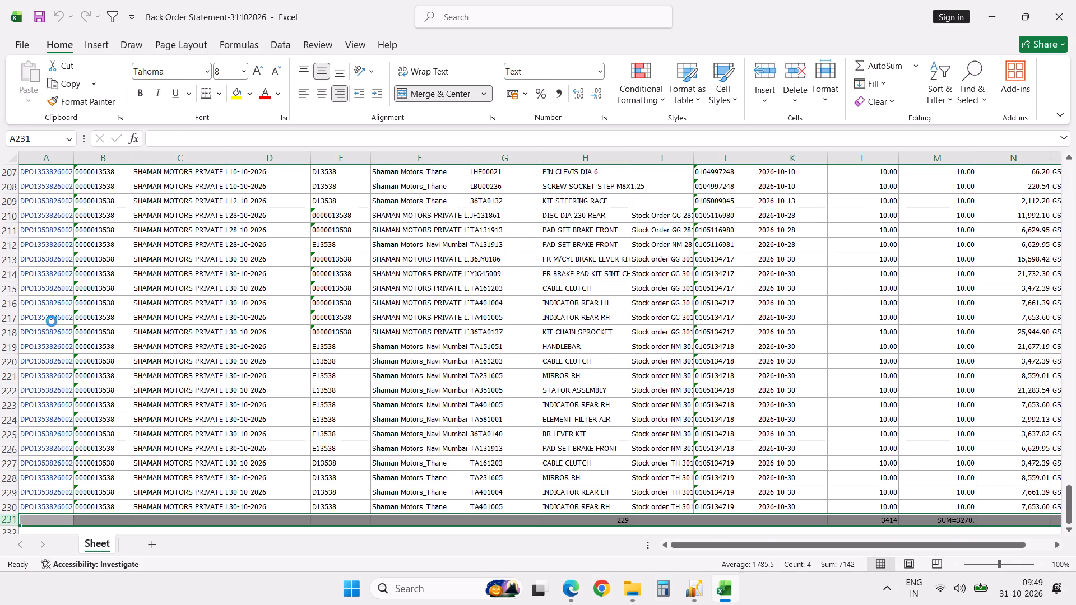
Select the first empty header cell, P1, in the Back Order Statement and open the Stock Cattegory _Sep'24 workbook.
{"action": "key", "text": "ctrl+Up"}
{"action": "key", "text": "ctrl+Up"}
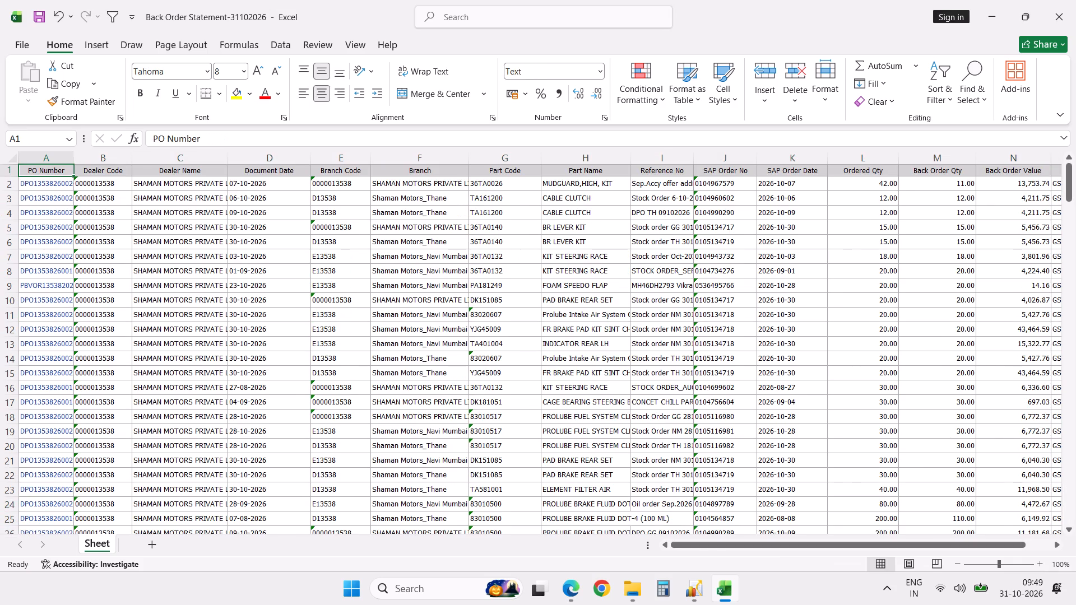
{"action": "key", "text": "ctrl+Right"}
{"action": "key", "text": "Right"}
{"action": "key", "text": "alt+d"}
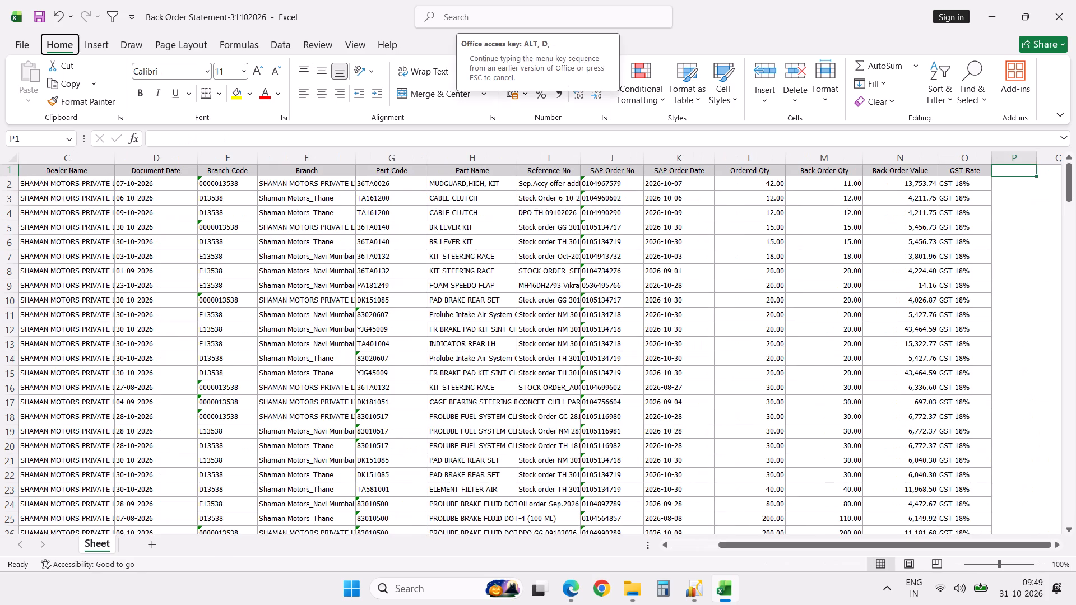
{"action": "key", "text": "Escape"}
{"action": "key", "text": "alt+f"}
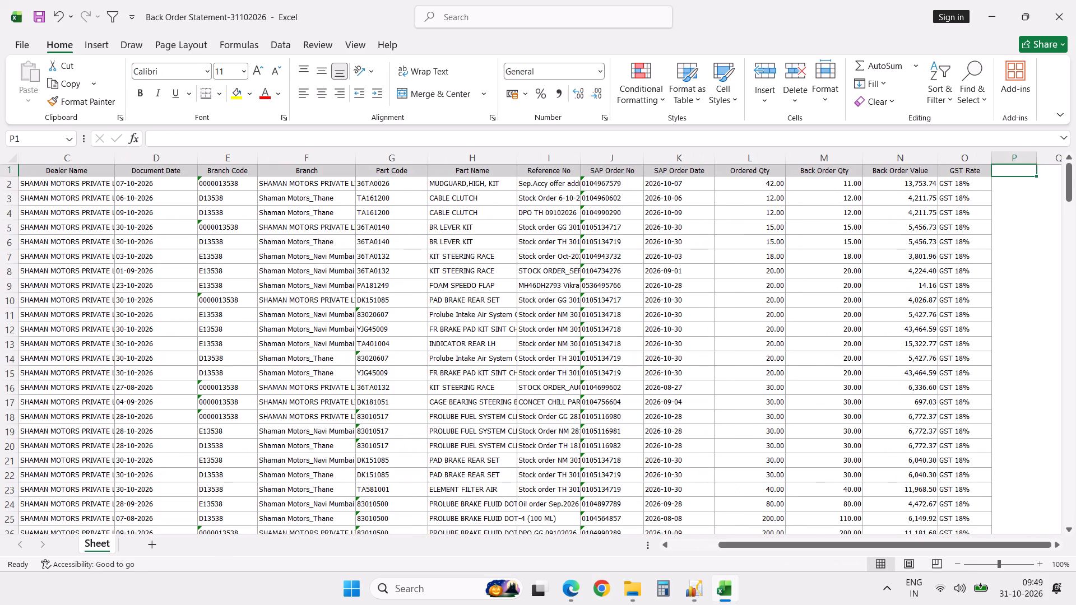
{"action": "key", "text": "o"}
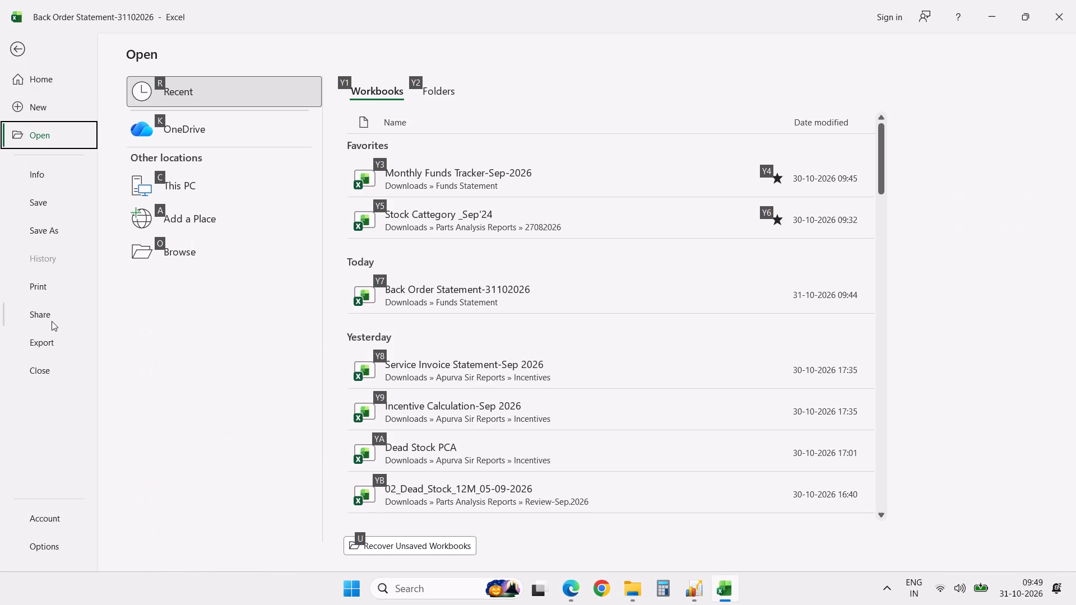
{"action": "left_click", "coordinate": [462, 221]}
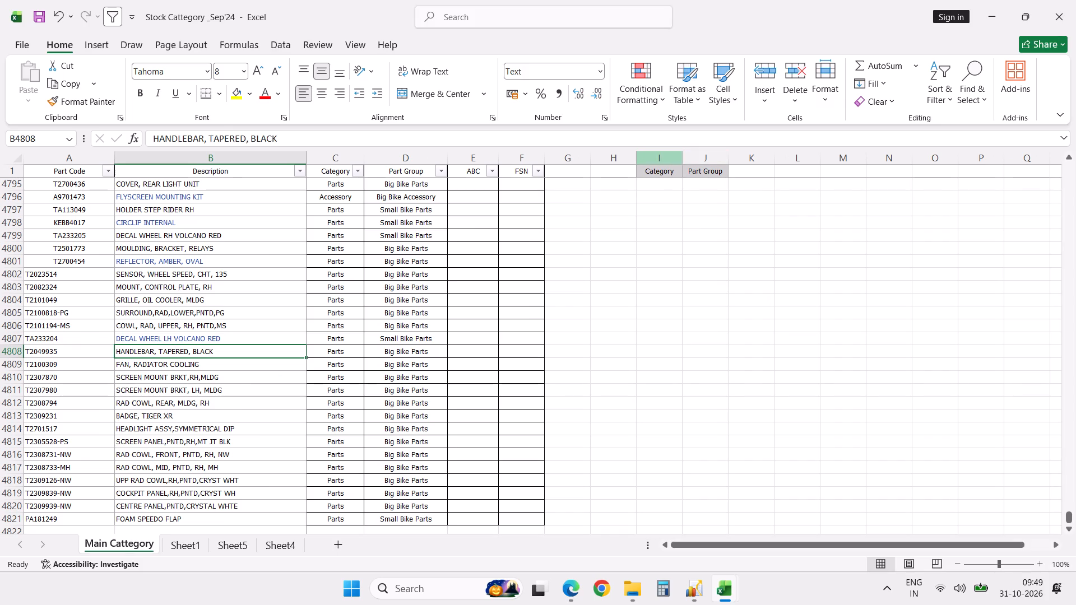
Copy the Category and Part Group headers with their lookup text from I1:J2 of Main Cattegory to P1 of the Back Order Statement.
{"action": "left_click", "coordinate": [667, 169]}
{"action": "key", "text": "shift+Right"}
{"action": "key", "text": "shift+Down"}
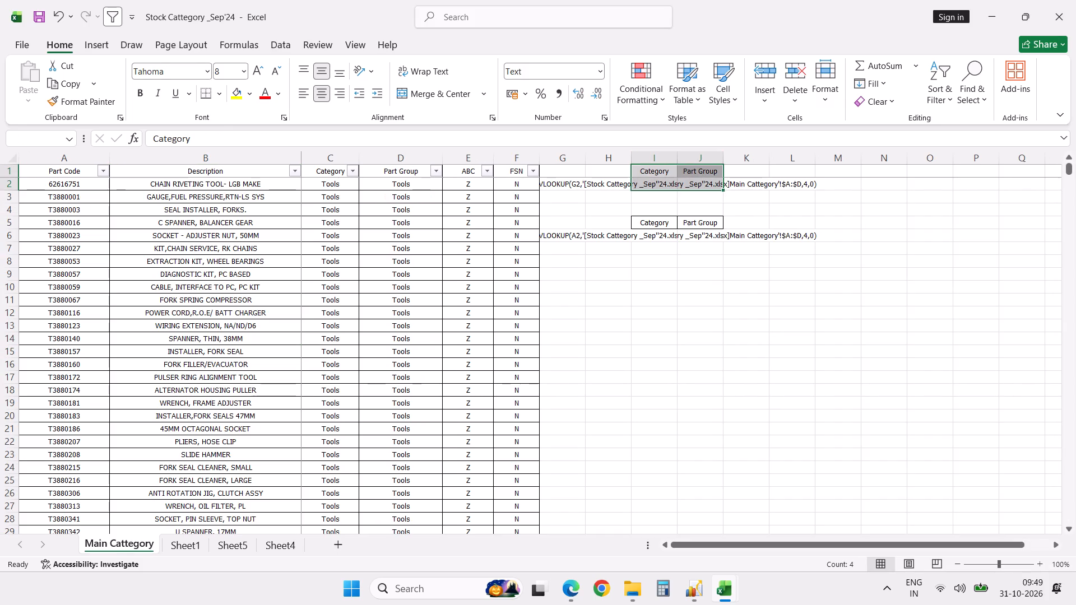
{"action": "key", "text": "ctrl+c"}
{"action": "key", "text": "alt+Tab"}
{"action": "key", "text": "ctrl+v"}
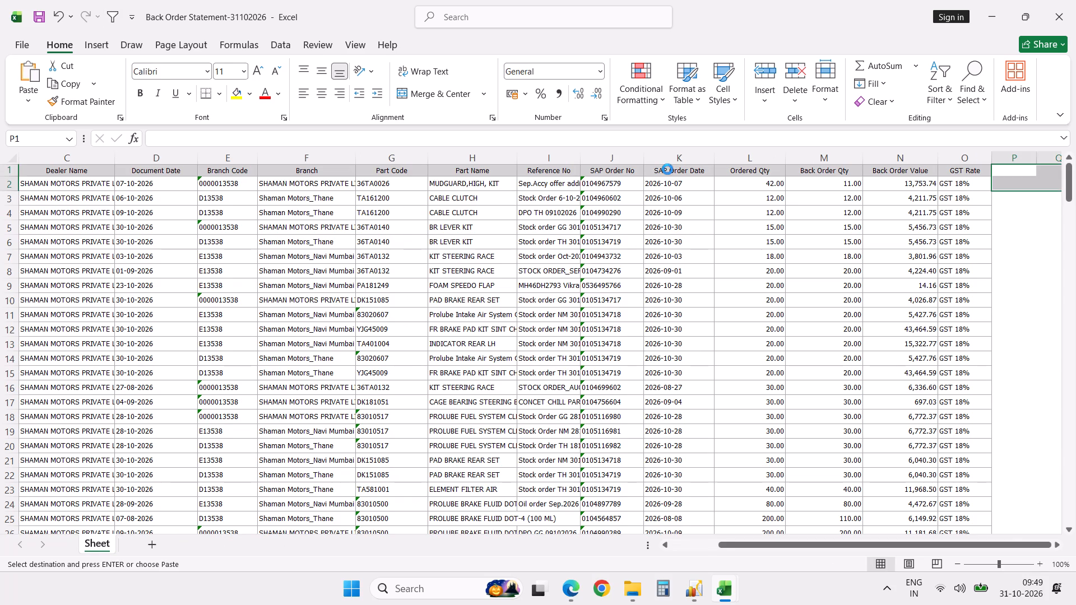
Turn the pasted lookup text in P2 and Q2 into live VLOOKUP formulas by adding a leading equals sign.
{"action": "key", "text": "Down"}
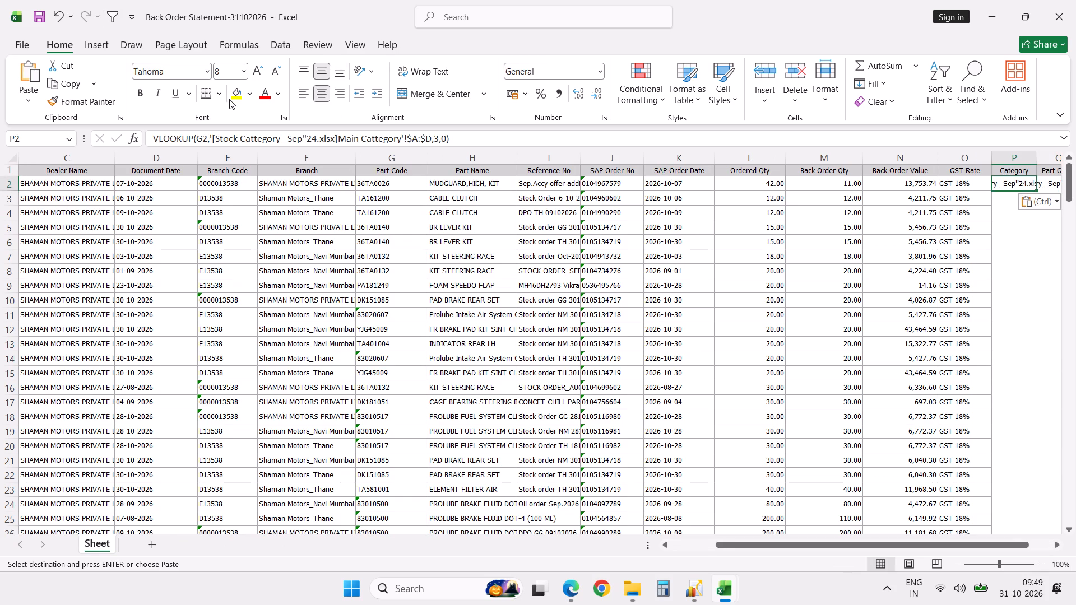
{"action": "left_click", "coordinate": [151, 139]}
{"action": "key", "text": "equal"}
{"action": "key", "text": "Tab"}
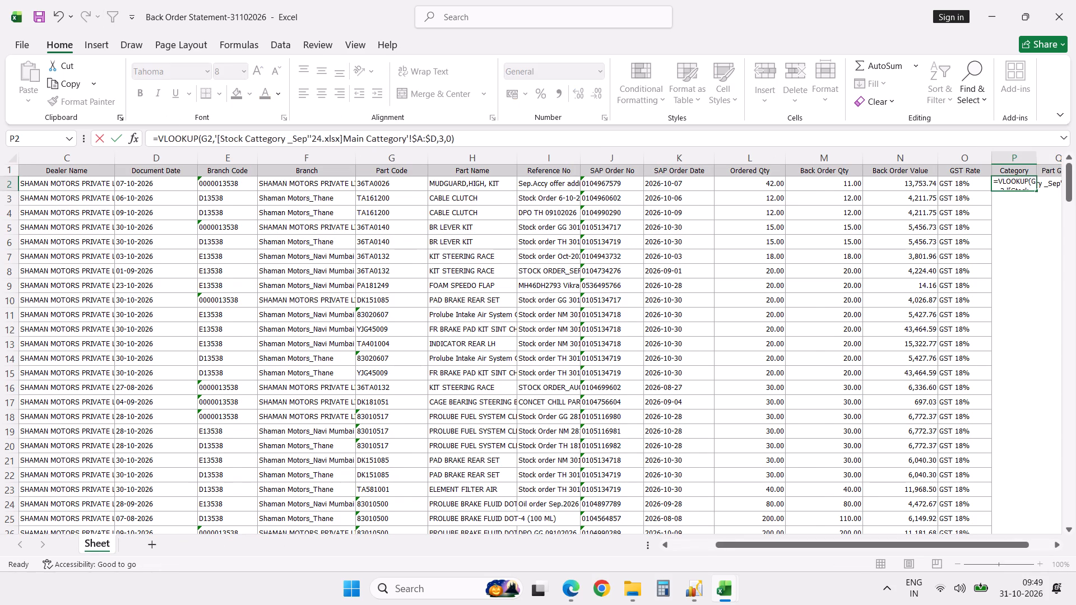
{"action": "left_click", "coordinate": [151, 139]}
{"action": "key", "text": "equal"}
{"action": "key", "text": "Tab"}
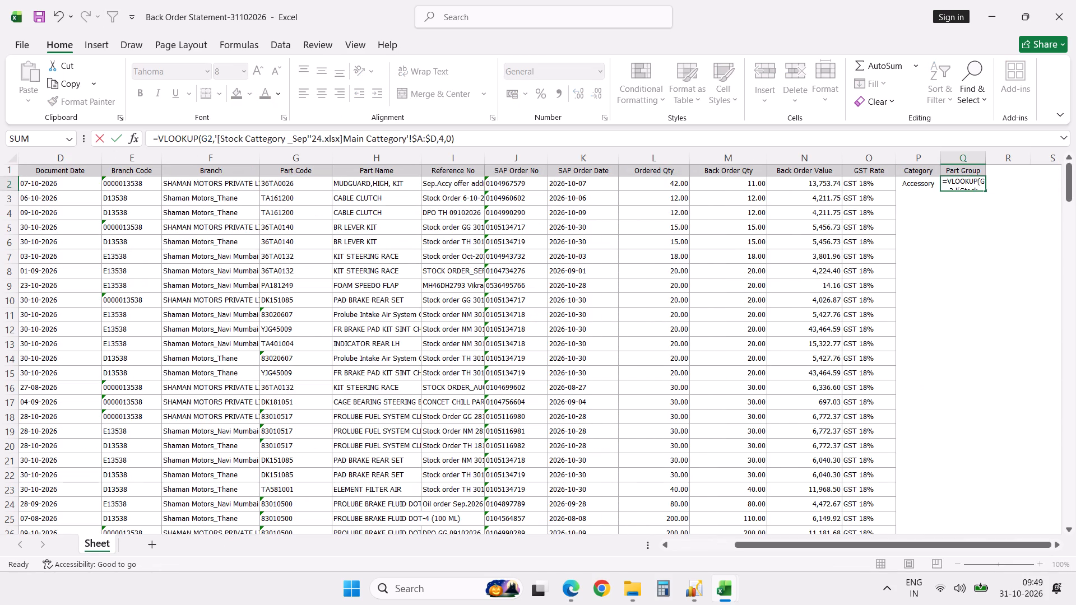
Fill the Category and Part Group lookup formulas in P2:Q2 down to the last data row.
{"action": "key", "text": "Left"}
{"action": "key", "text": "Left"}
{"action": "key", "text": "shift+Right"}
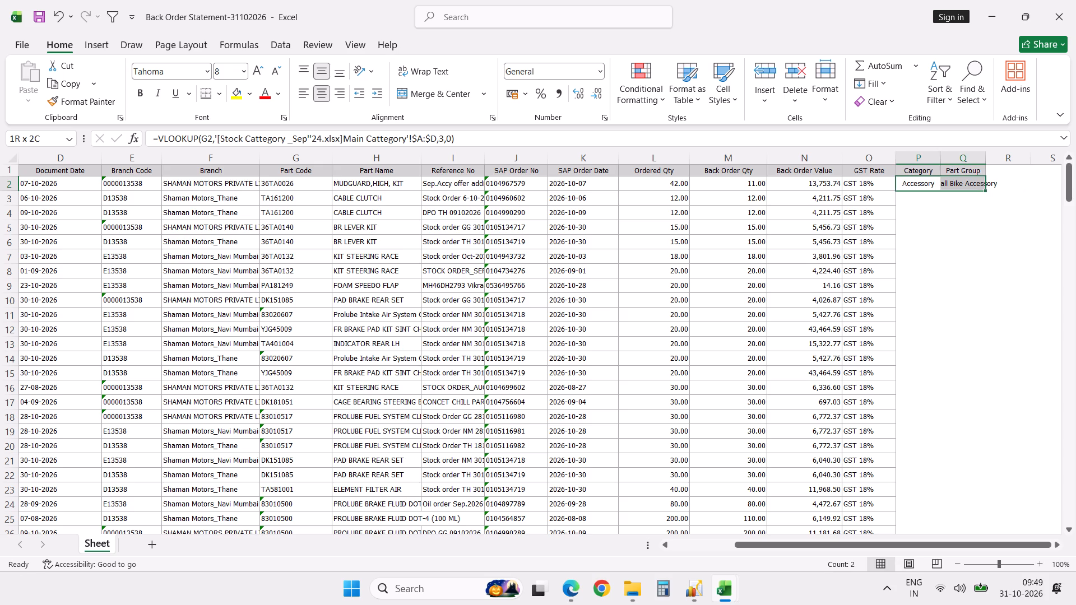
{"action": "double_click", "coordinate": [986, 191]}
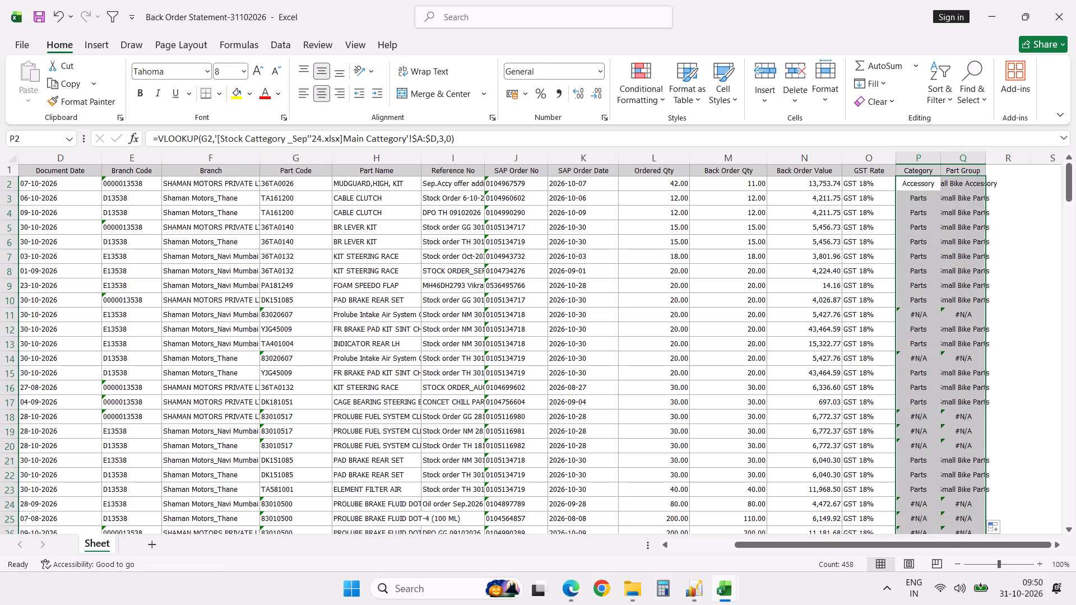
Add filters to the Back Order Statement's header row and filter Category to only the #N/A rows.
{"action": "left_click", "coordinate": [931, 172]}
{"action": "key", "text": "alt+d"}
{"action": "type", "text": "ff"}
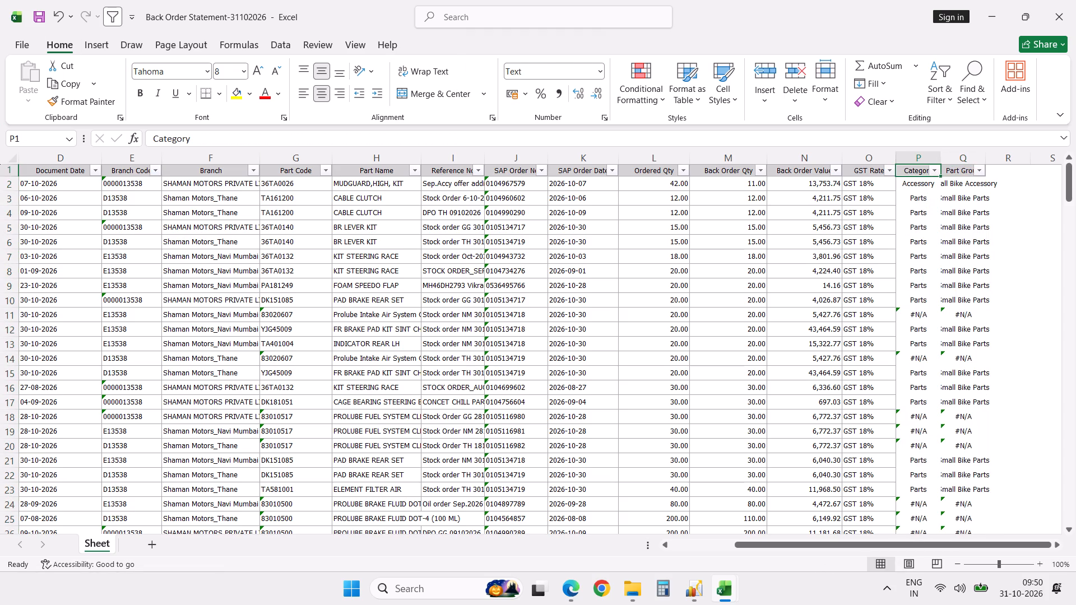
{"action": "left_click", "coordinate": [935, 170]}
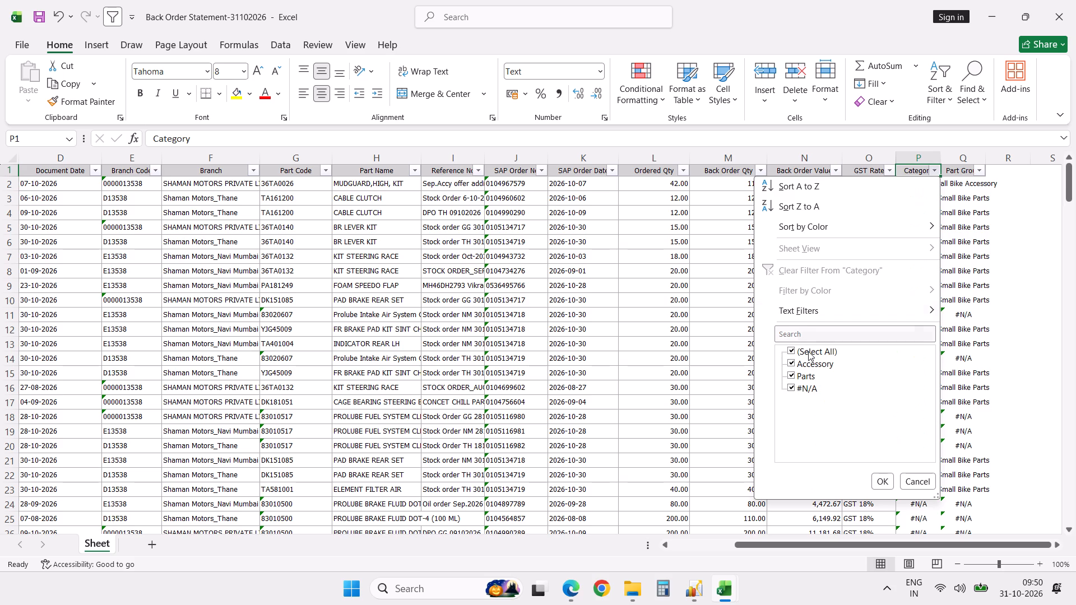
{"action": "left_click", "coordinate": [805, 354]}
{"action": "left_click", "coordinate": [794, 387]}
{"action": "left_click", "coordinate": [879, 479]}
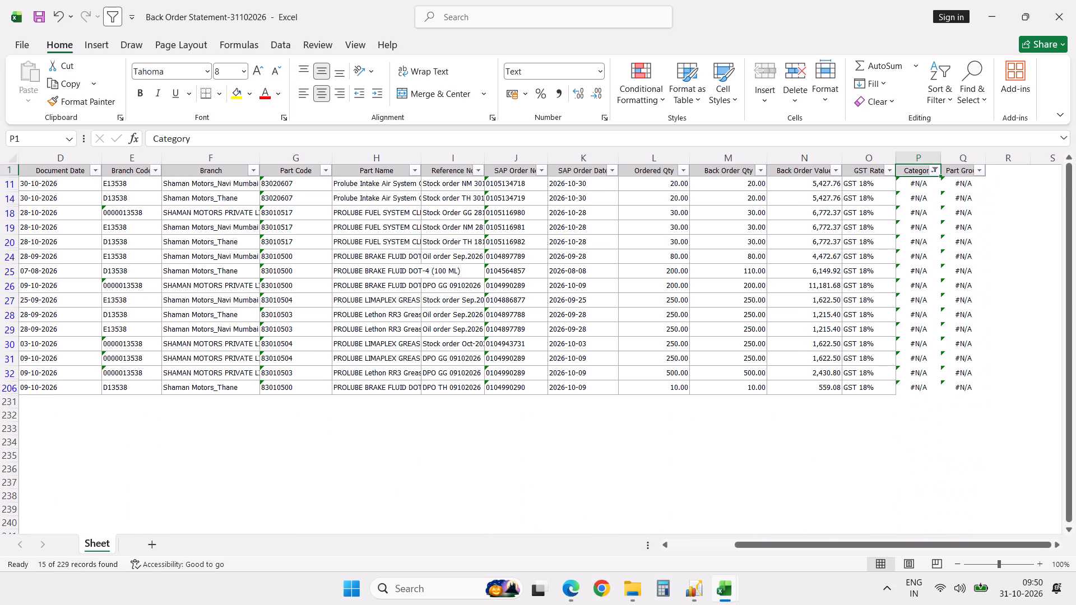
Convert the text-stored Part Codes of the filtered rows, G11 to G206, to numbers.
{"action": "left_click", "coordinate": [281, 179]}
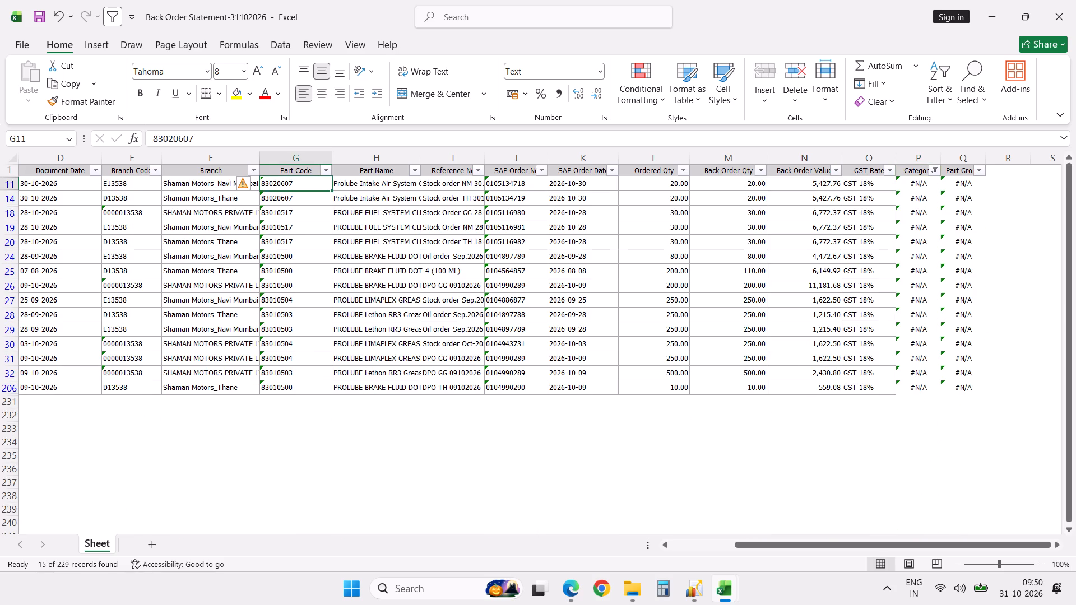
{"action": "left_click", "coordinate": [294, 387], "text": "shift"}
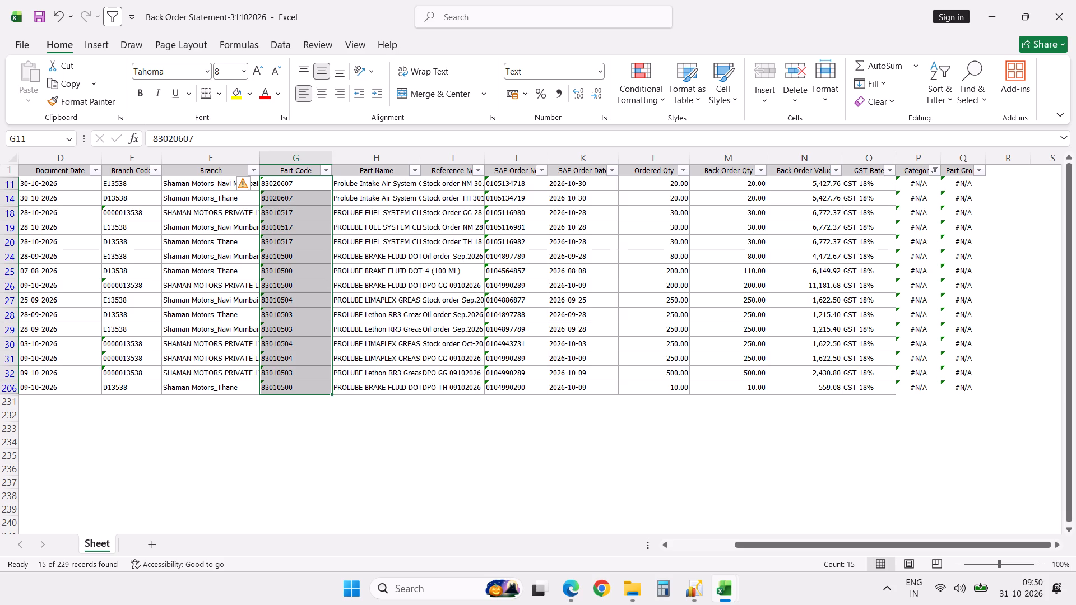
{"action": "left_click", "coordinate": [248, 184]}
{"action": "left_click", "coordinate": [277, 222]}
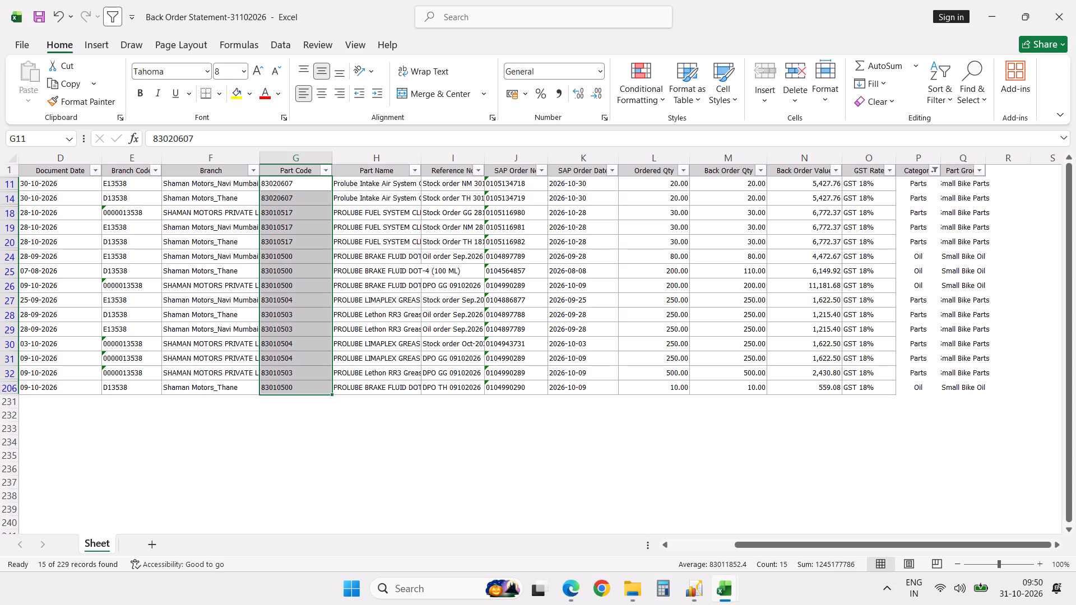
Reset the Category filter so that rows of all categories are included.
{"action": "left_click", "coordinate": [936, 172]}
{"action": "left_click", "coordinate": [813, 350]}
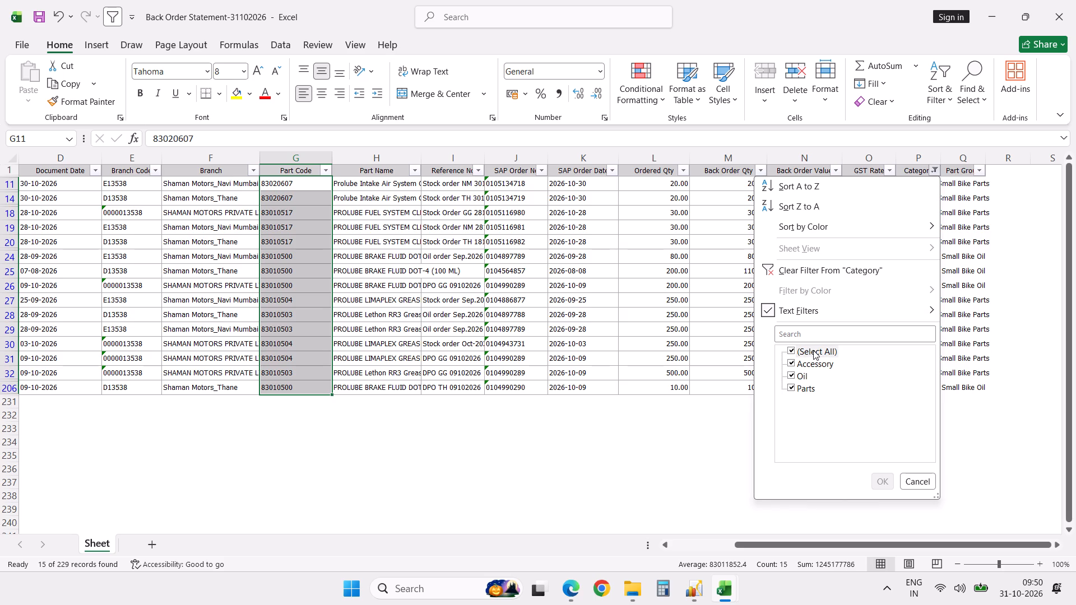
{"action": "left_click", "coordinate": [876, 483]}
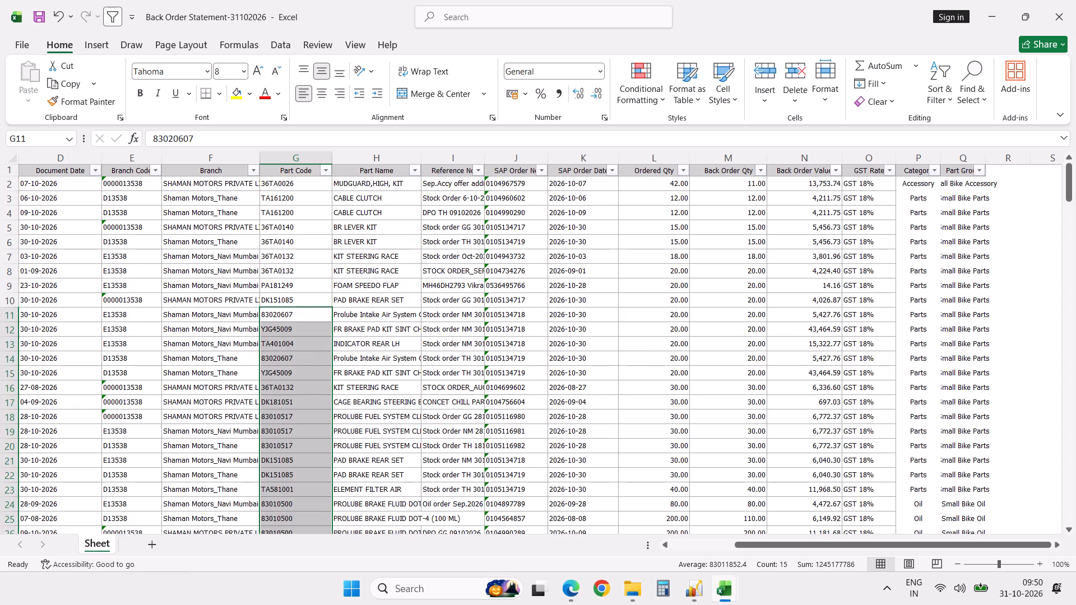
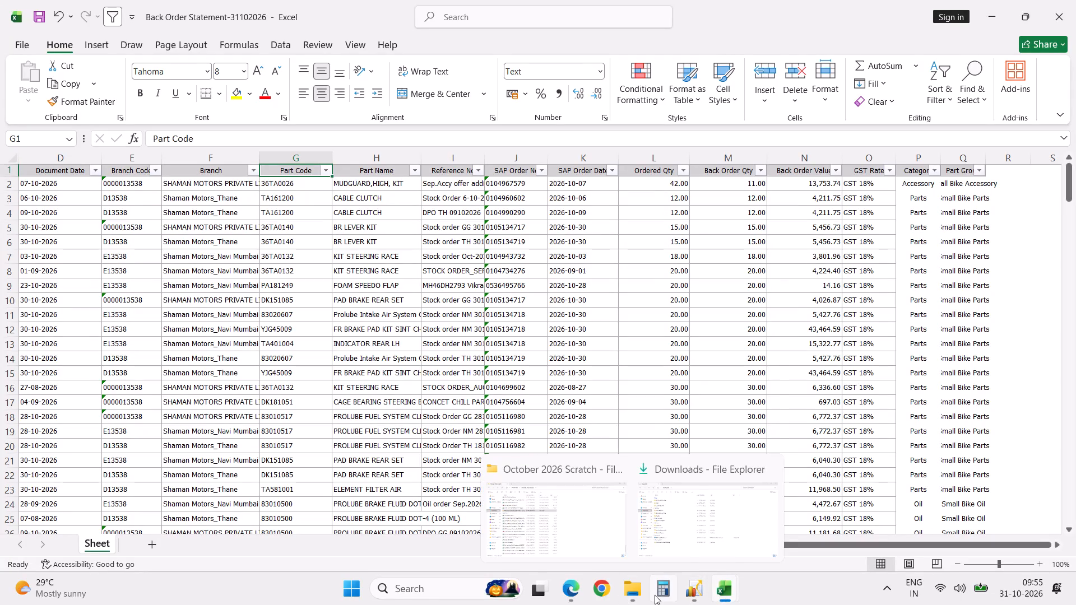
Calculate 2026 minus 1958 in Calculator, subtract 40 from the result, and close it.
{"action": "left_click", "coordinate": [657, 592]}
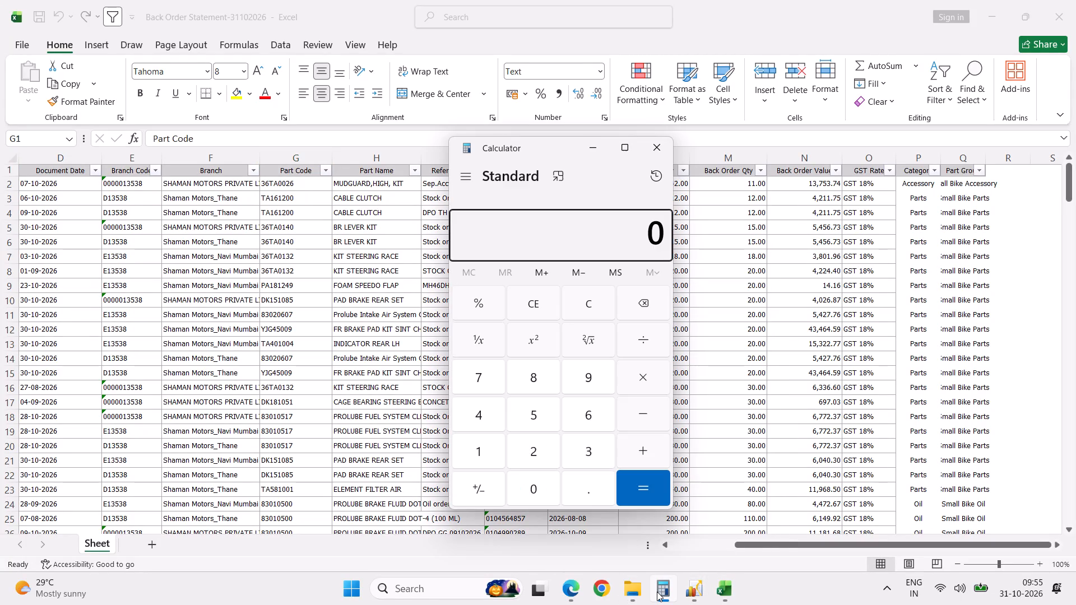
{"action": "type", "text": "2026"}
{"action": "type", "text": "-1958"}
{"action": "key", "text": "Return"}
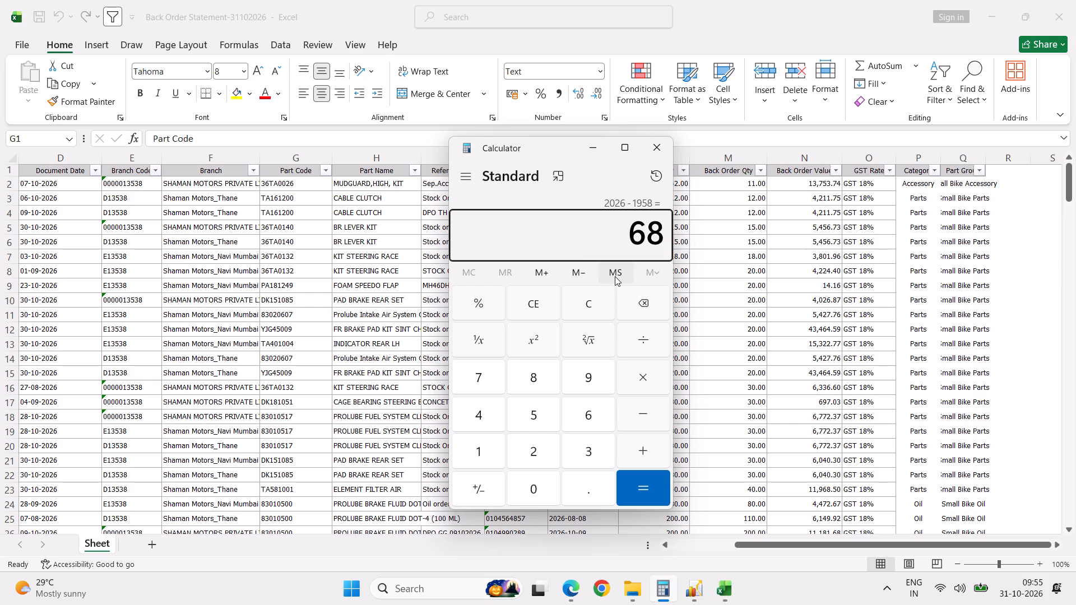
{"action": "type", "text": "-40"}
{"action": "key", "text": "Return"}
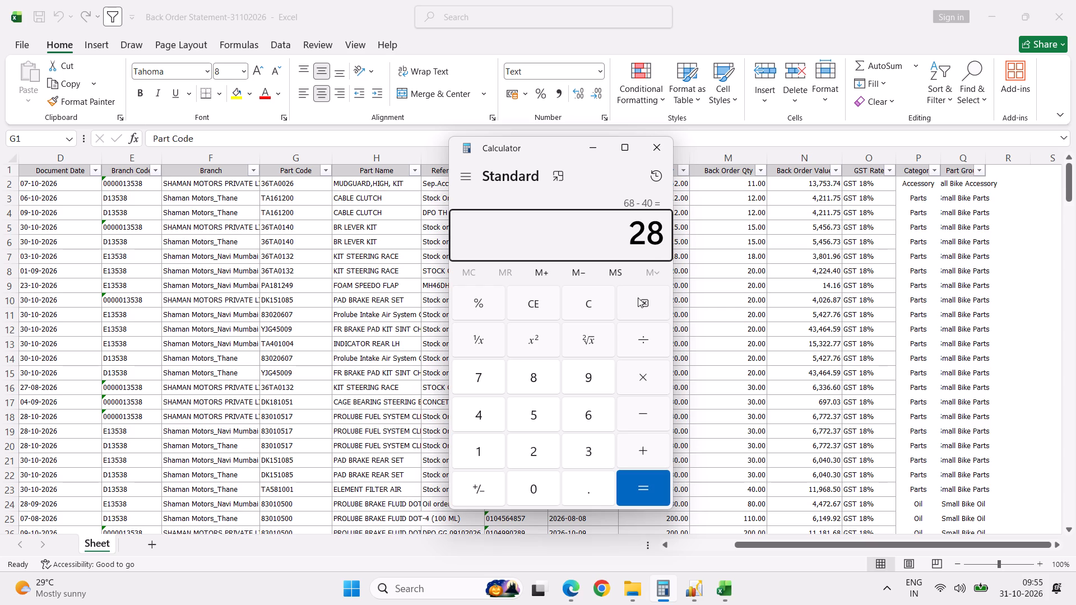
{"action": "left_click", "coordinate": [658, 156]}
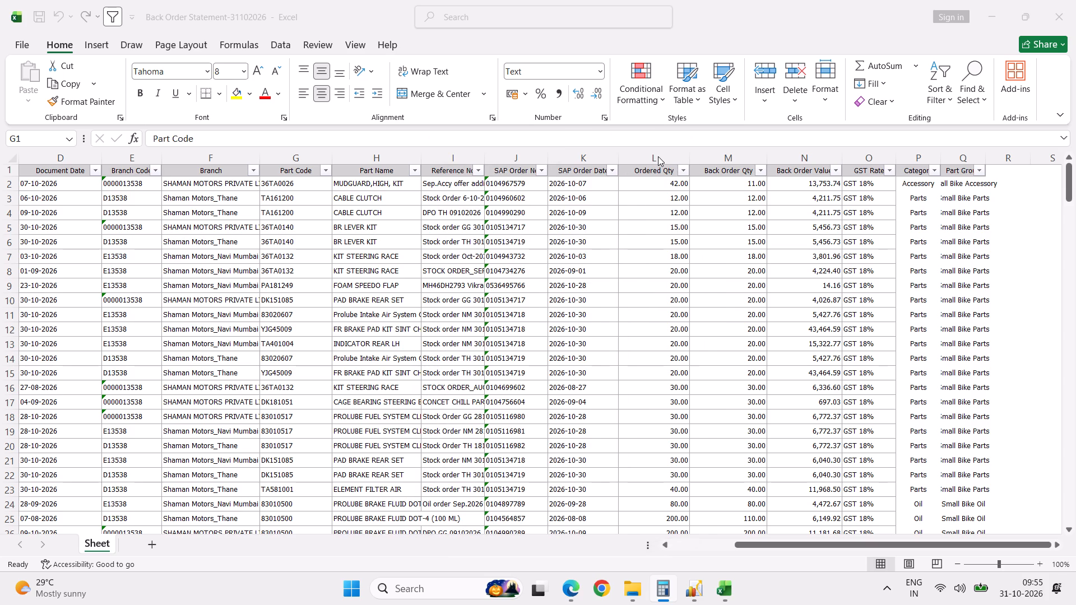
Create a PivotTable on a new worksheet from the dated Back Order Statement data.
{"action": "left_click", "coordinate": [66, 170]}
{"action": "left_click", "coordinate": [66, 170]}
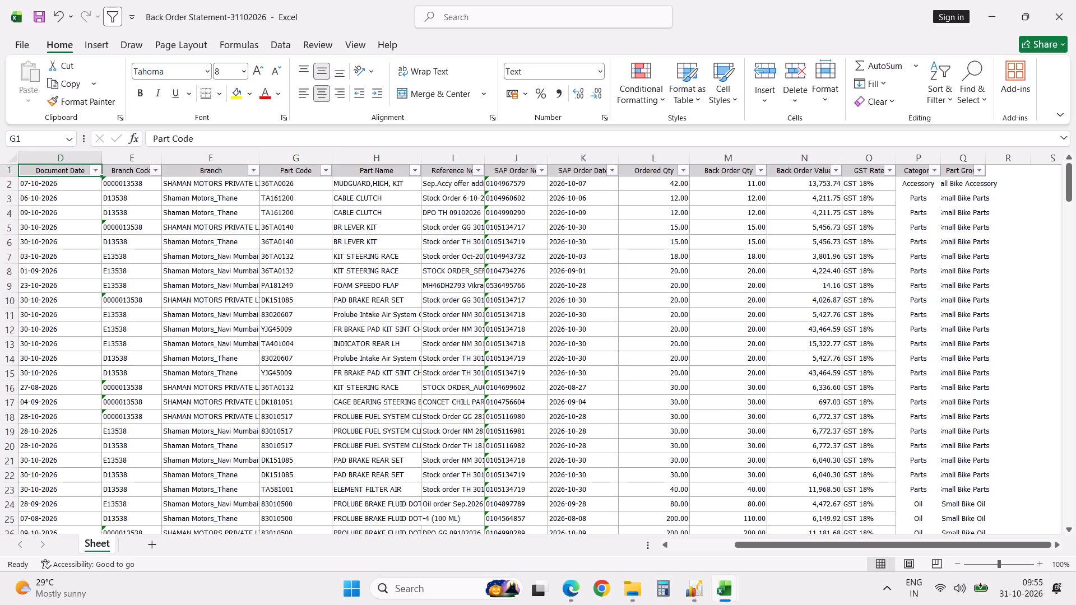
{"action": "key", "text": "alt+d"}
{"action": "type", "text": "pn"}
{"action": "left_click", "coordinate": [674, 292]}
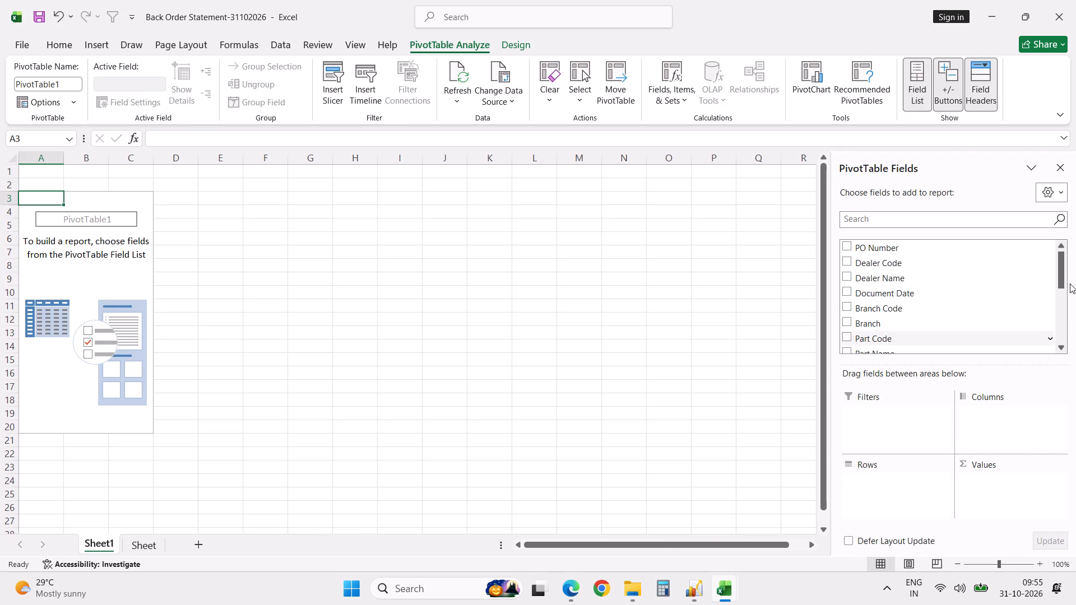
Lay out the PivotTable with Part Group as rows, Category as columns and the sum of Back Order Value as values.
{"action": "left_click_drag", "start_coordinate": [1061, 275], "coordinate": [1062, 334]}
{"action": "left_click_drag", "start_coordinate": [1062, 334], "coordinate": [925, 339]}
{"action": "left_click_drag", "start_coordinate": [883, 330], "coordinate": [876, 481]}
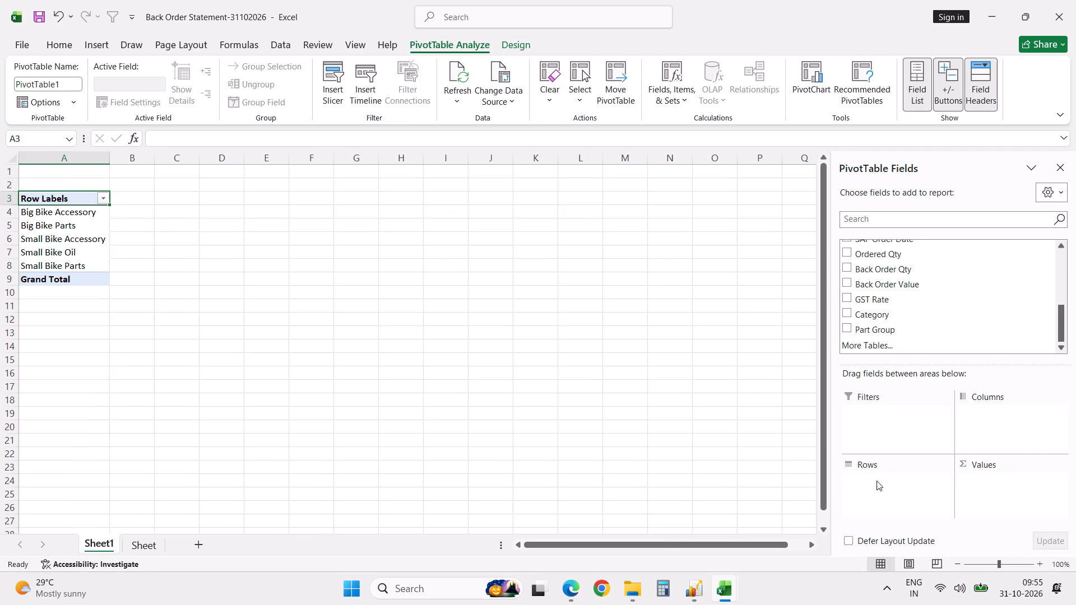
{"action": "left_click_drag", "start_coordinate": [875, 315], "coordinate": [1019, 457]}
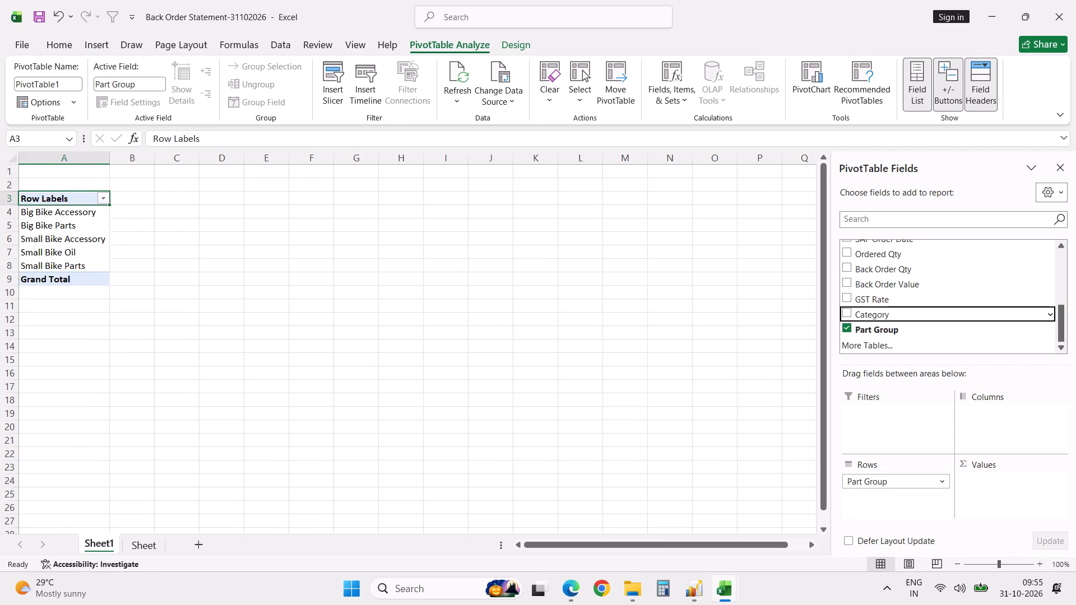
{"action": "left_click_drag", "start_coordinate": [1019, 457], "coordinate": [1019, 422]}
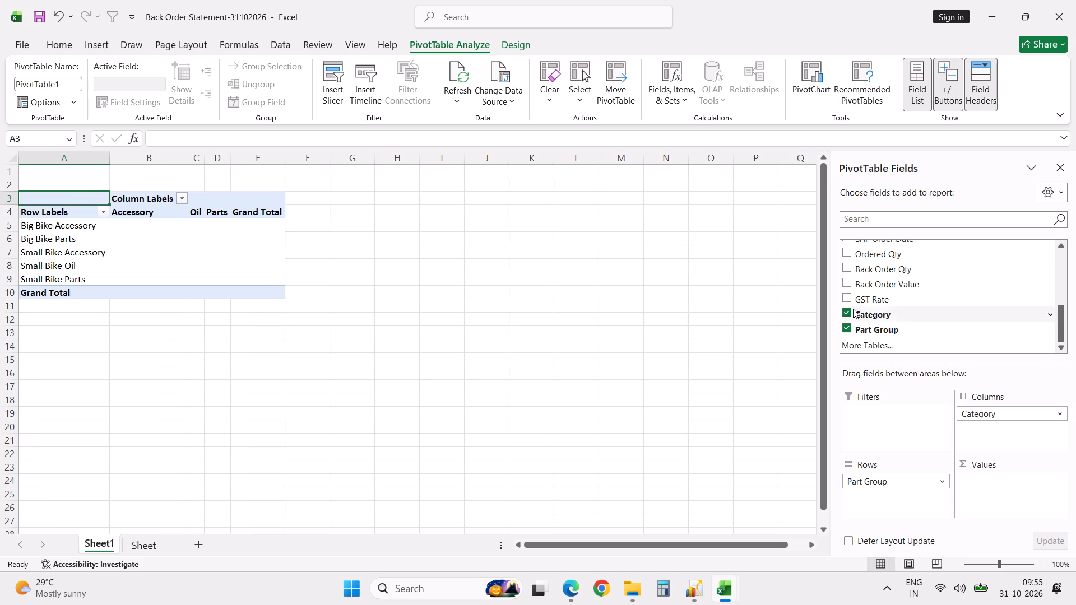
{"action": "left_click", "coordinate": [850, 282]}
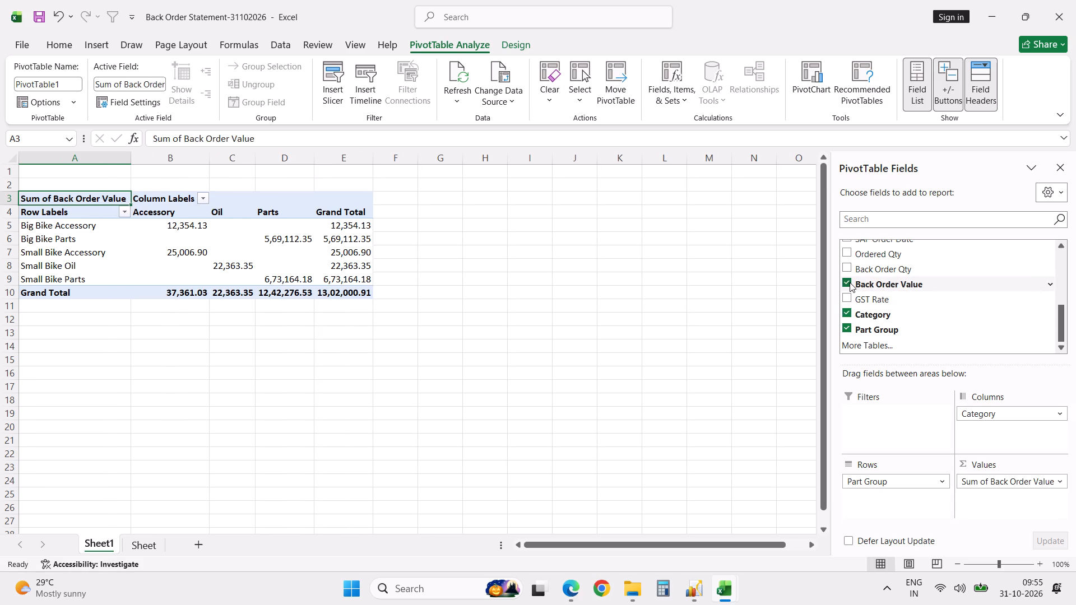
Convert the whole PivotTable sheet to static values by copying it and pasting it over itself as values.
{"action": "key", "text": "ctrl+a"}
{"action": "key", "text": "ctrl+a"}
{"action": "key", "text": "ctrl+a"}
{"action": "key", "text": "ctrl+c"}
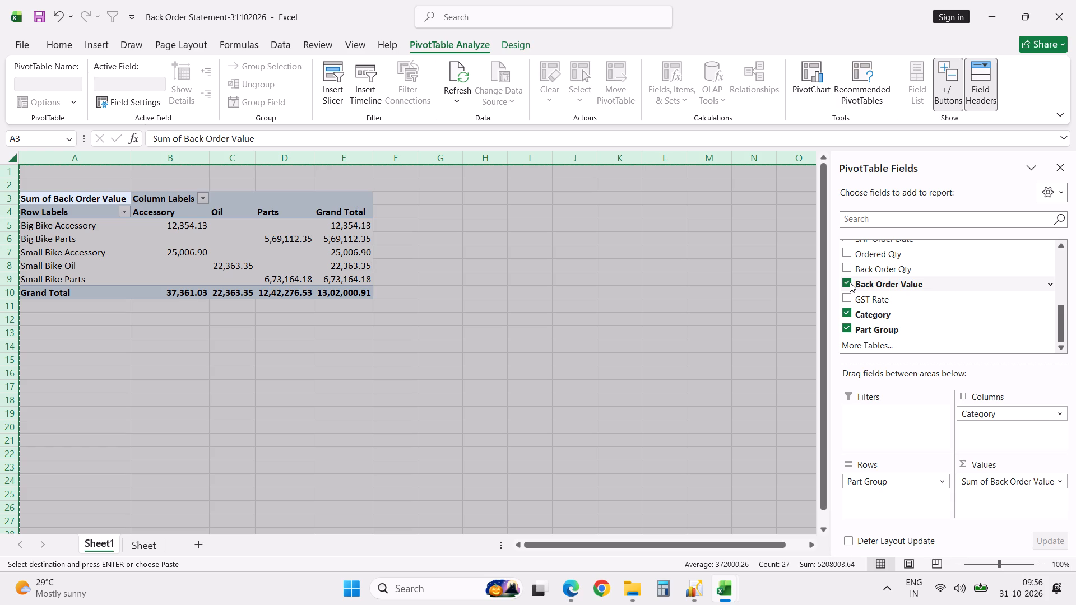
{"action": "right_click", "coordinate": [85, 174]}
{"action": "left_click", "coordinate": [144, 272]}
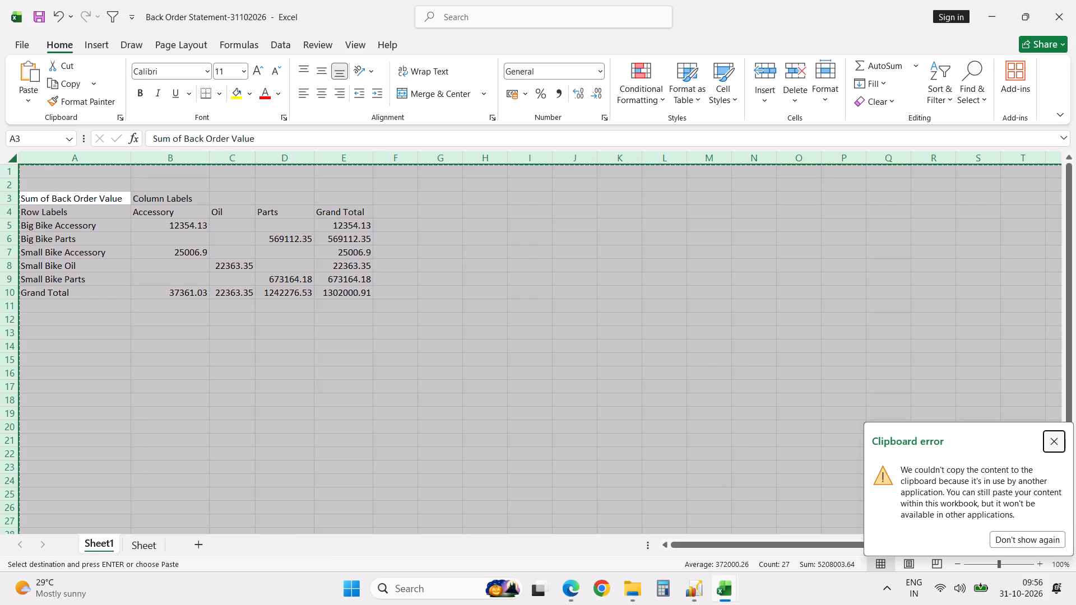
Format the amounts in B5:E10 with comma separators and no decimal places.
{"action": "left_click", "coordinate": [198, 225]}
{"action": "left_click", "coordinate": [359, 290], "text": "shift"}
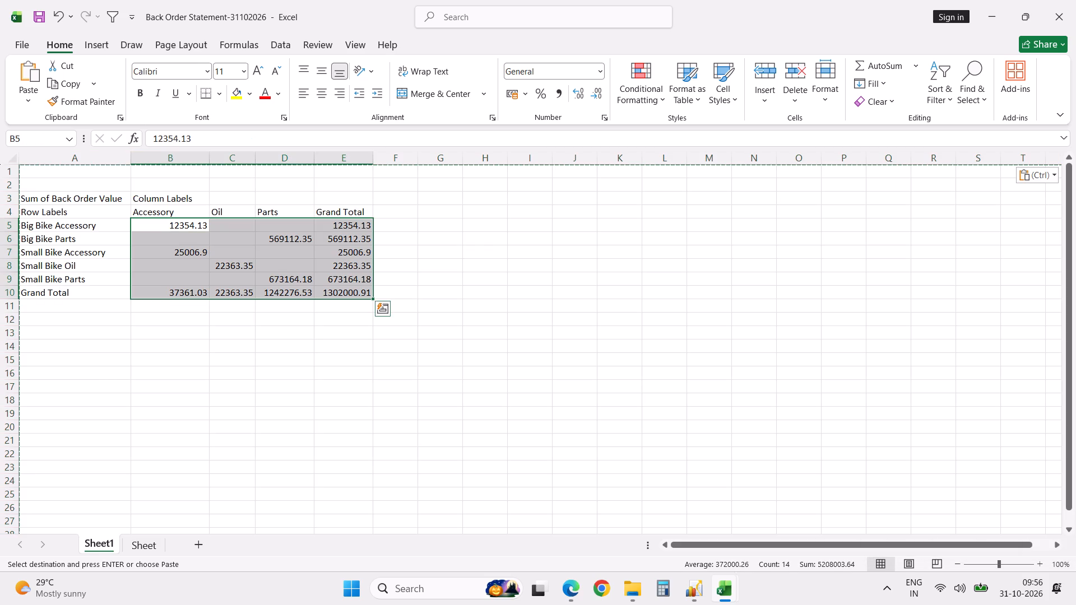
{"action": "left_click", "coordinate": [559, 83]}
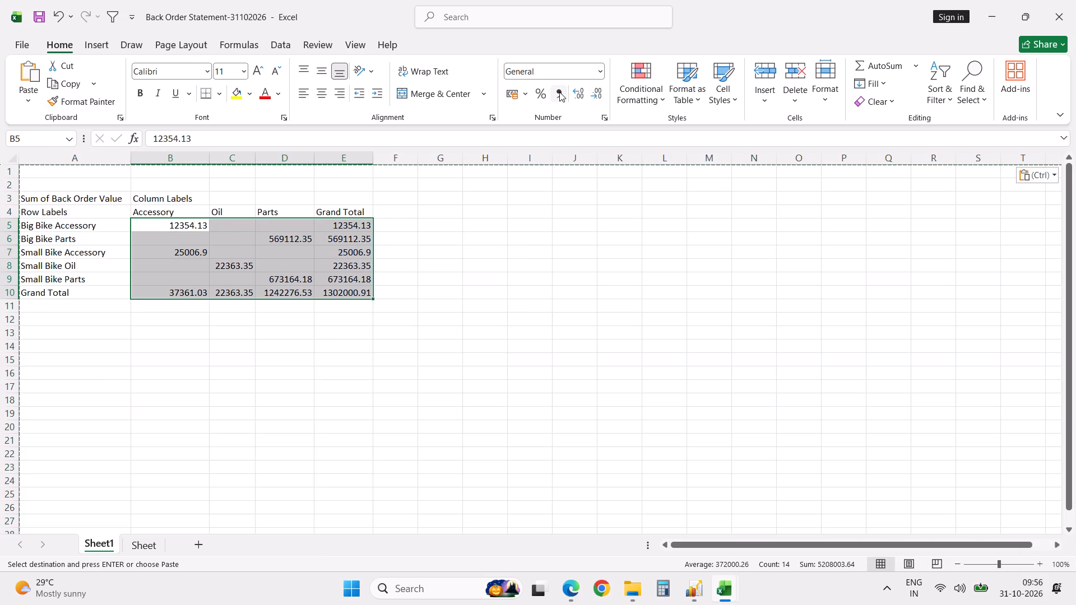
{"action": "left_click", "coordinate": [559, 92]}
{"action": "triple_click", "coordinate": [598, 96]}
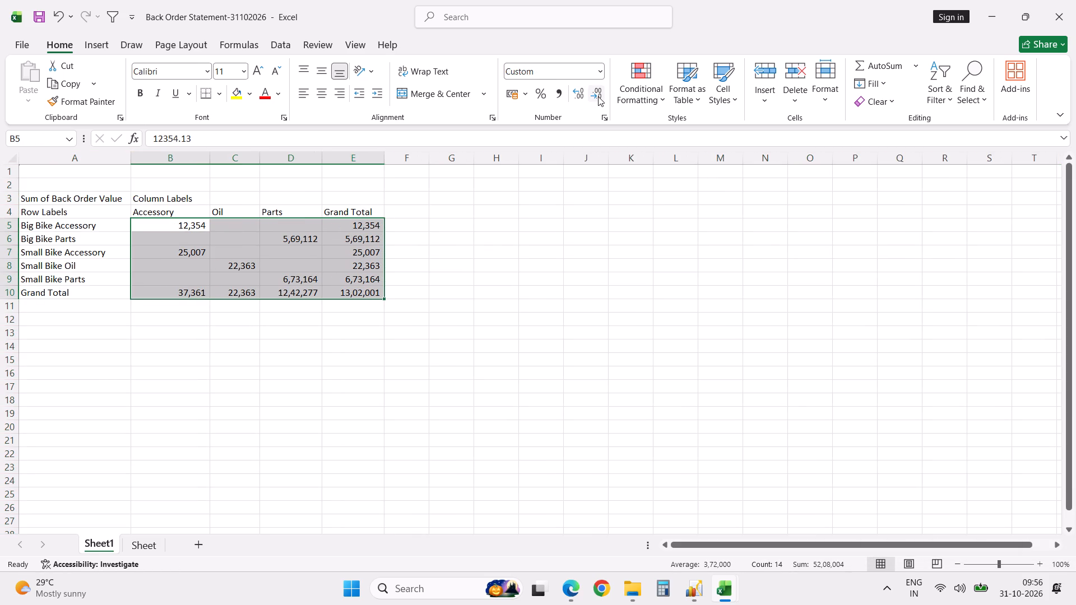
{"action": "left_click", "coordinate": [457, 378]}
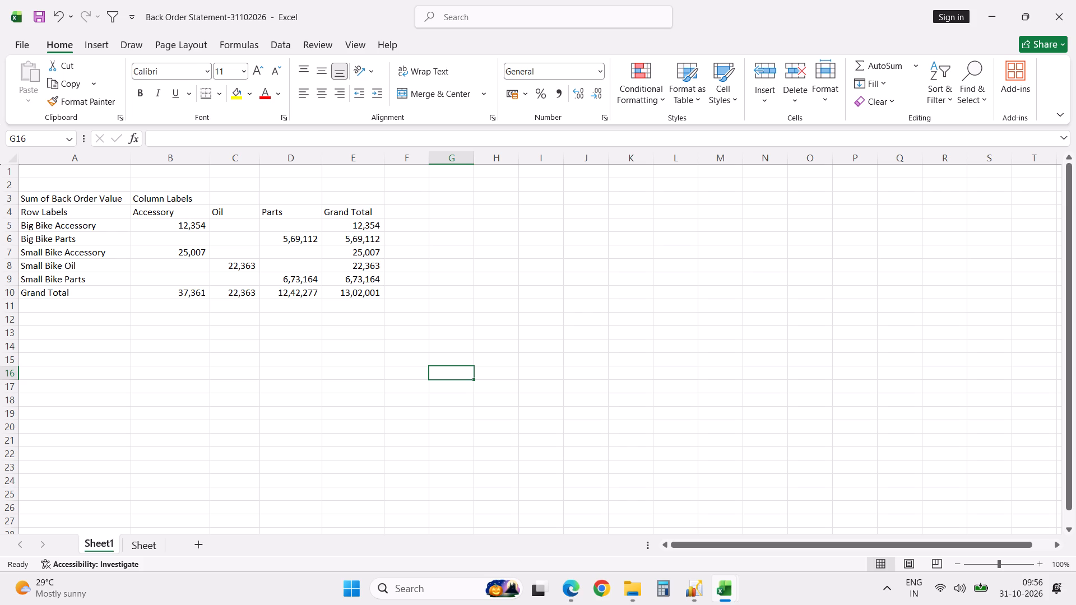
Open the previous day's workbook, Back Order Statement-30102026, from the Funds Statement folder.
{"action": "key", "text": "alt+f"}
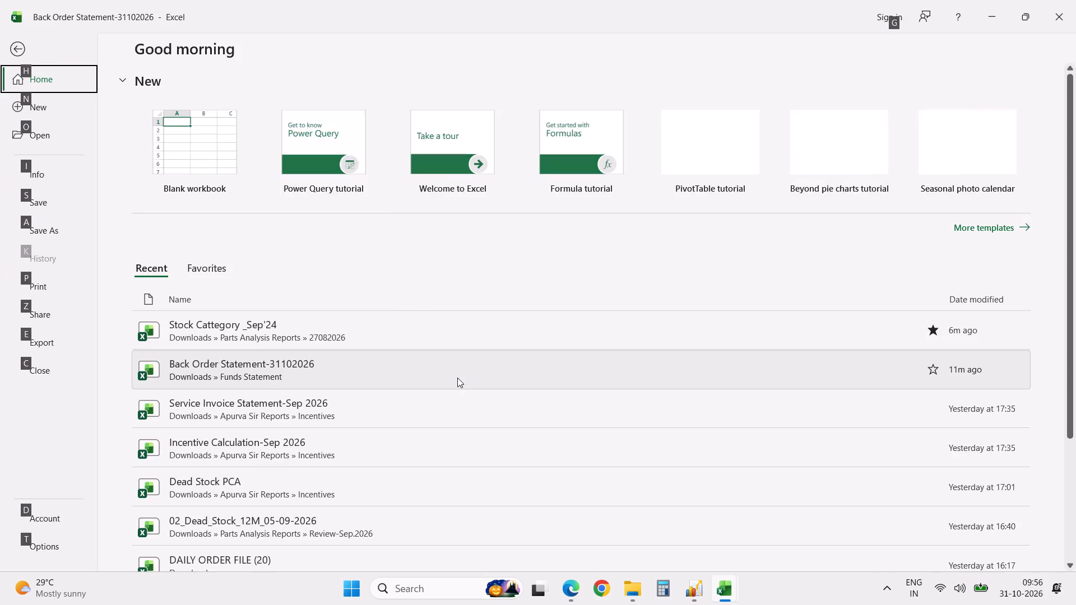
{"action": "key", "text": "o"}
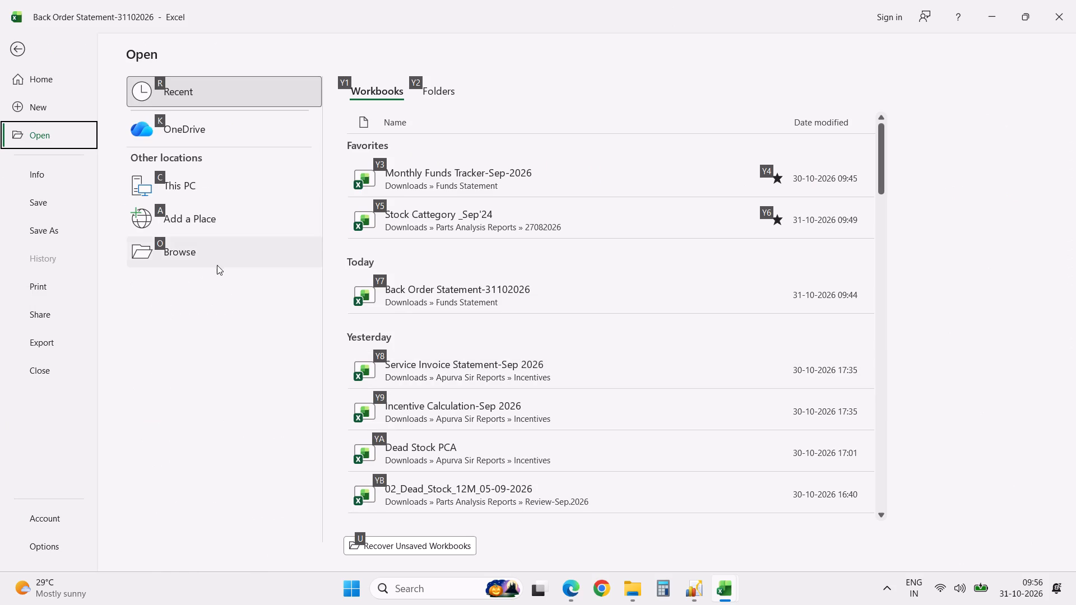
{"action": "left_click", "coordinate": [202, 252]}
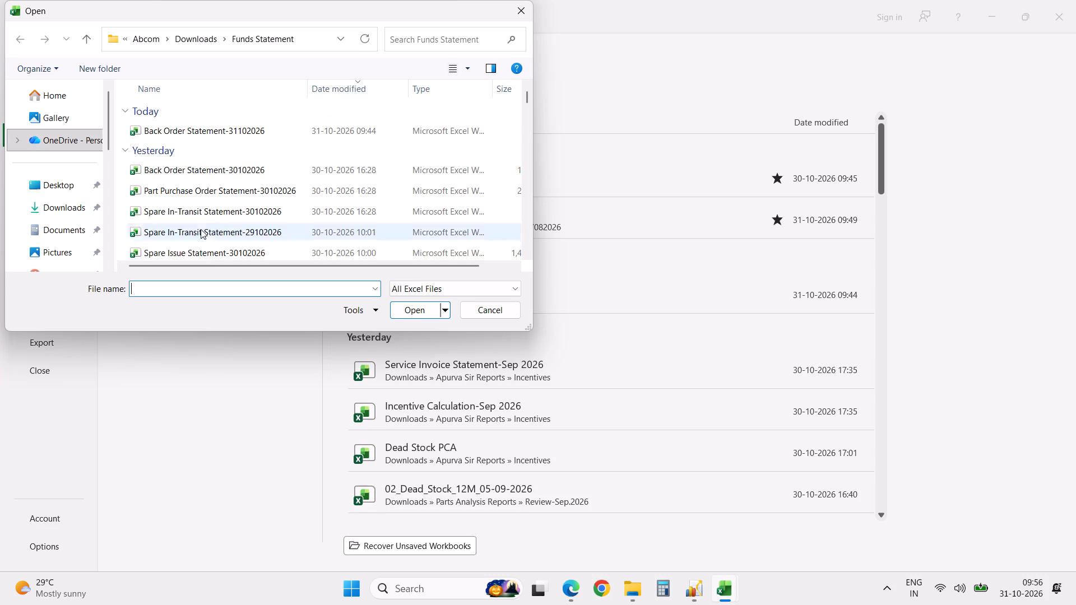
{"action": "double_click", "coordinate": [227, 172]}
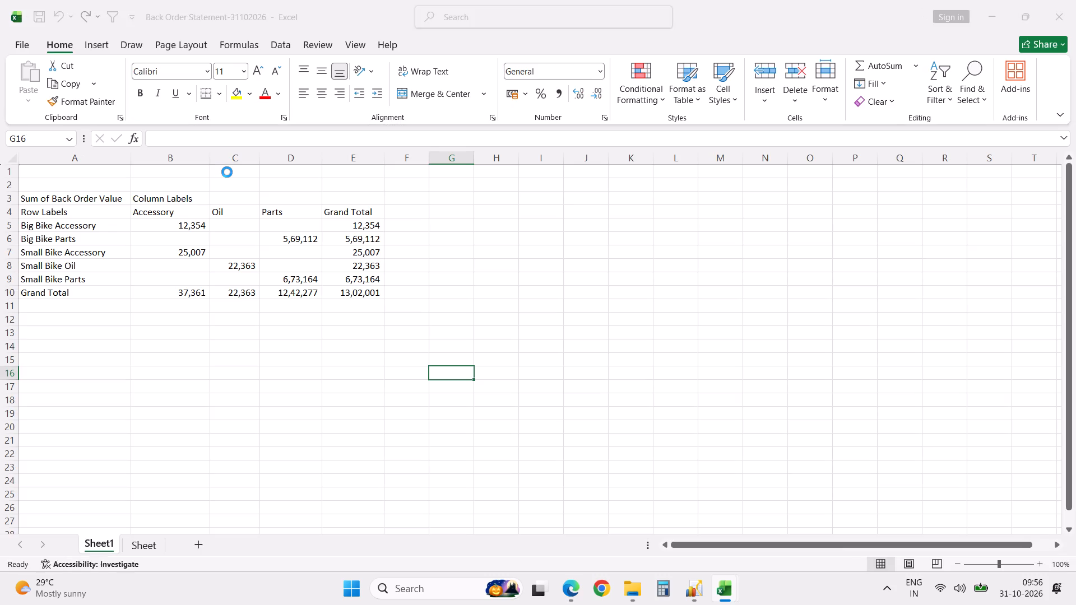
Copy the formatted summary table A15:E25 from Sheet1 of the 30102026 workbook into Sheet1 of the 31102026 workbook at A15.
{"action": "left_click", "coordinate": [104, 546]}
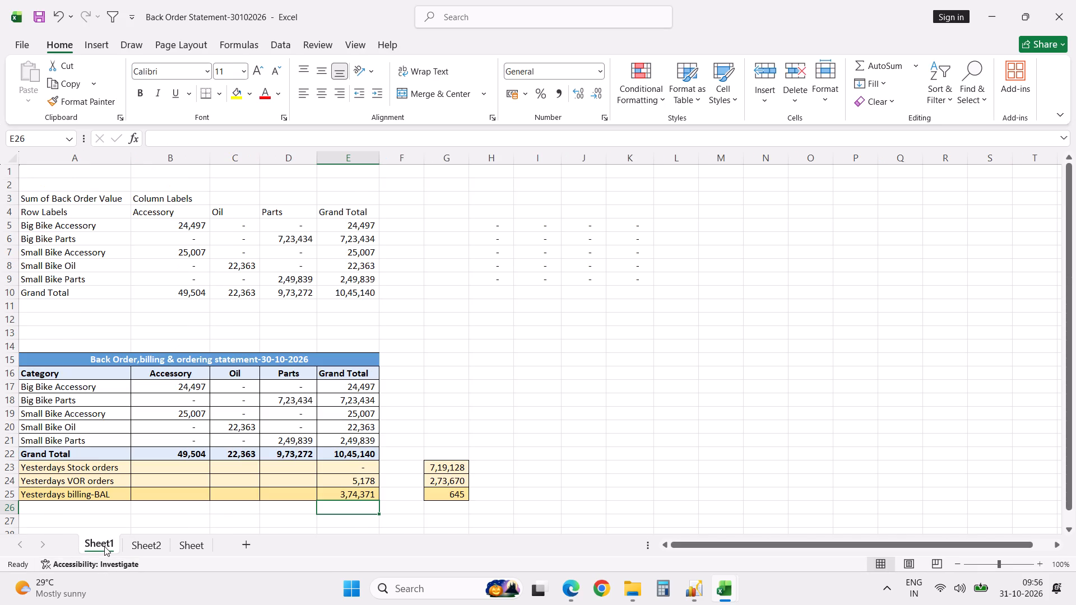
{"action": "left_click", "coordinate": [51, 362]}
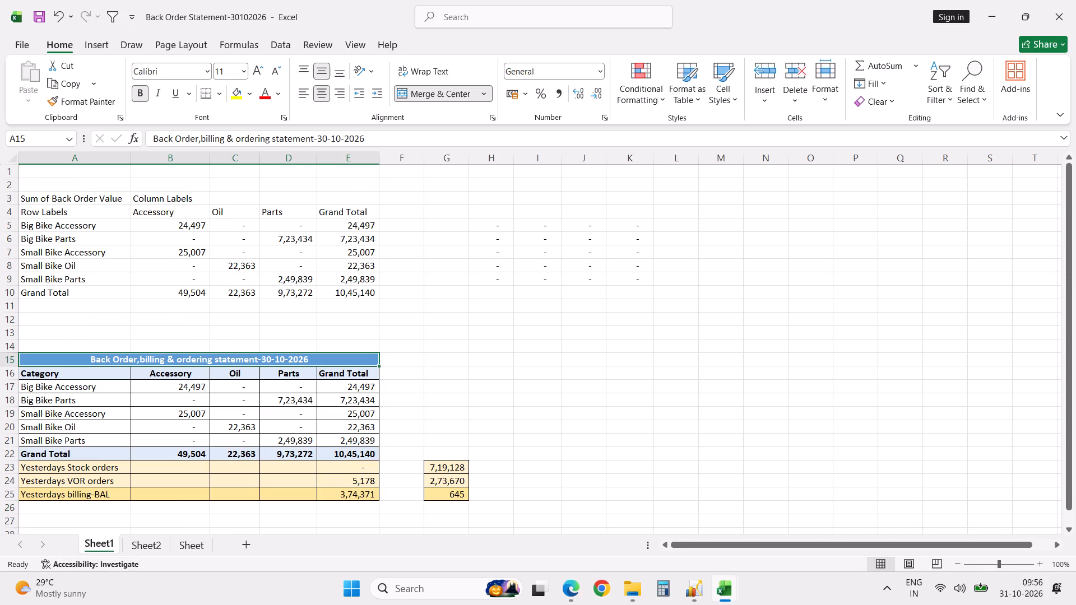
{"action": "left_click", "coordinate": [360, 497], "text": "shift"}
{"action": "key", "text": "ctrl+c"}
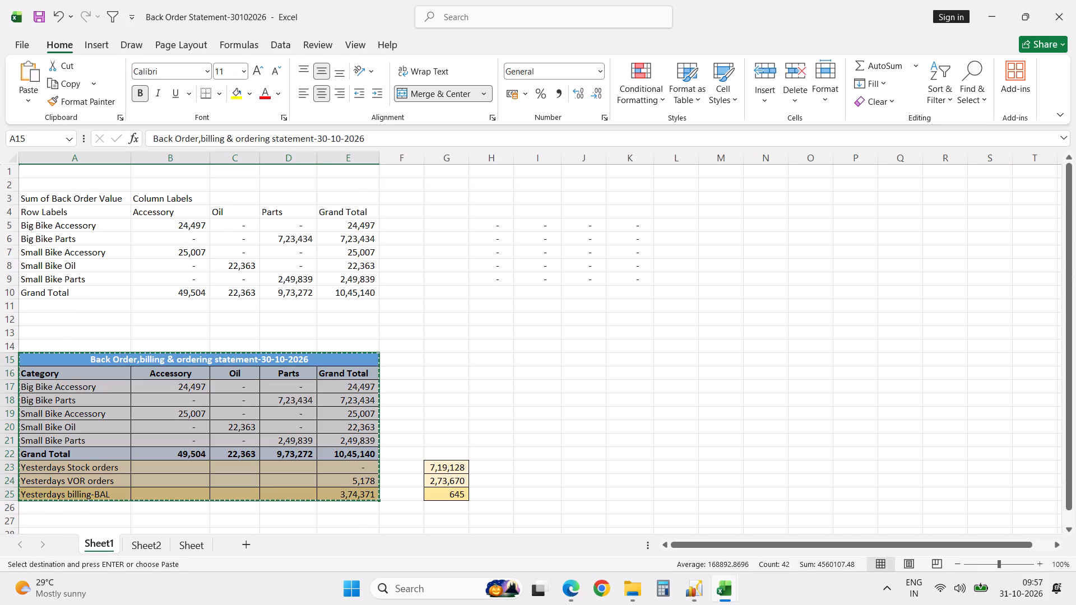
{"action": "key", "text": "alt+Tab"}
{"action": "left_click", "coordinate": [76, 357]}
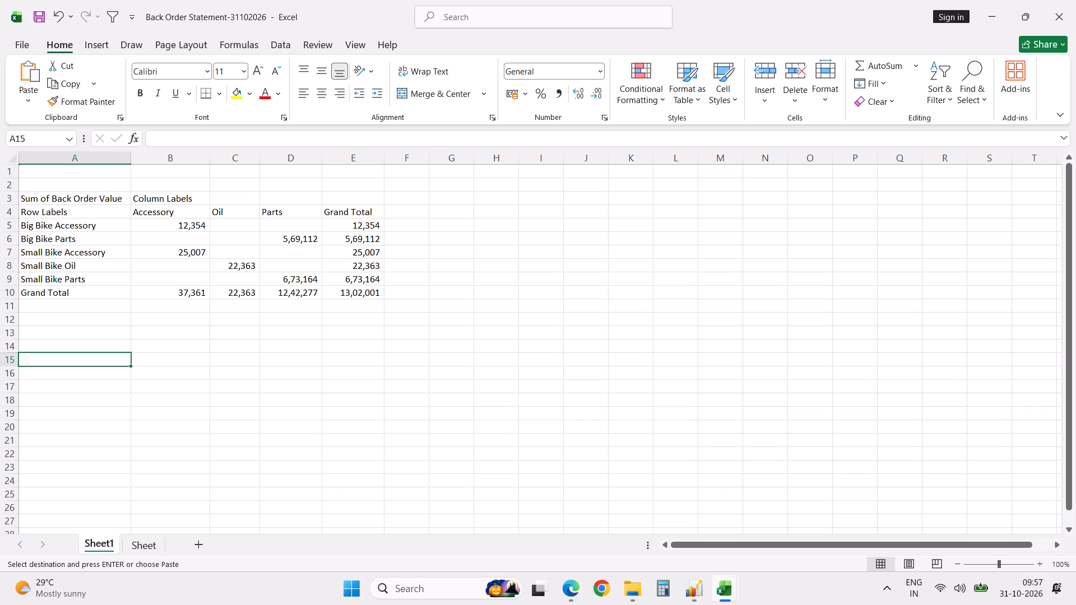
{"action": "key", "text": "ctrl+v"}
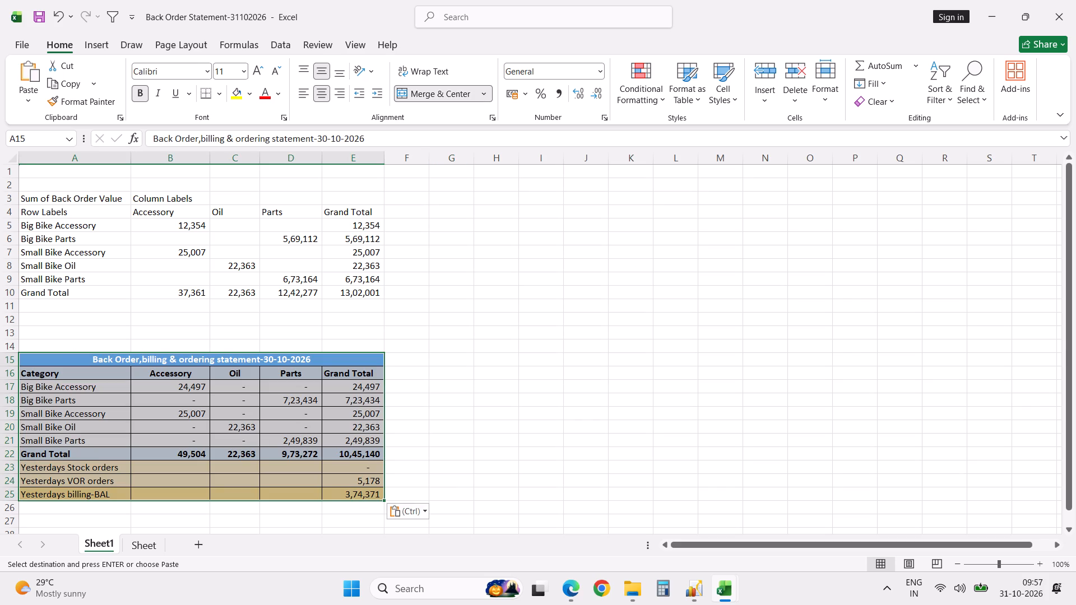
Change the date in the pasted table's title to 31-10-2026.
{"action": "left_click", "coordinate": [268, 362]}
{"action": "left_click", "coordinate": [323, 140]}
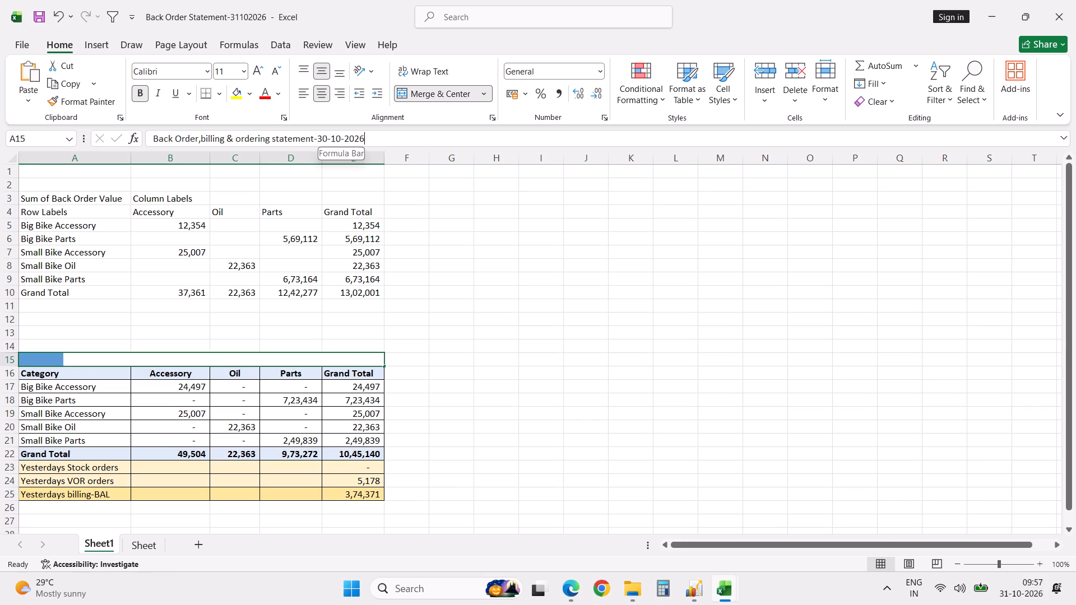
{"action": "key", "text": "shift+Right"}
{"action": "key", "text": "1"}
{"action": "key", "text": "Return"}
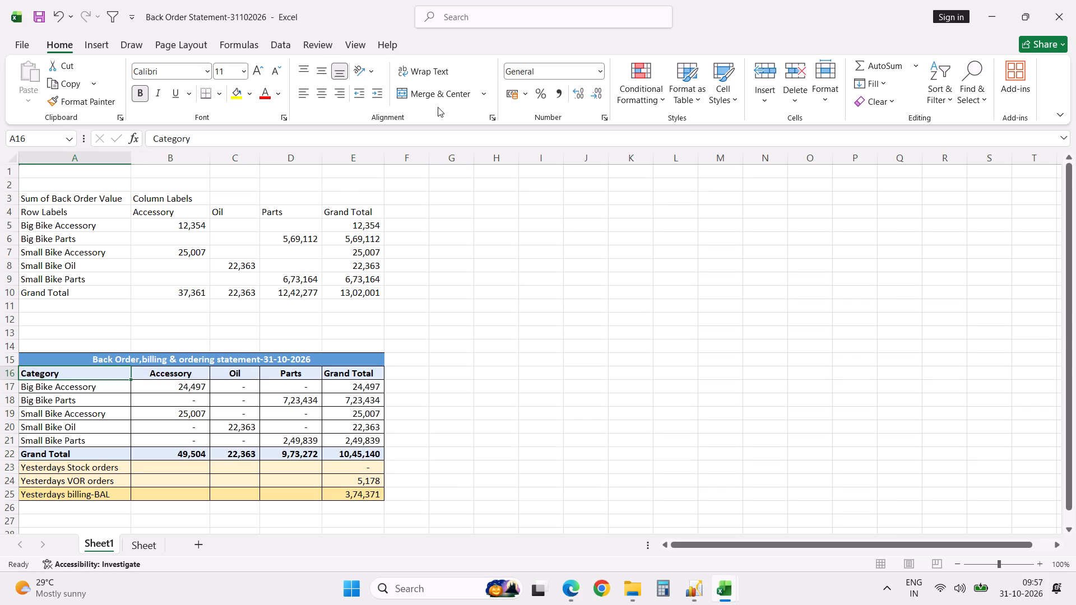
Copy the stock orders, VOR orders and billing figures from E23:E25 to G23:G25.
{"action": "left_click", "coordinate": [377, 464]}
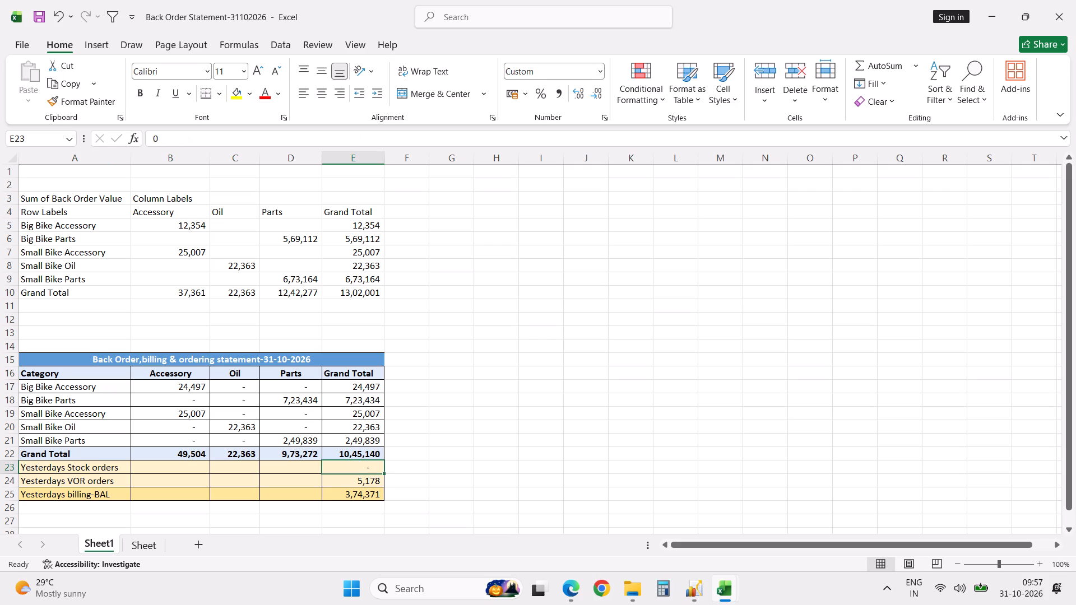
{"action": "key", "text": "shift+Down"}
{"action": "key", "text": "shift+Down"}
{"action": "key", "text": "ctrl+c"}
{"action": "key", "text": "Right"}
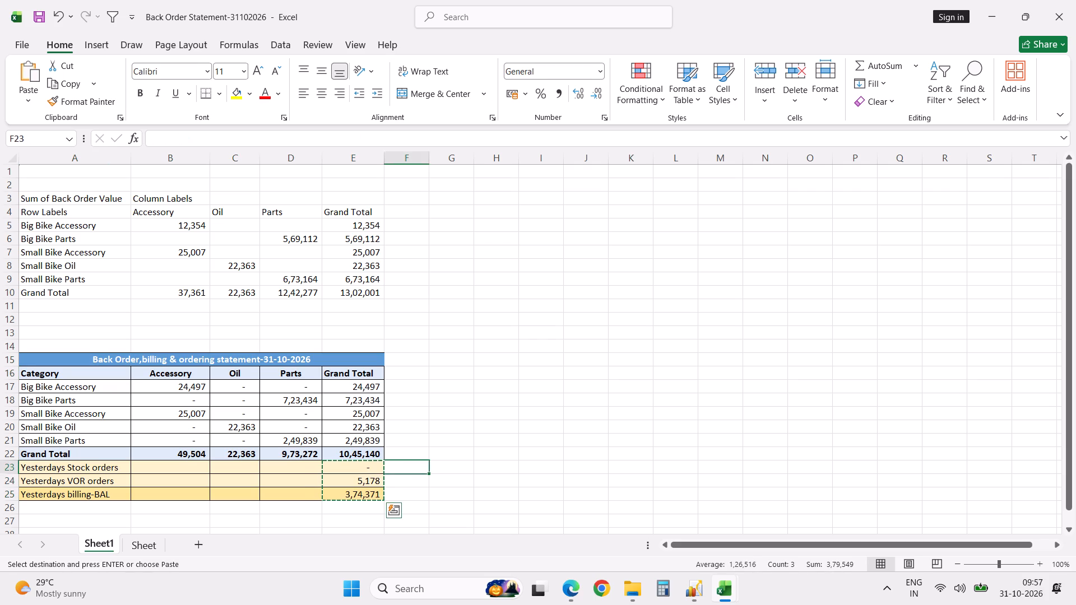
{"action": "key", "text": "Right"}
{"action": "key", "text": "Return"}
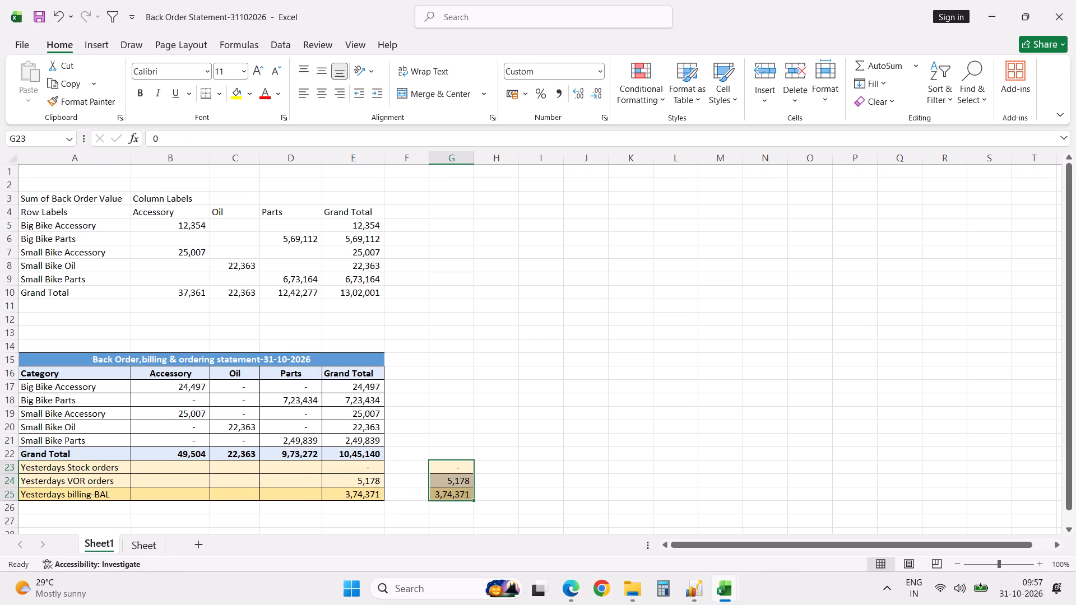
Paste the values of B5:D9 into the summary table at B17, and autofit the width of column B.
{"action": "left_click", "coordinate": [177, 228]}
{"action": "left_click", "coordinate": [308, 280], "text": "shift"}
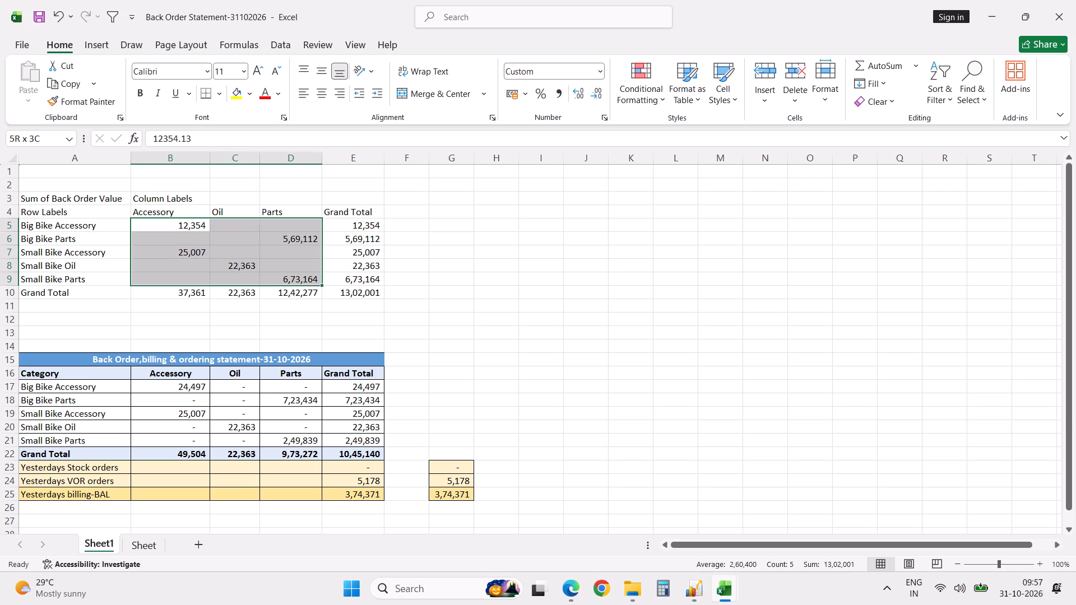
{"action": "key", "text": "ctrl+c"}
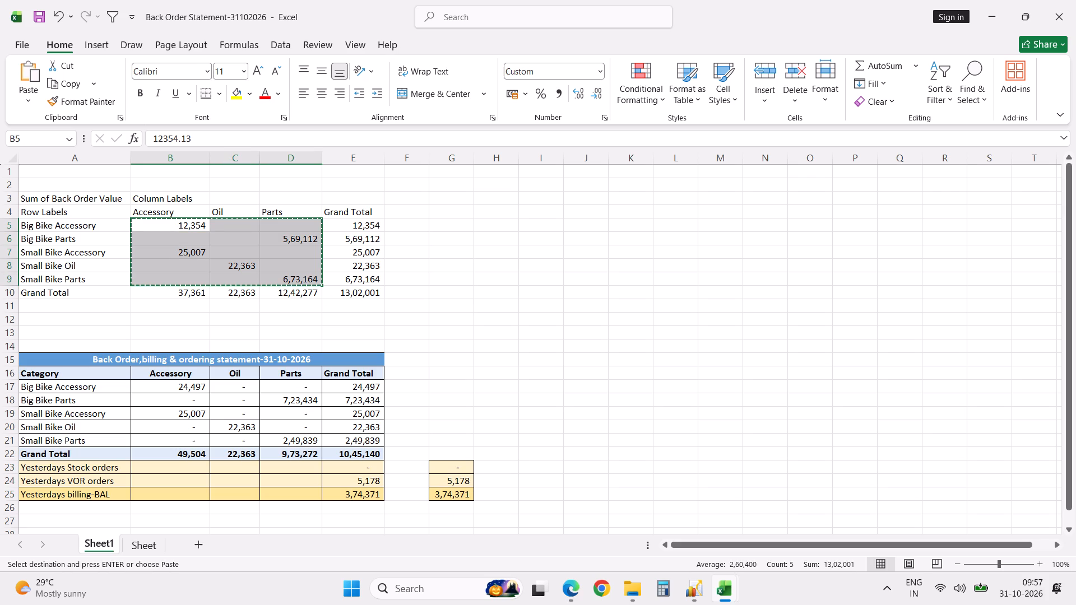
{"action": "left_click", "coordinate": [178, 387]}
{"action": "right_click", "coordinate": [178, 387]}
{"action": "left_click", "coordinate": [236, 268]}
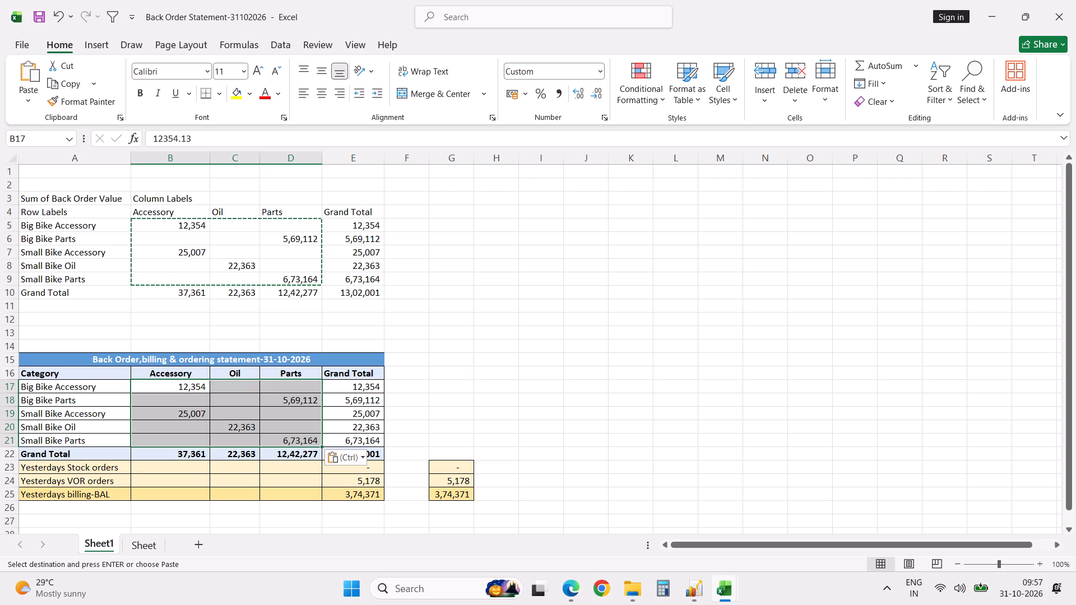
{"action": "double_click", "coordinate": [210, 159]}
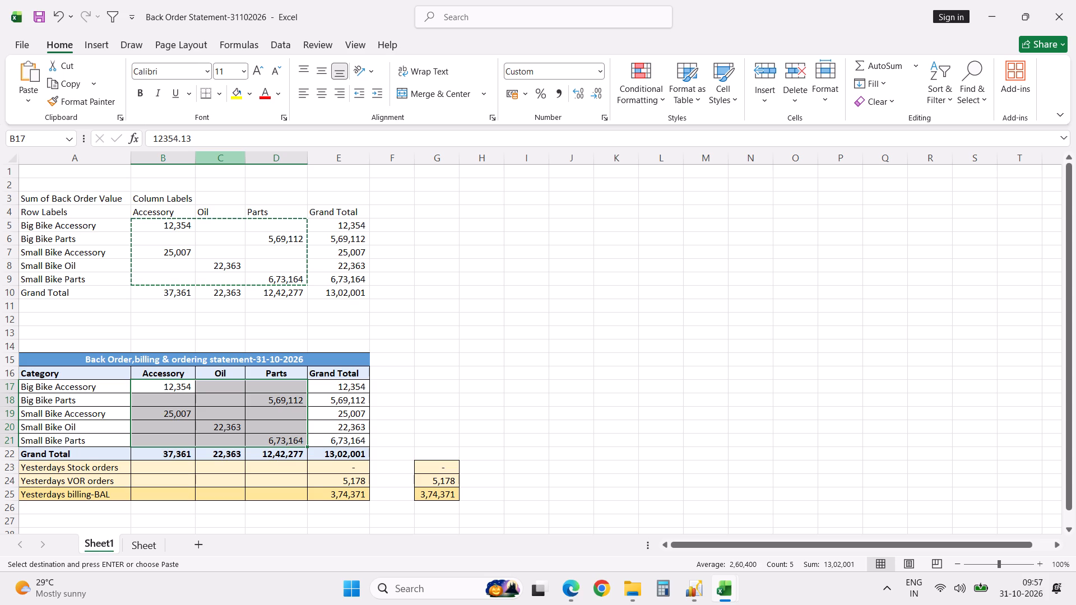
Clear yesterday's stock orders, VOR orders and billing amounts in E23:E25.
{"action": "left_click", "coordinate": [352, 473]}
{"action": "key", "text": "shift+Down"}
{"action": "key", "text": "shift+Down"}
{"action": "key", "text": "Delete"}
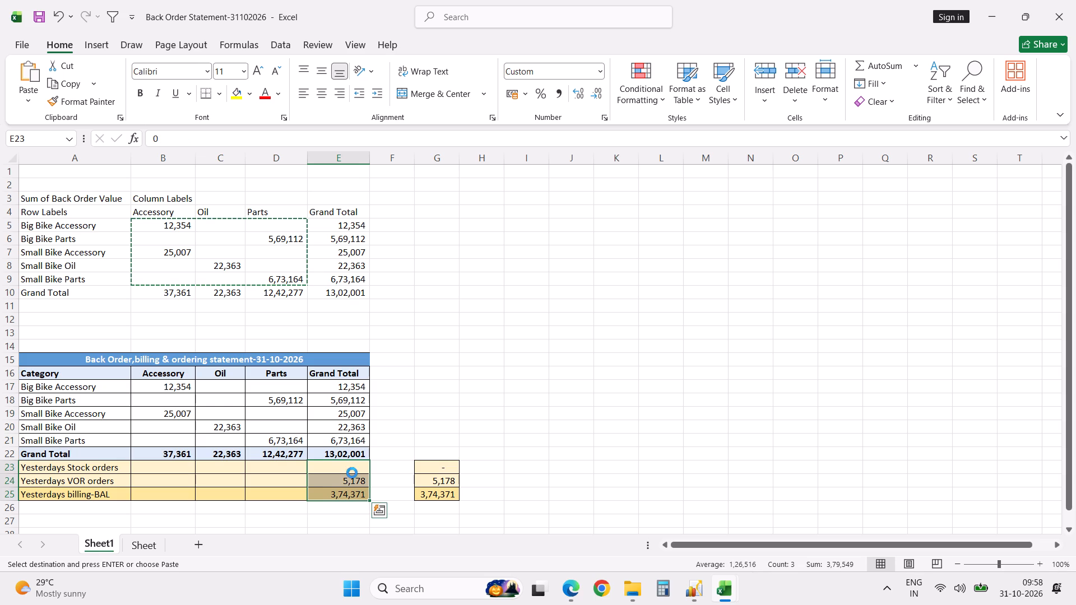
Switch to Microsoft Edge.
{"action": "left_click", "coordinate": [567, 589]}
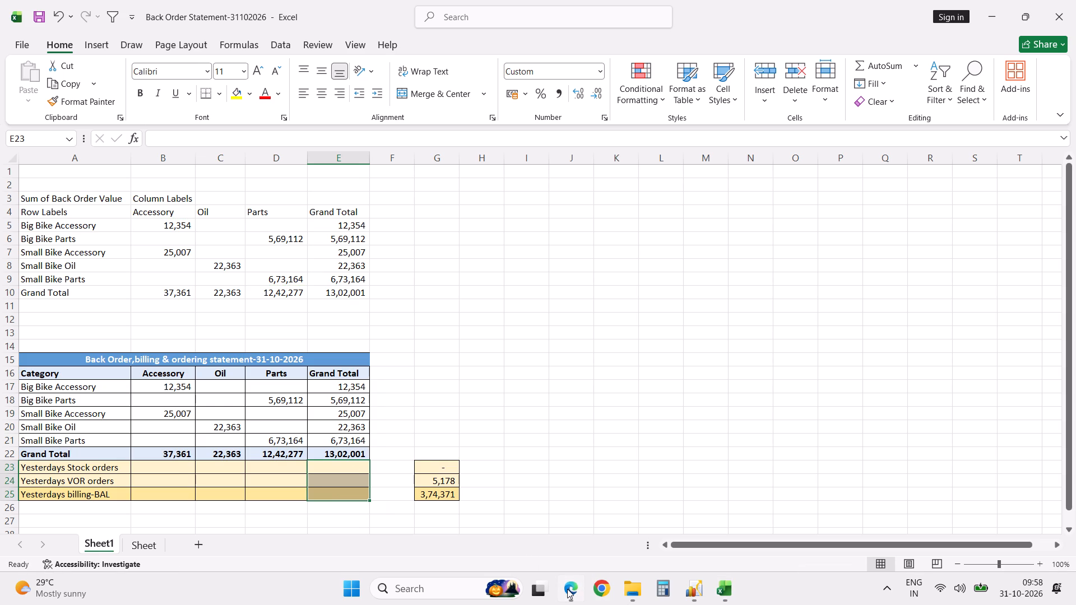
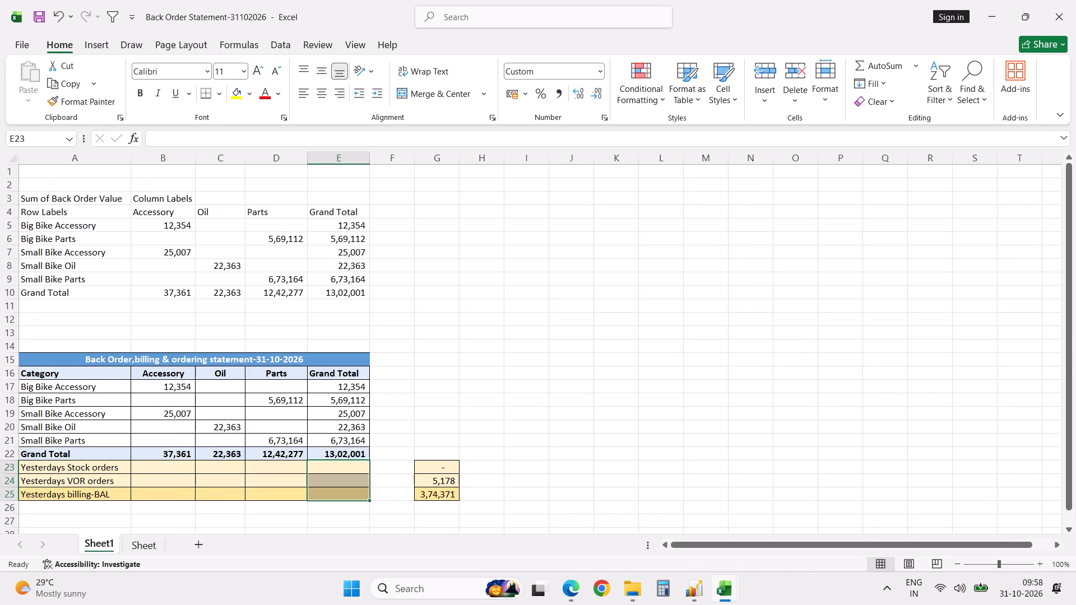
Switch to Excellon and close the Back Order Statement report.
{"action": "left_click", "coordinate": [688, 588]}
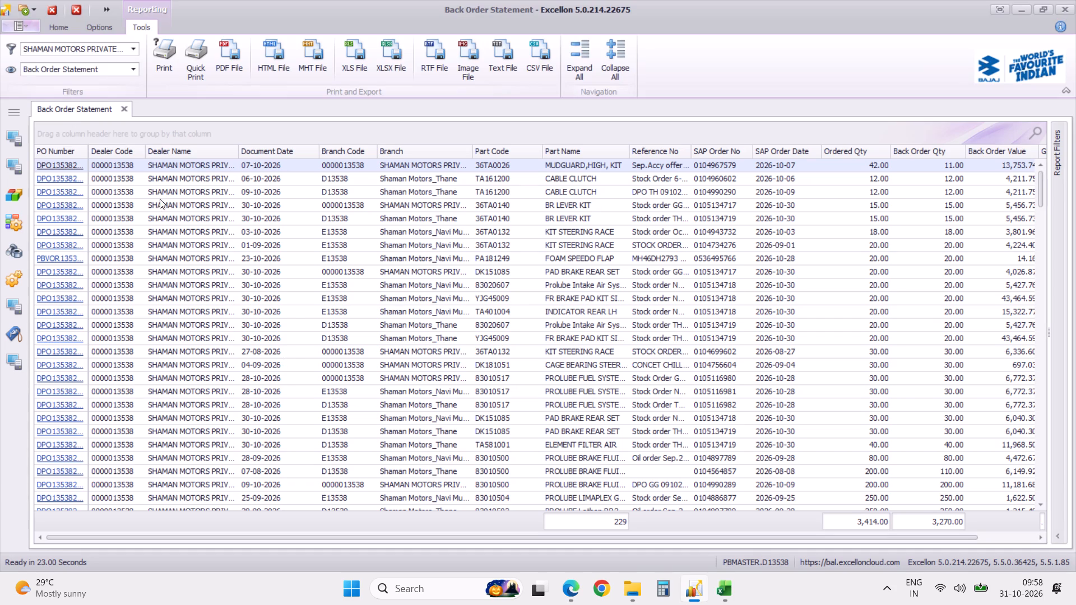
{"action": "left_click", "coordinate": [127, 110]}
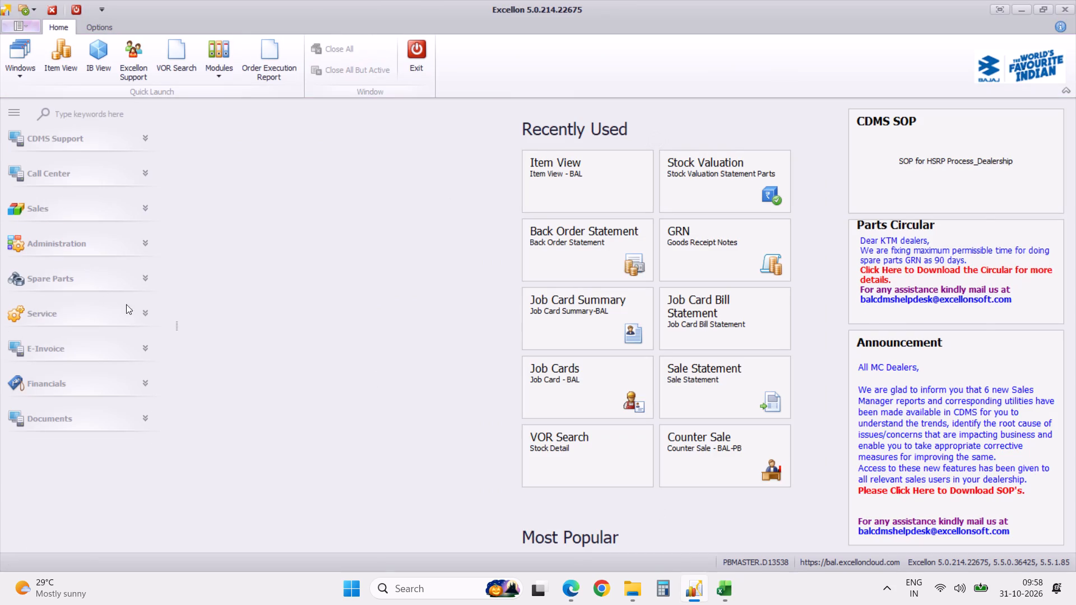
Open the Purchase Order Statement from the Spare Parts procurement report statements.
{"action": "left_click", "coordinate": [146, 277]}
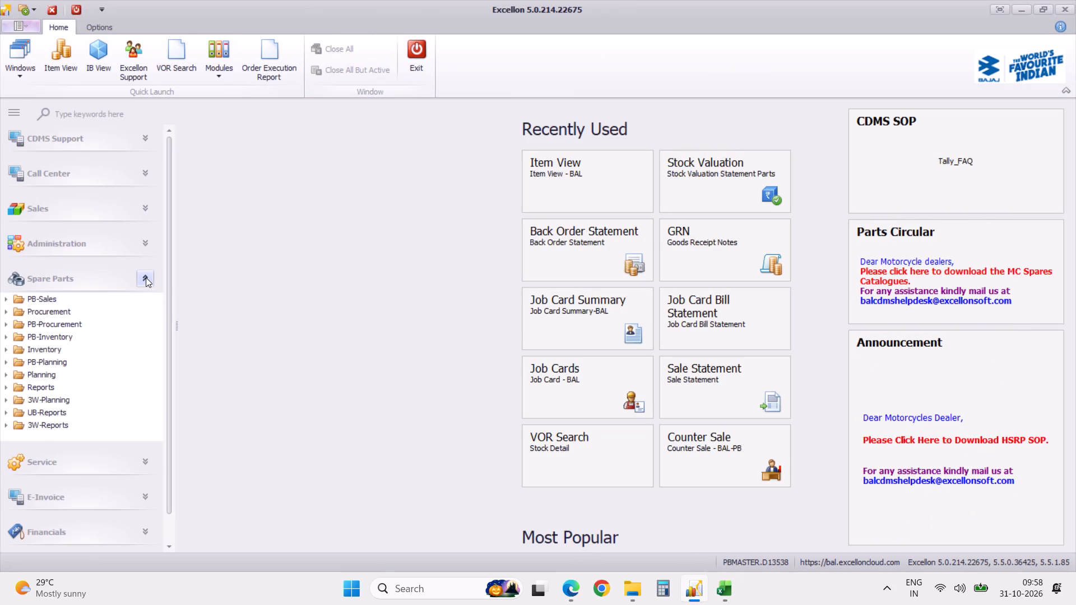
{"action": "left_click", "coordinate": [6, 388]}
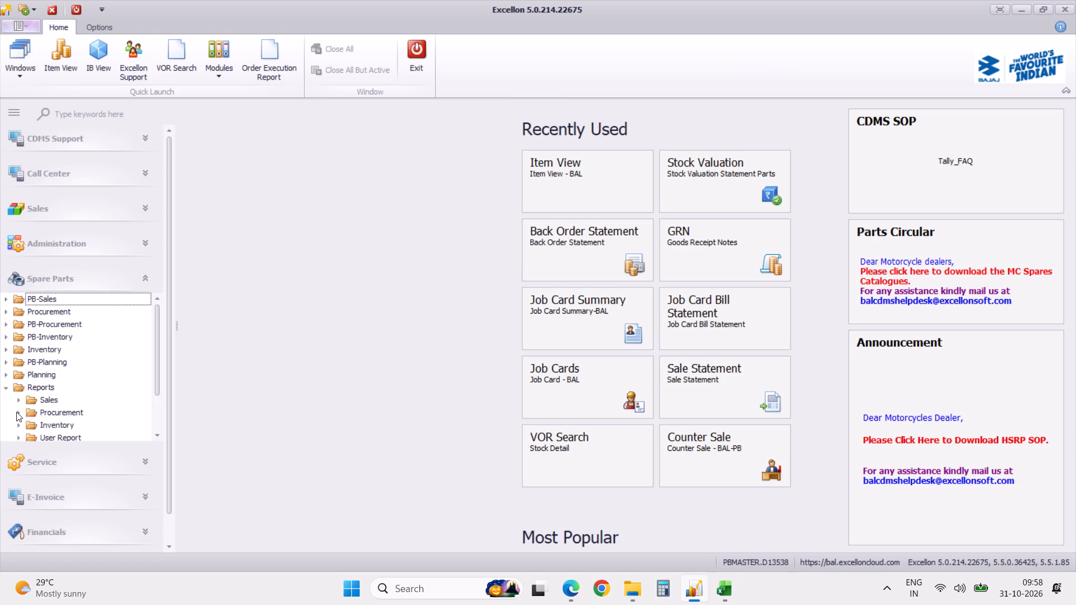
{"action": "left_click", "coordinate": [17, 412]}
{"action": "left_click", "coordinate": [31, 425]}
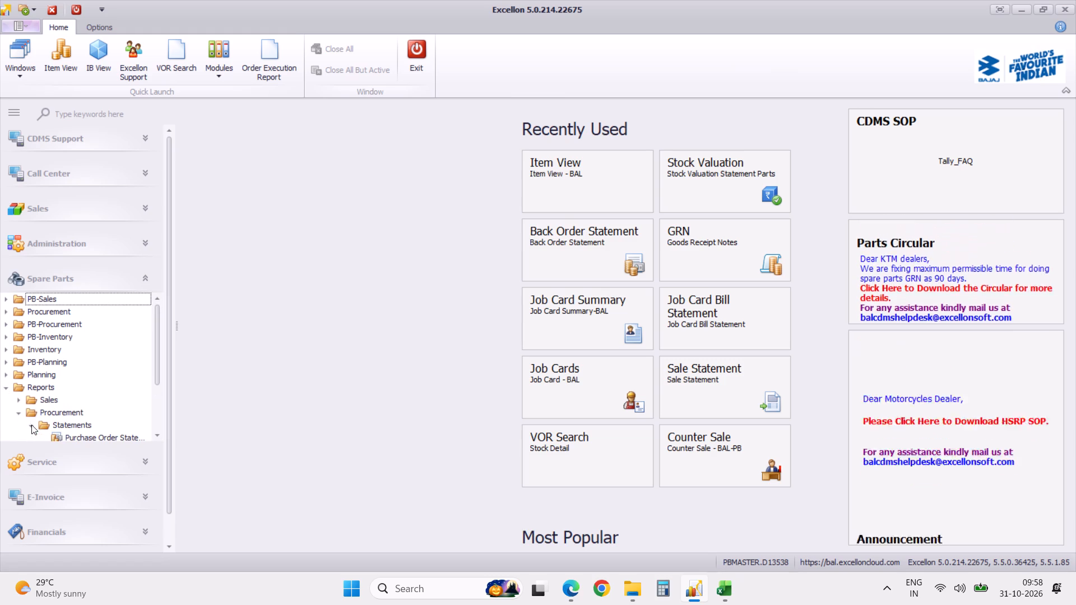
{"action": "double_click", "coordinate": [158, 437]}
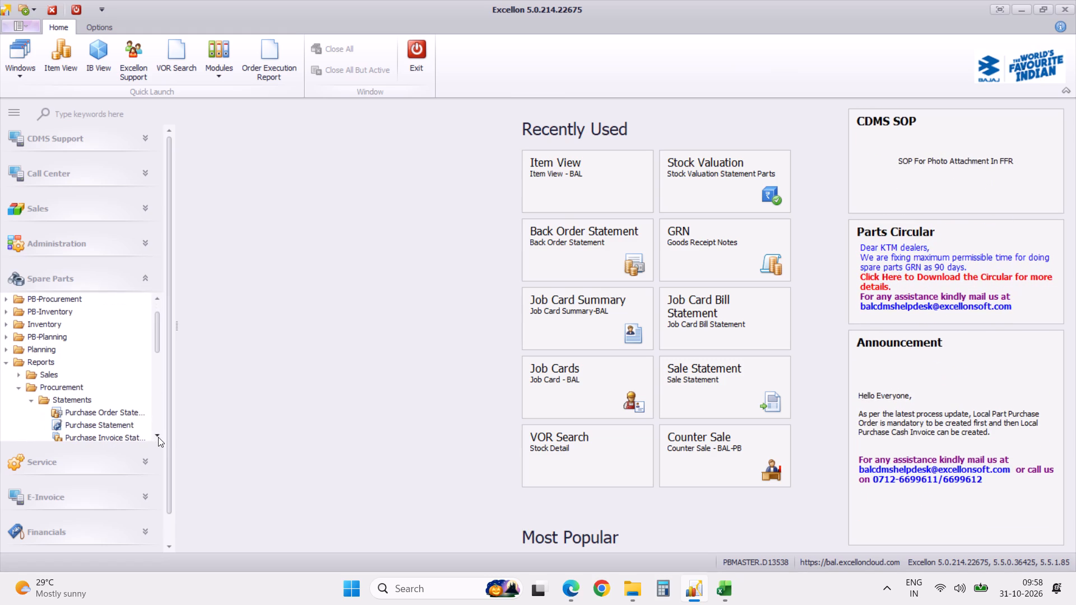
{"action": "left_click", "coordinate": [122, 412]}
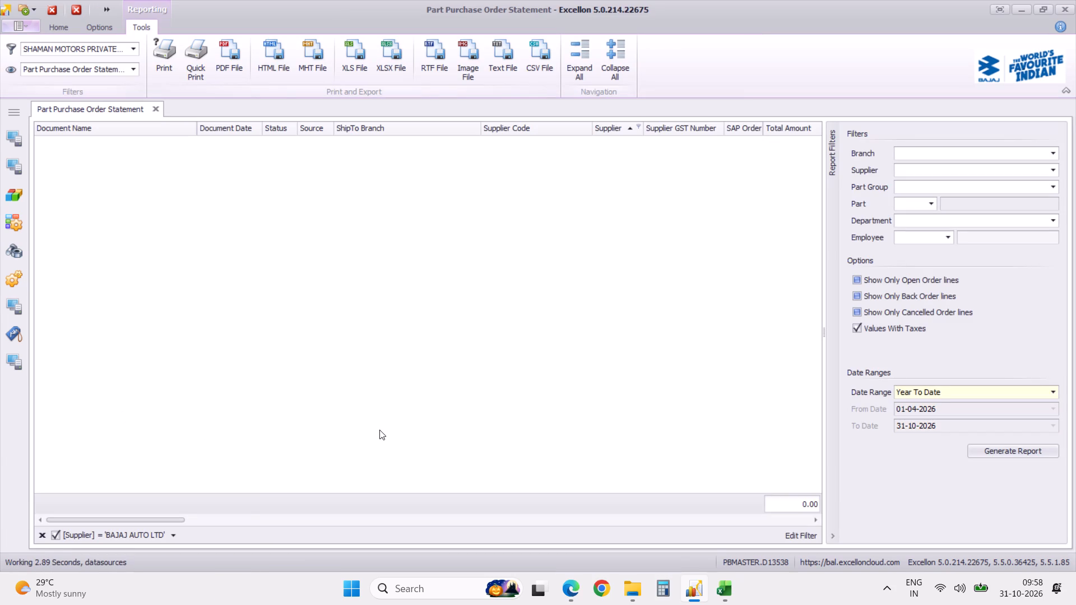
Generate the Part Purchase Order Statement for the Month To Date range.
{"action": "left_click", "coordinate": [1054, 390]}
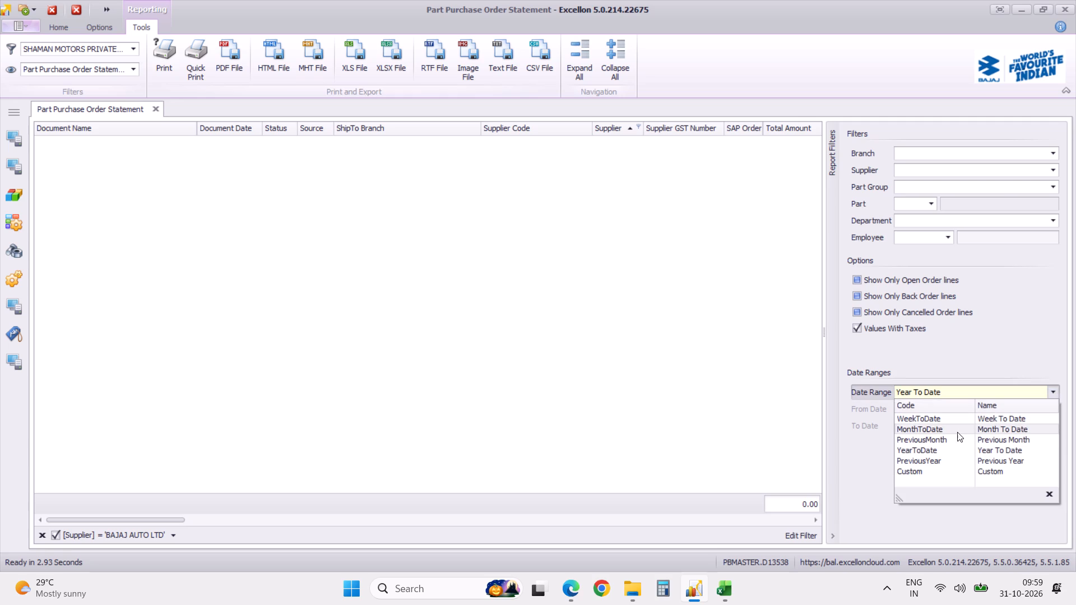
{"action": "left_click", "coordinate": [957, 432]}
{"action": "left_click", "coordinate": [992, 452]}
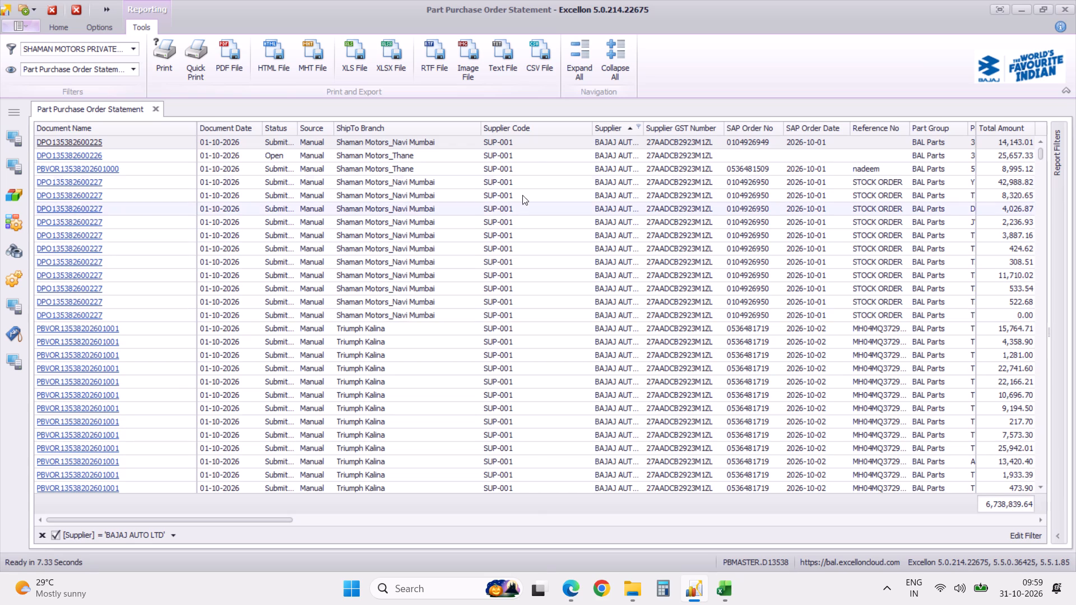
Export the report to XLSX without hyperlinks, save it as Part Purchase Order Statement-31102026, and open the file.
{"action": "left_click", "coordinate": [390, 59]}
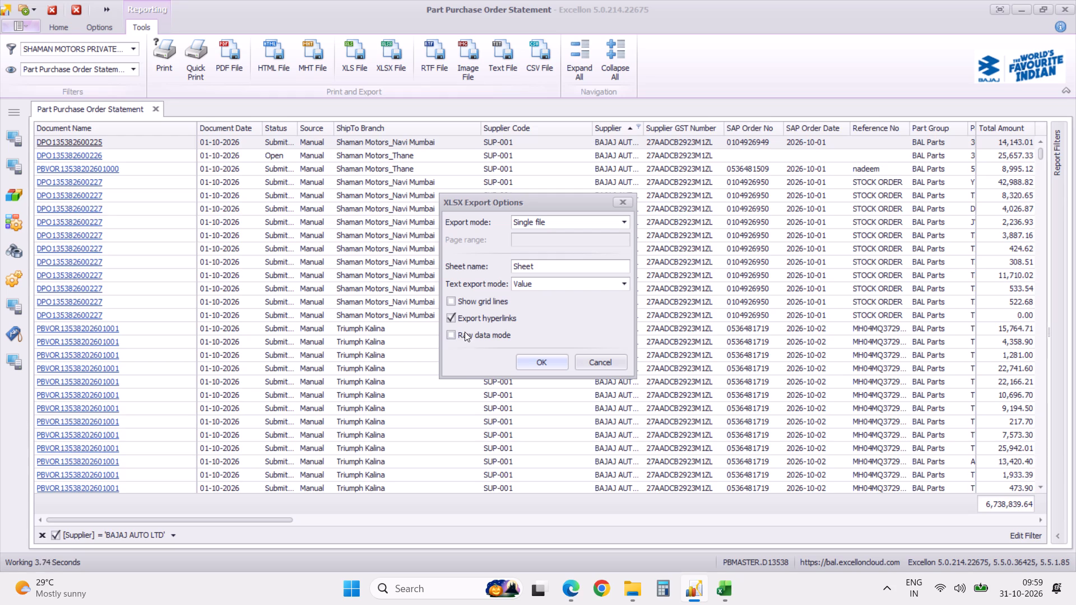
{"action": "left_click", "coordinate": [451, 318]}
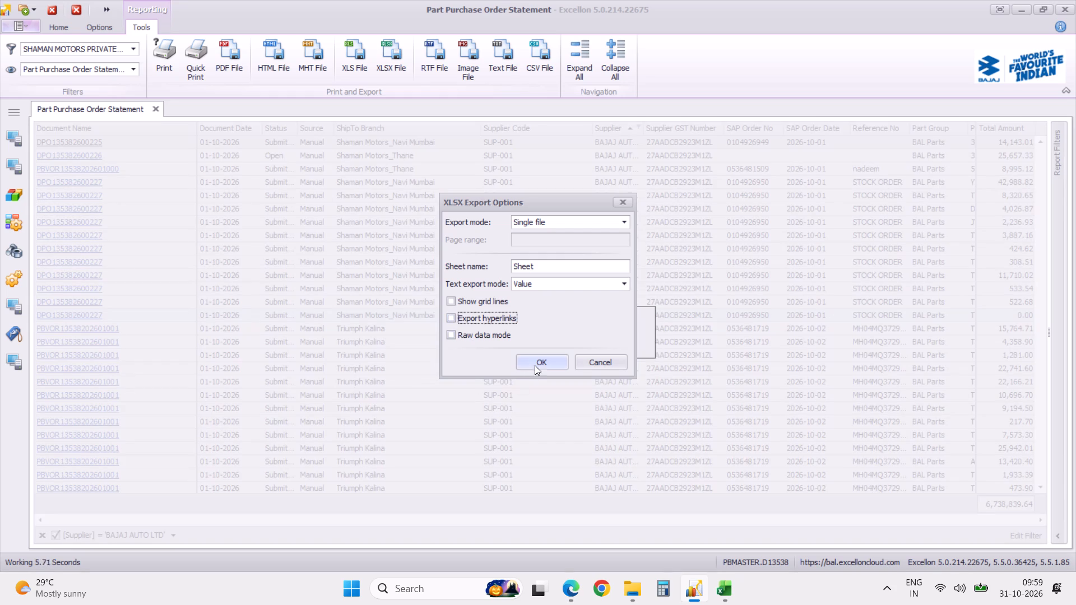
{"action": "left_click", "coordinate": [538, 362]}
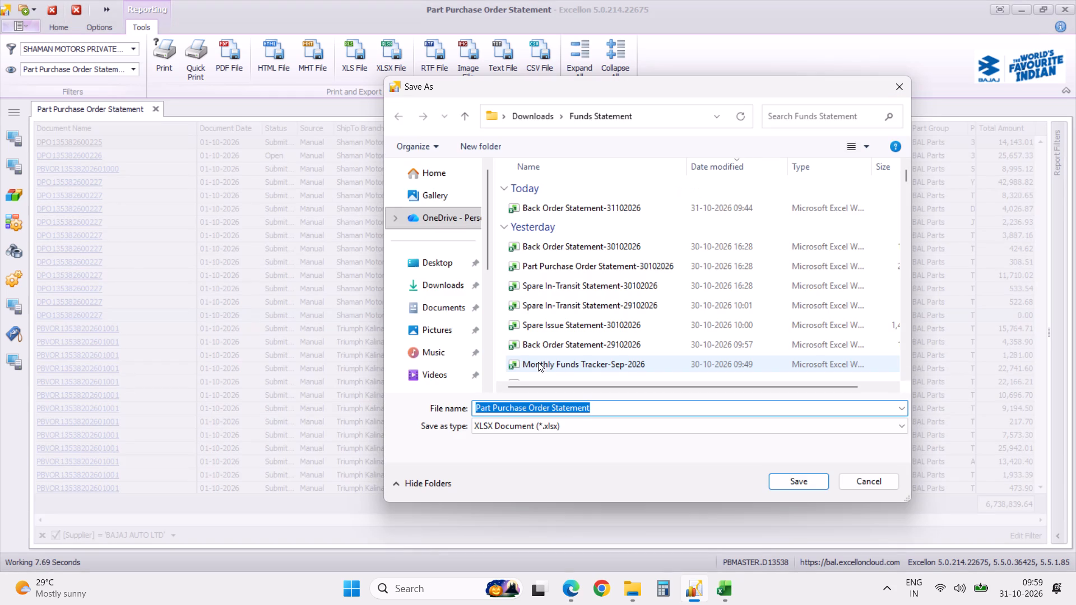
{"action": "key", "text": "Right"}
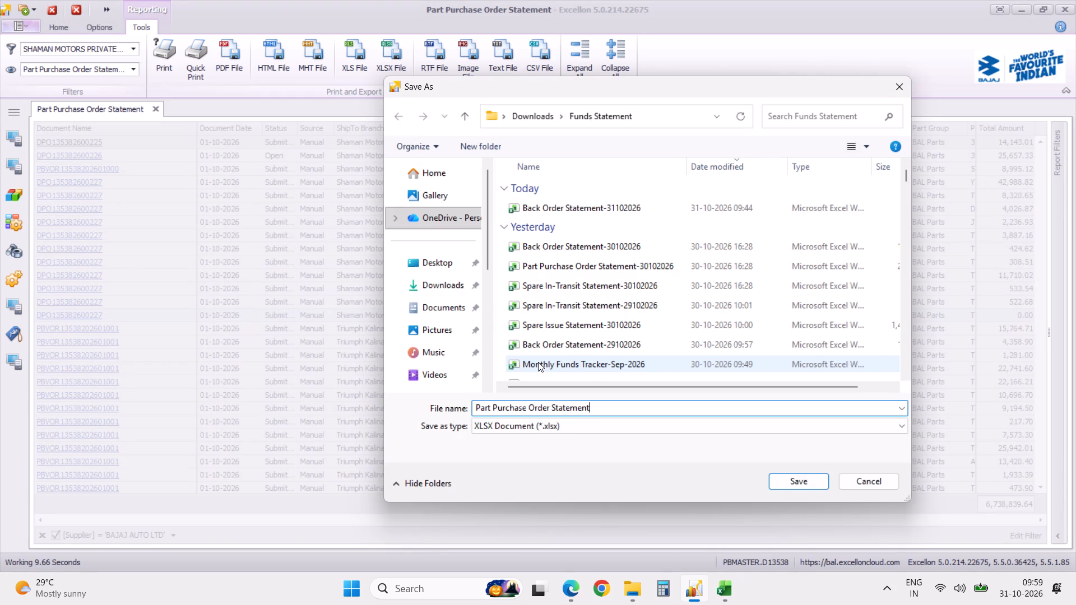
{"action": "key", "text": "minus"}
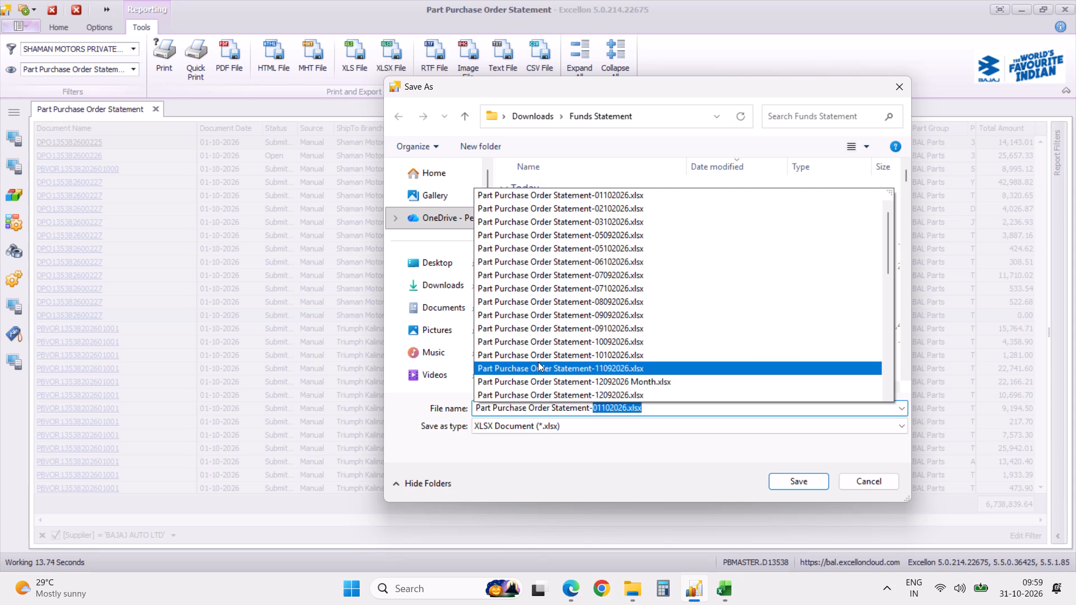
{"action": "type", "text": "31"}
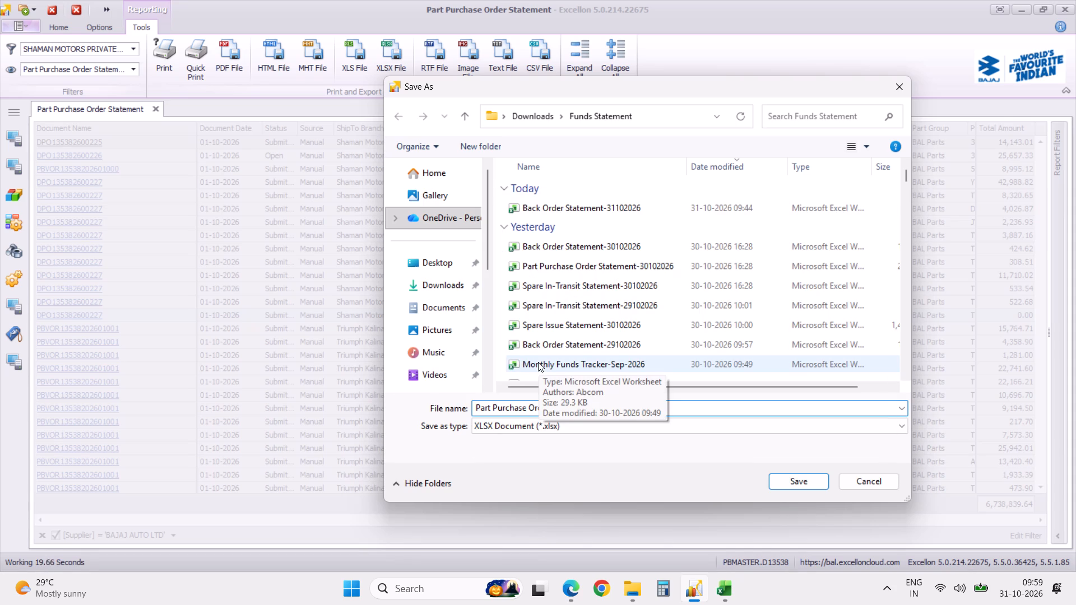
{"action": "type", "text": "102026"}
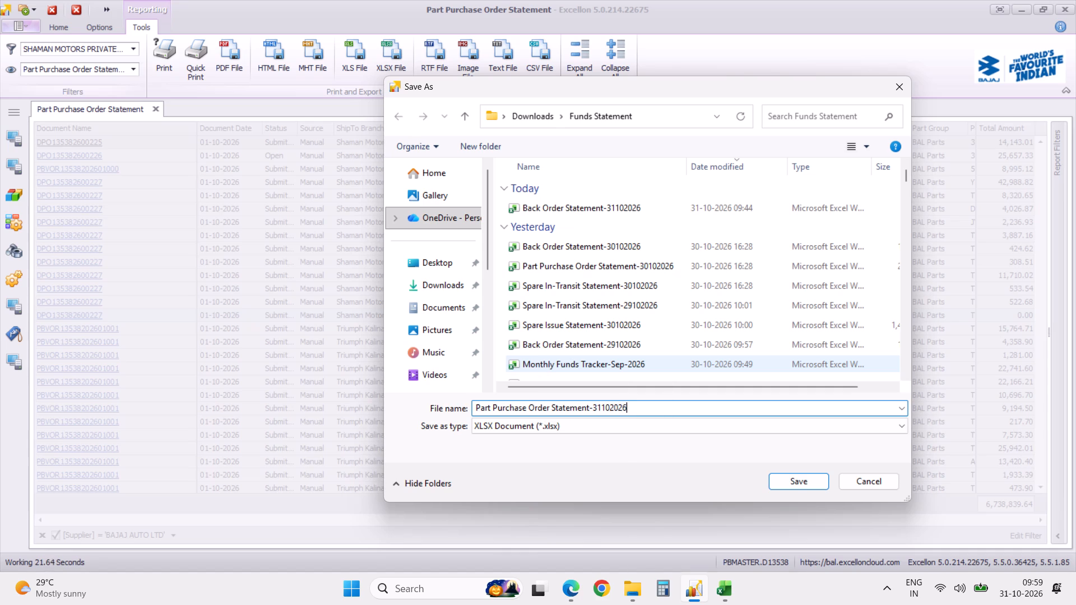
{"action": "left_click", "coordinate": [808, 480]}
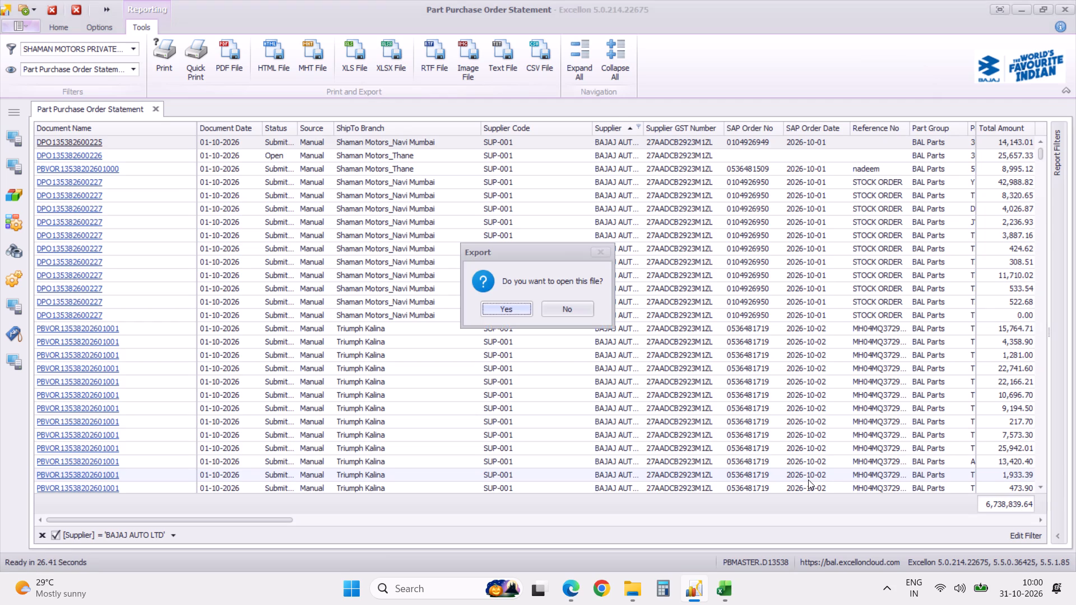
{"action": "left_click", "coordinate": [510, 307]}
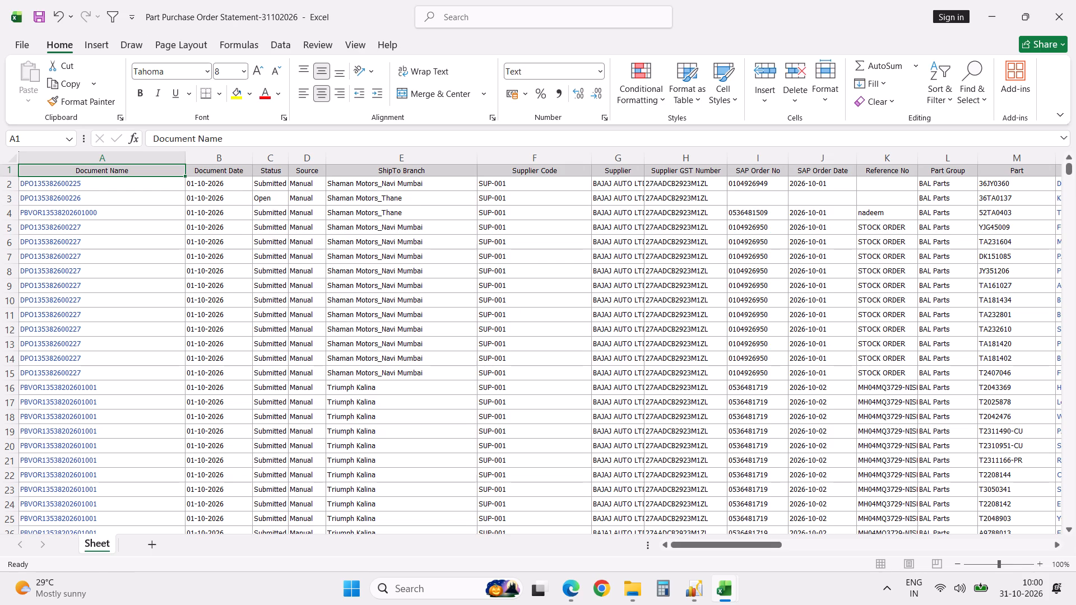
Delete the totals row 1086 beneath the purchase order data and return to the header row.
{"action": "key", "text": "ctrl+Down"}
{"action": "key", "text": "Down"}
{"action": "key", "text": "shift+space"}
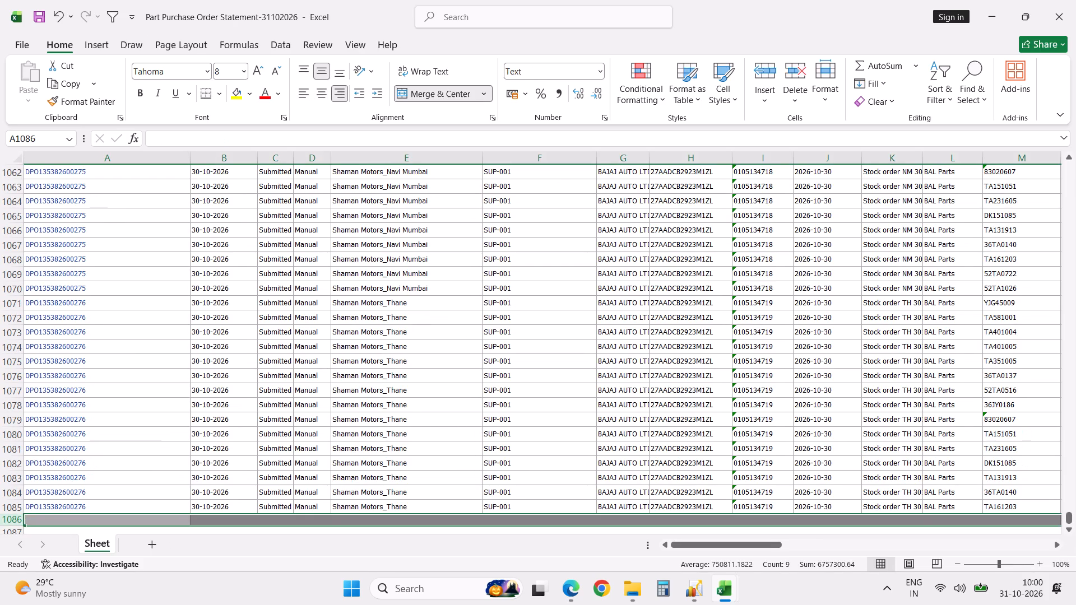
{"action": "key", "text": "ctrl+minus"}
{"action": "key", "text": "ctrl+Up"}
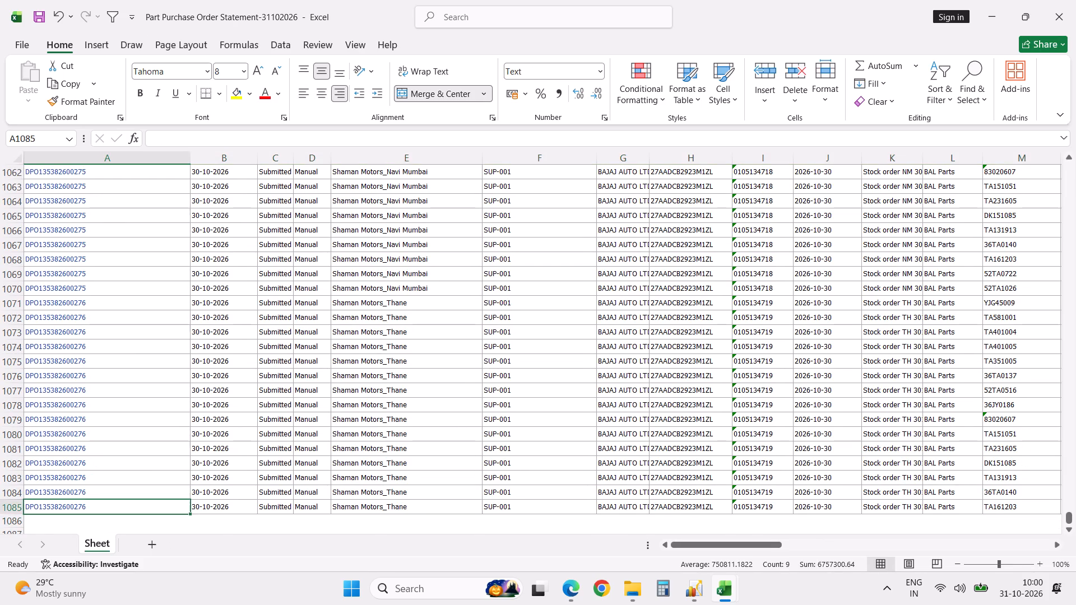
{"action": "key", "text": "ctrl+Up"}
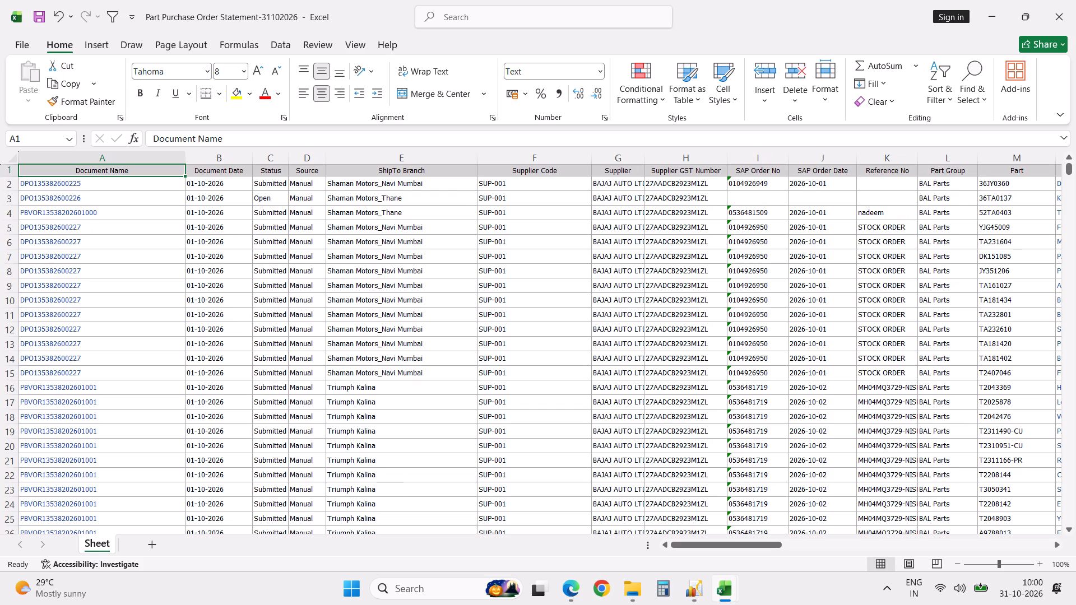
Look through the header columns of the purchase order sheet from Document Name to GST Rate.
{"action": "key", "text": "Left"}
{"action": "key", "text": "Left"}
{"action": "key", "text": "Left"}
{"action": "key", "text": "Right"}
{"action": "key", "text": "Right"}
{"action": "key", "text": "Right"}
{"action": "key", "text": "Right"}
{"action": "key", "text": "Right"}
{"action": "key", "text": "Right"}
{"action": "key", "text": "Right"}
{"action": "key", "text": "Right"}
{"action": "key", "text": "Right"}
{"action": "key", "text": "Right"}
{"action": "key", "text": "Right"}
{"action": "key", "text": "Right"}
{"action": "key", "text": "Right"}
{"action": "key", "text": "Right"}
{"action": "key", "text": "Right"}
{"action": "key", "text": "Right"}
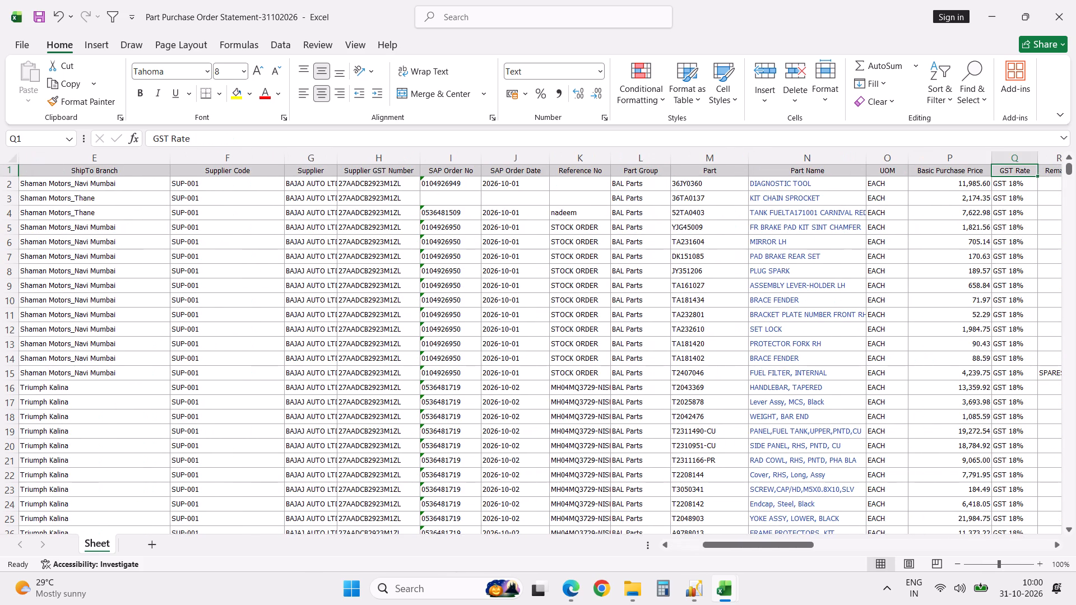
{"action": "key", "text": "ctrl+Left"}
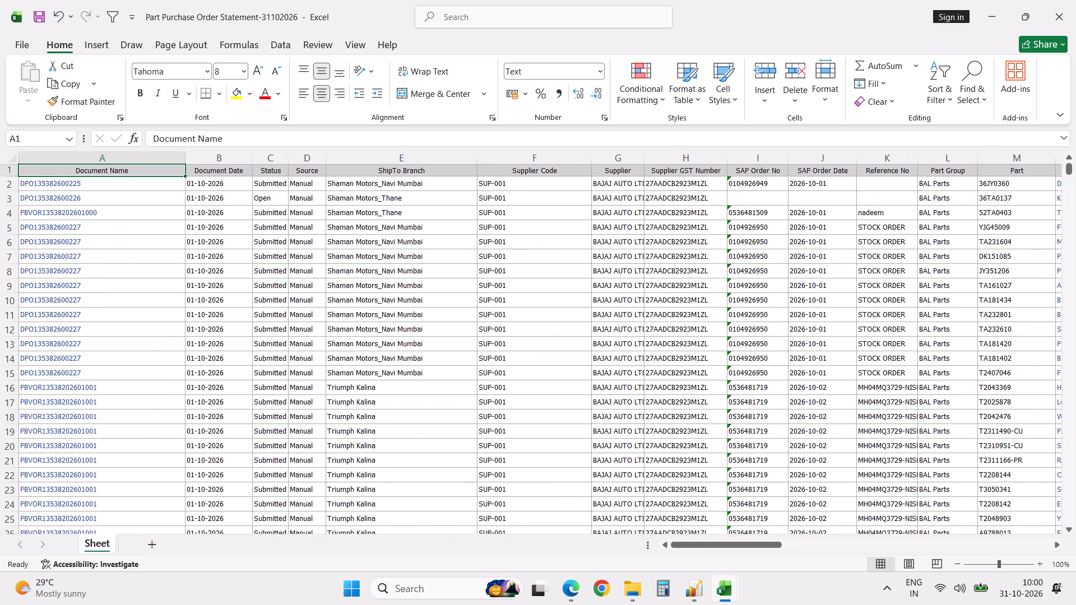
Add filters to the header row and filter SAP Order Date to 2026-10-30 only.
{"action": "type", "text": "dff"}
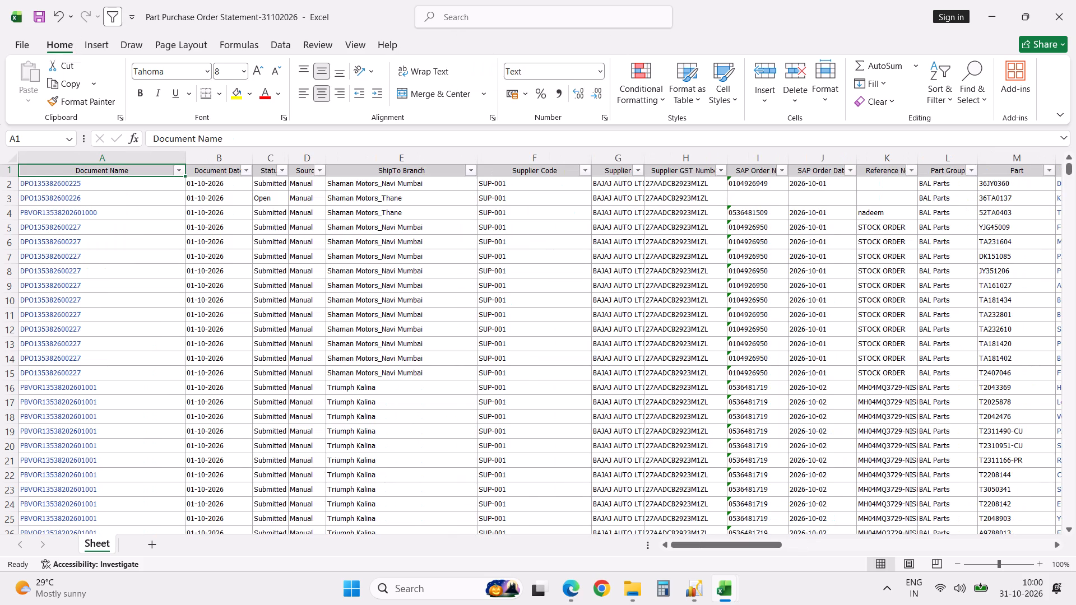
{"action": "left_click", "coordinate": [851, 172]}
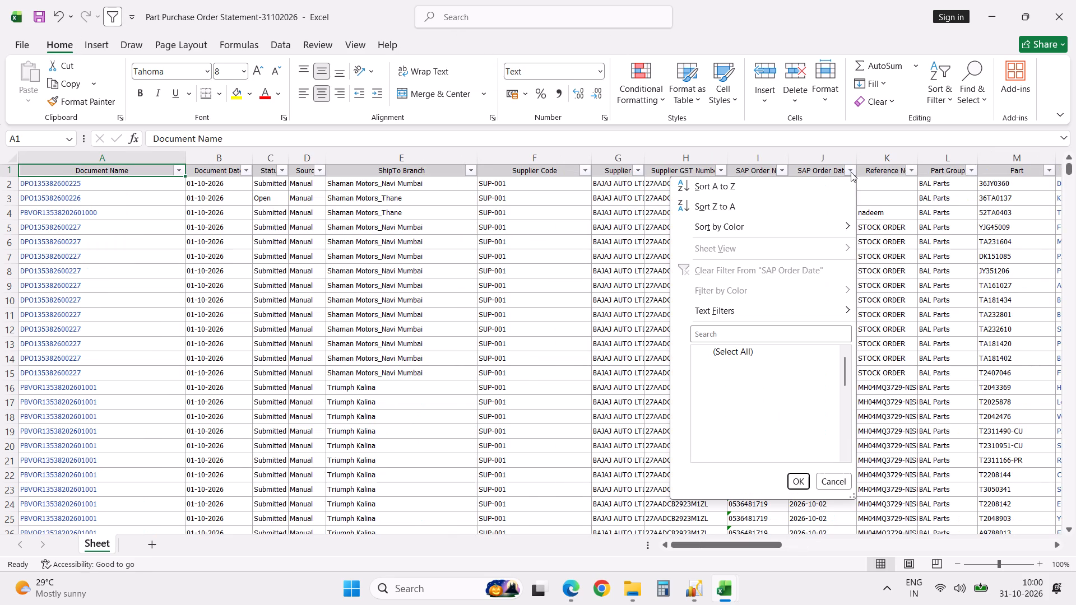
{"action": "left_click", "coordinate": [736, 352]}
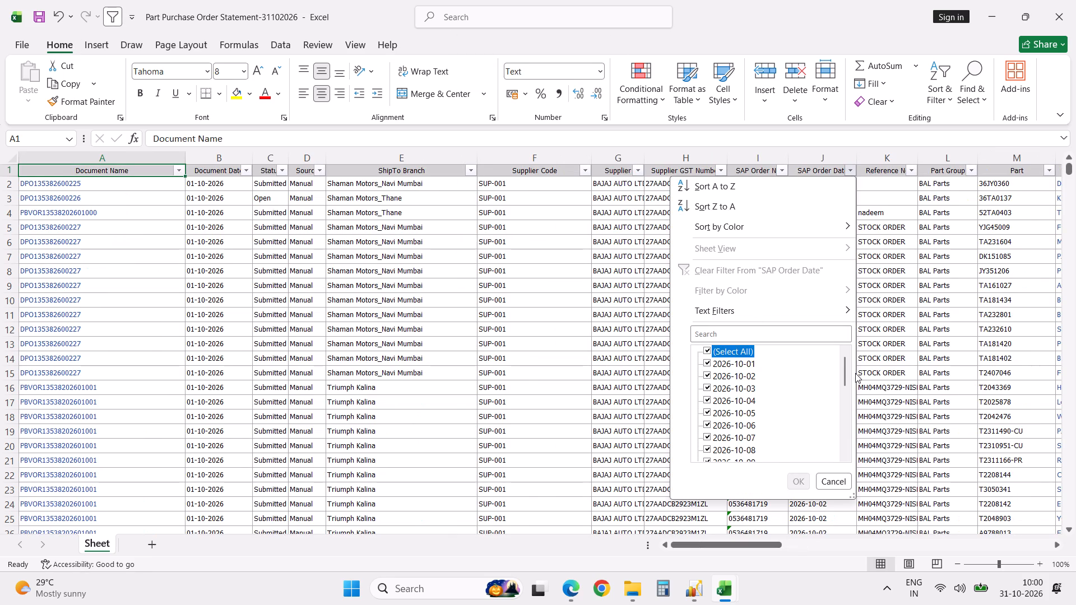
{"action": "left_click_drag", "start_coordinate": [846, 376], "coordinate": [845, 406]}
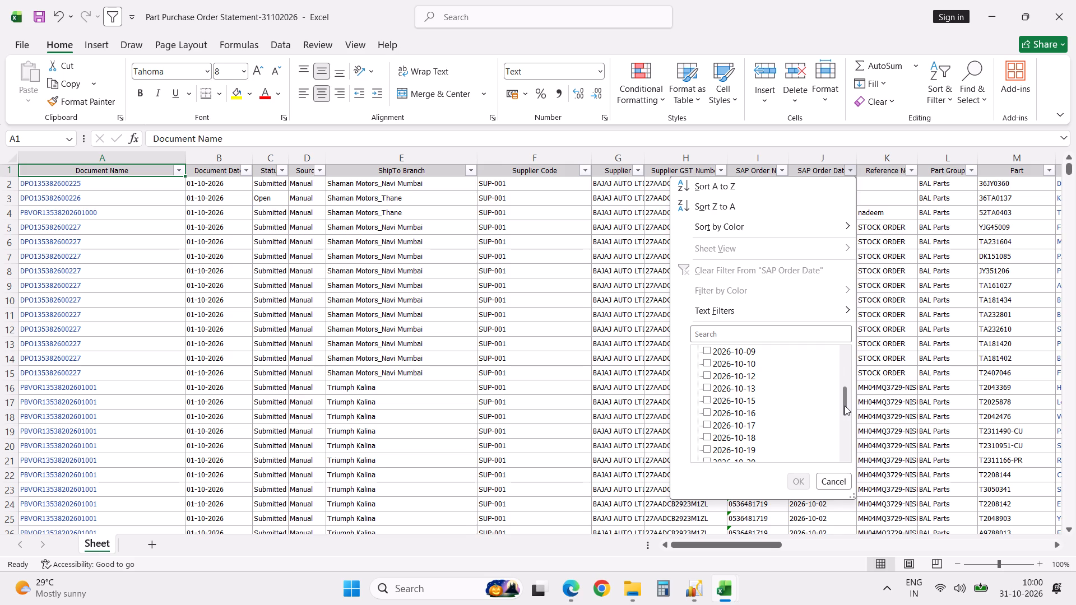
{"action": "left_click_drag", "start_coordinate": [845, 402], "coordinate": [842, 438]}
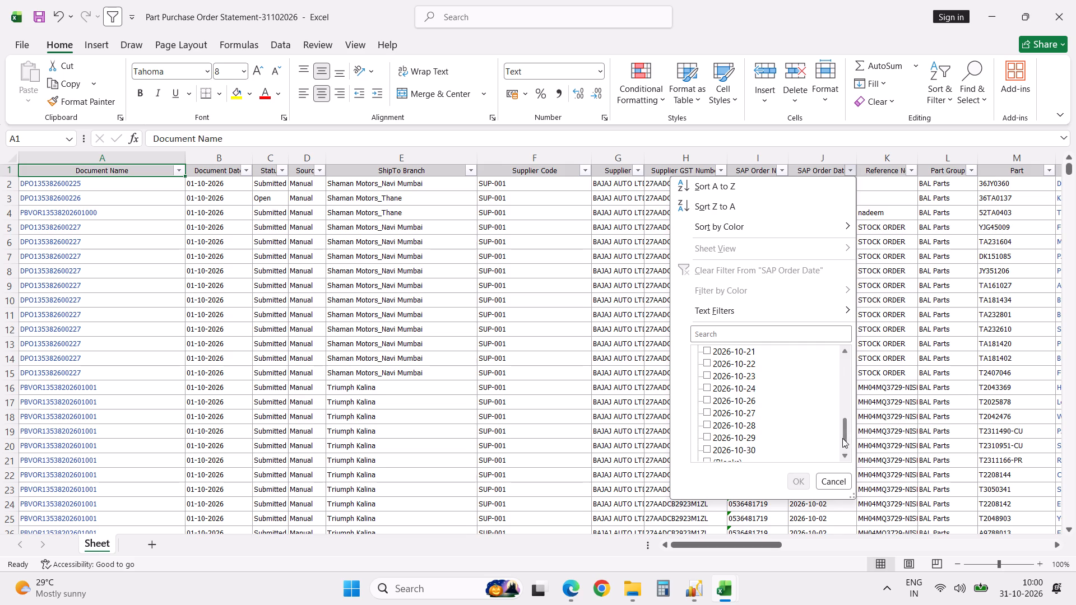
{"action": "left_click_drag", "start_coordinate": [842, 438], "coordinate": [843, 450]}
{"action": "left_click", "coordinate": [740, 435]}
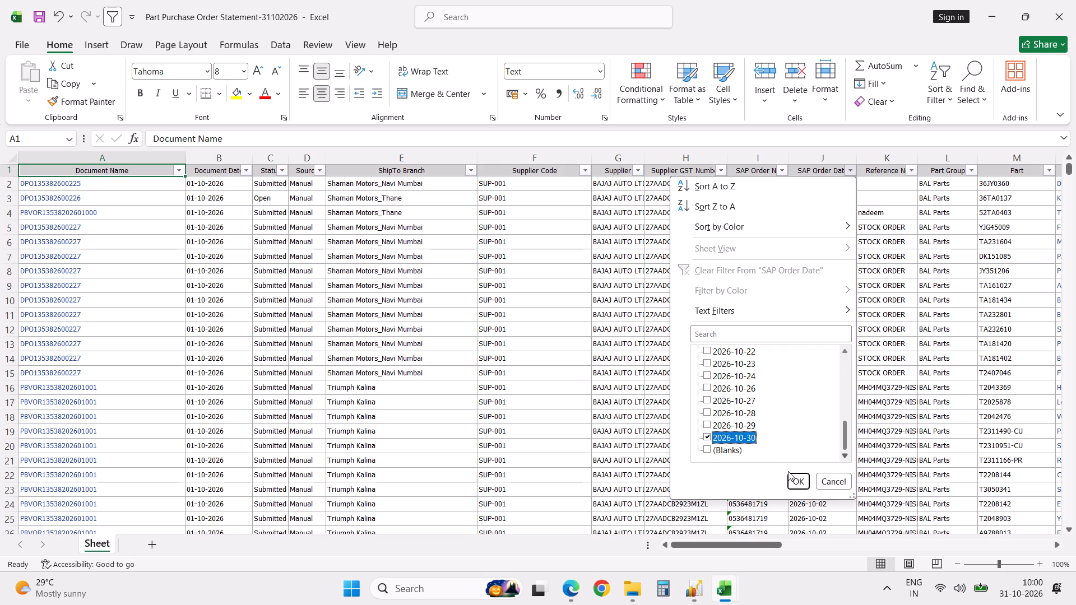
{"action": "left_click", "coordinate": [799, 485]}
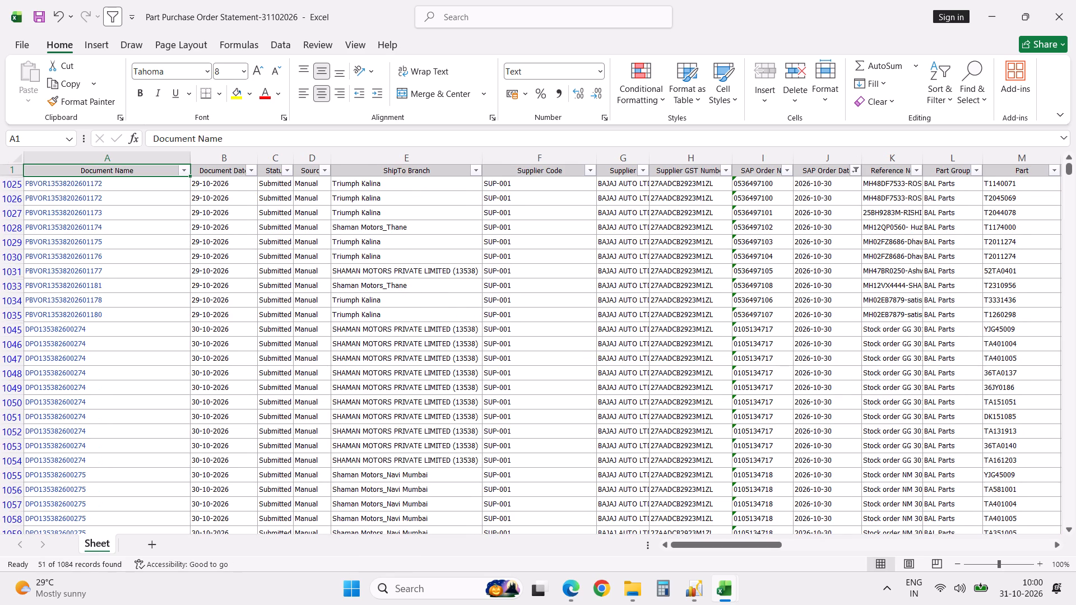
{"action": "left_click", "coordinate": [185, 170]}
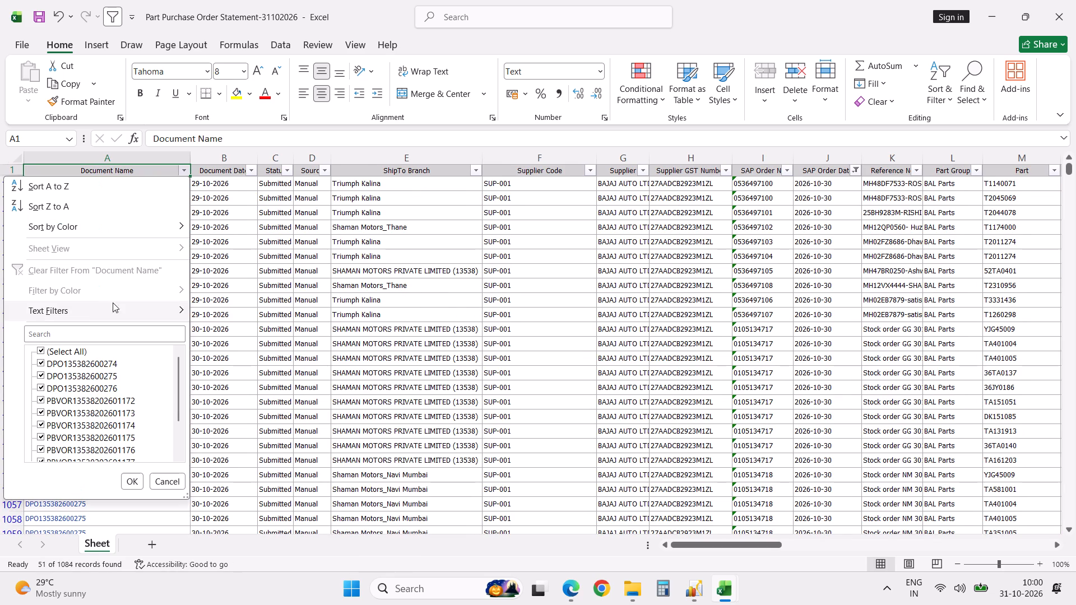
{"action": "left_click", "coordinate": [81, 348]}
{"action": "key", "text": "Down"}
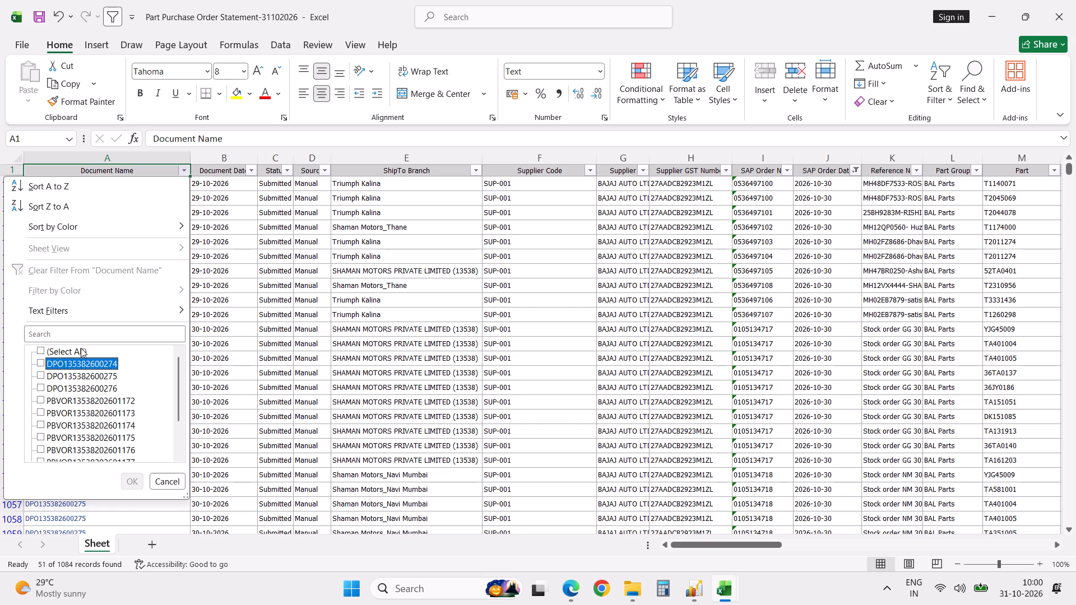
{"action": "key", "text": "space"}
{"action": "key", "text": "Down"}
{"action": "key", "text": "space"}
{"action": "key", "text": "Down"}
{"action": "key", "text": "space"}
{"action": "key", "text": "Return"}
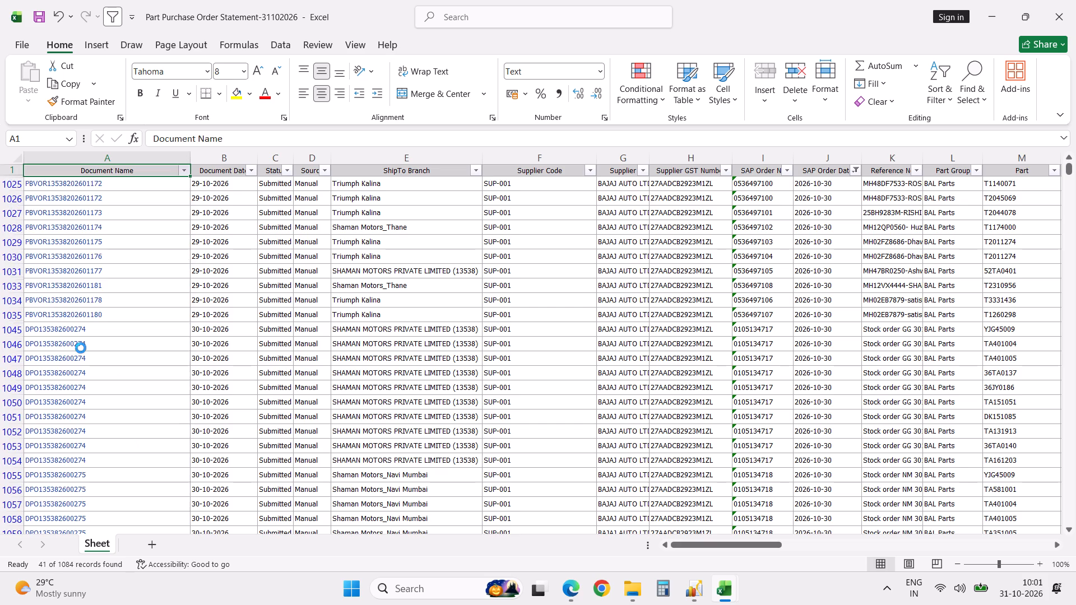
Sum the filtered stock orders' Total Amount values and enter 443206 as the Yesterdays Stock orders grand total in the Back Order Statement.
{"action": "key", "text": "ctrl+Right"}
{"action": "key", "text": "Down"}
{"action": "key", "text": "ctrl+shift+Down"}
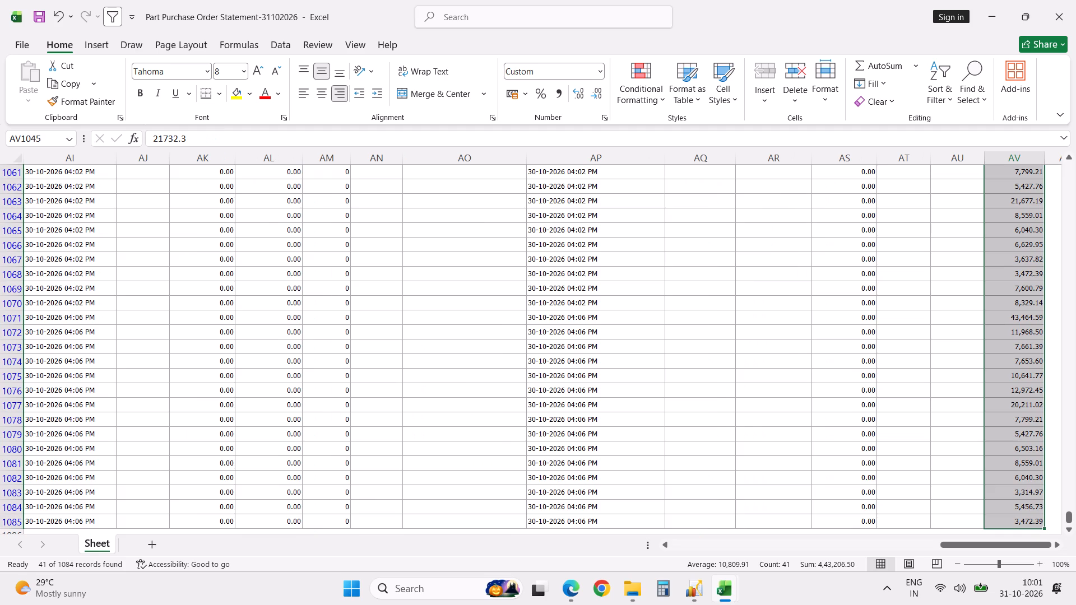
{"action": "key", "text": "alt+Tab"}
{"action": "key", "text": "Down"}
{"action": "key", "text": "Up"}
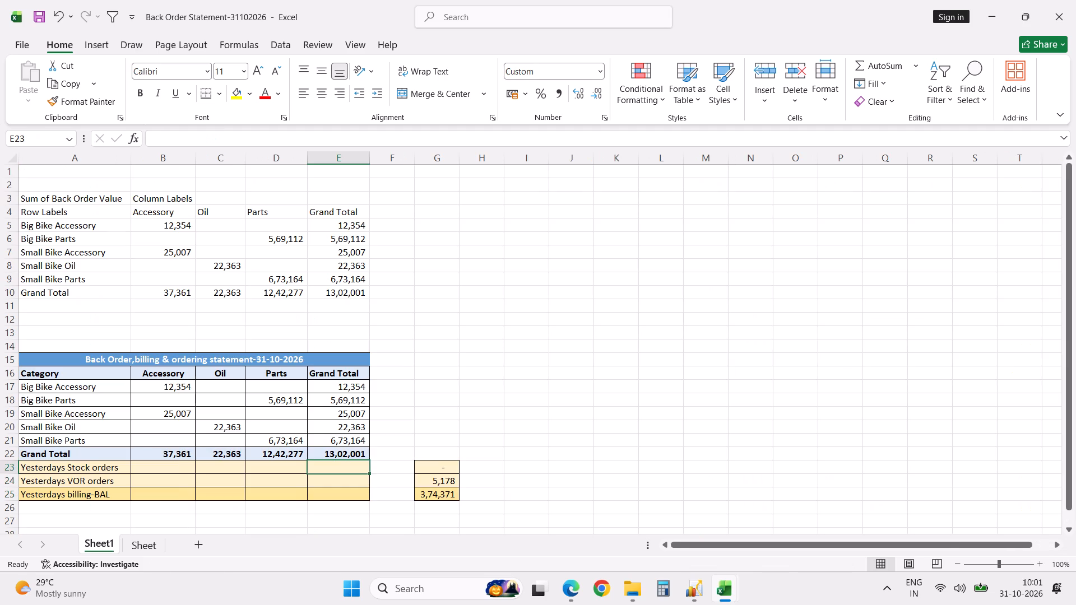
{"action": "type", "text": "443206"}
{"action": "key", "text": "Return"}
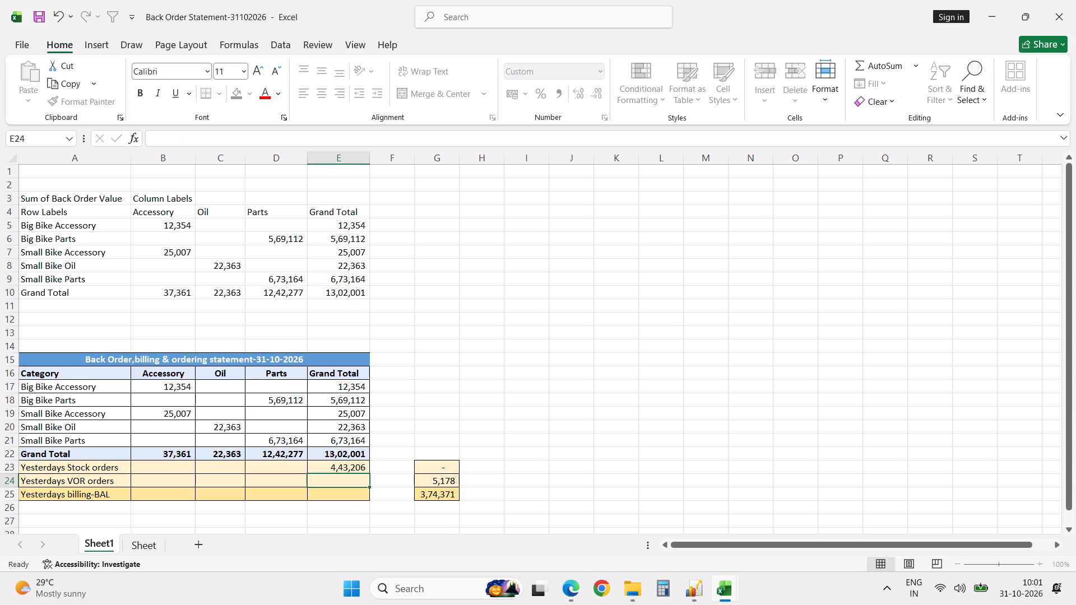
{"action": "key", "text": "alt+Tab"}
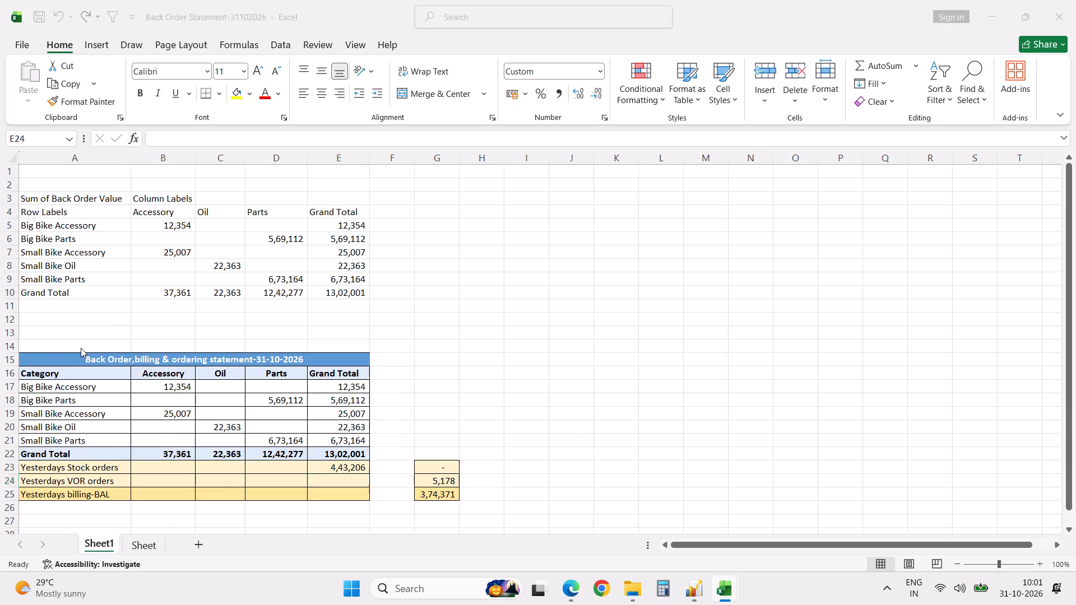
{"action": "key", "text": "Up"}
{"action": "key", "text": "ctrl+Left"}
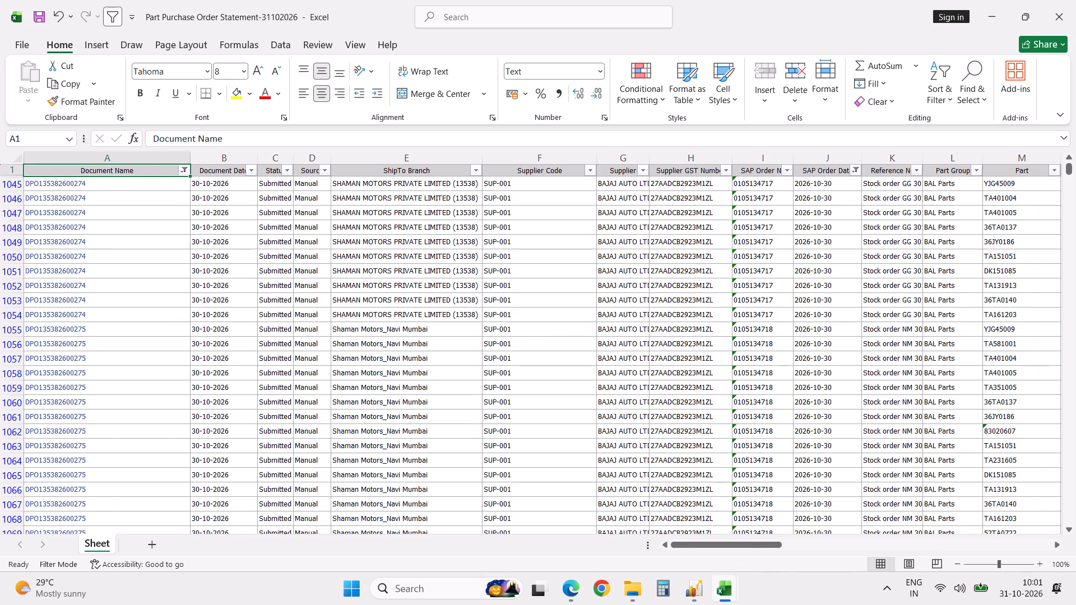
{"action": "left_click", "coordinate": [184, 172]}
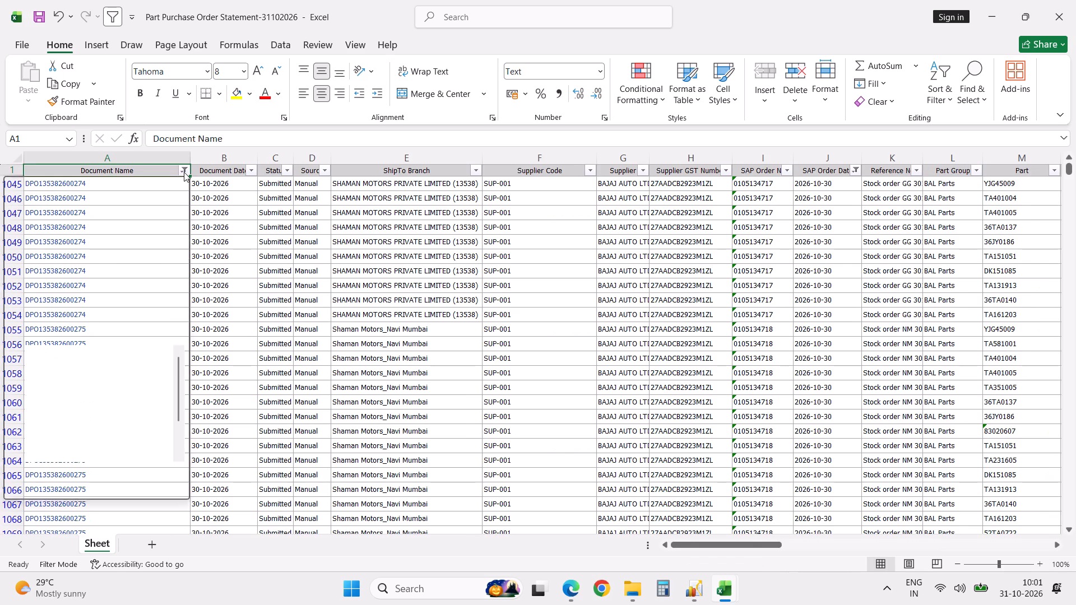
{"action": "left_click", "coordinate": [75, 346]}
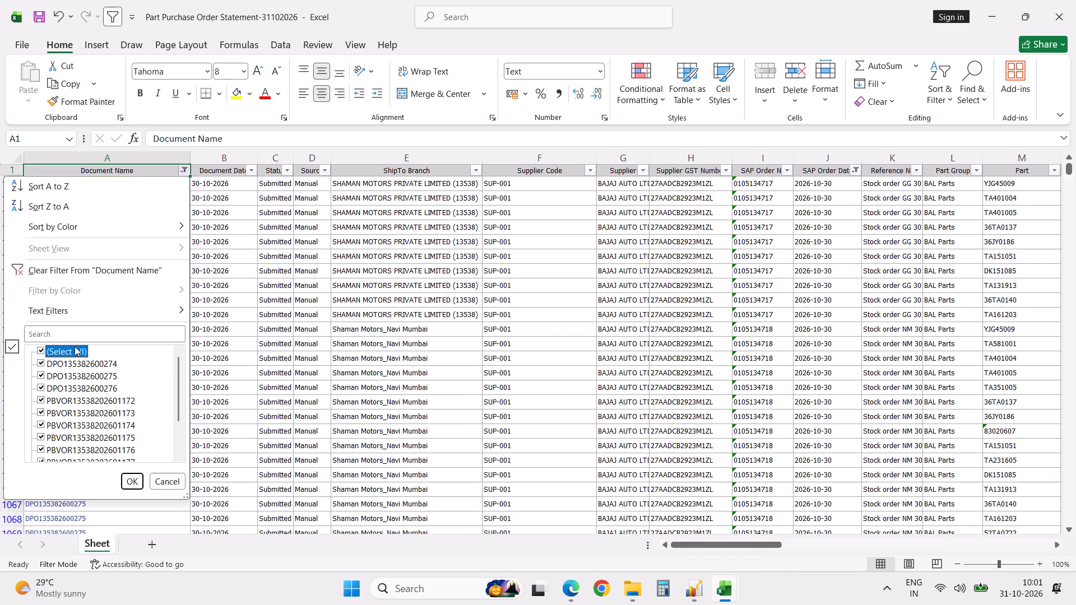
{"action": "key", "text": "Down"}
{"action": "key", "text": "space"}
{"action": "key", "text": "Down"}
{"action": "key", "text": "space"}
{"action": "key", "text": "Down"}
{"action": "key", "text": "space"}
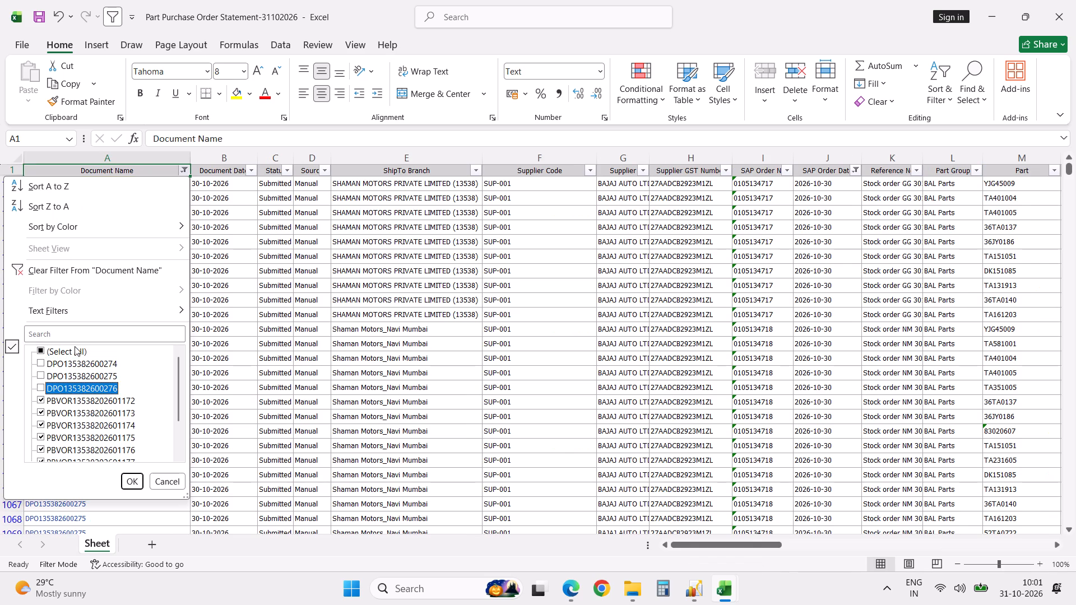
{"action": "key", "text": "Return"}
Show the VOR orders' Total Amount values without decimals and enter their sum, 122587, as the Yesterdays VOR orders grand total.
{"action": "key", "text": "ctrl+Right"}
{"action": "key", "text": "Down"}
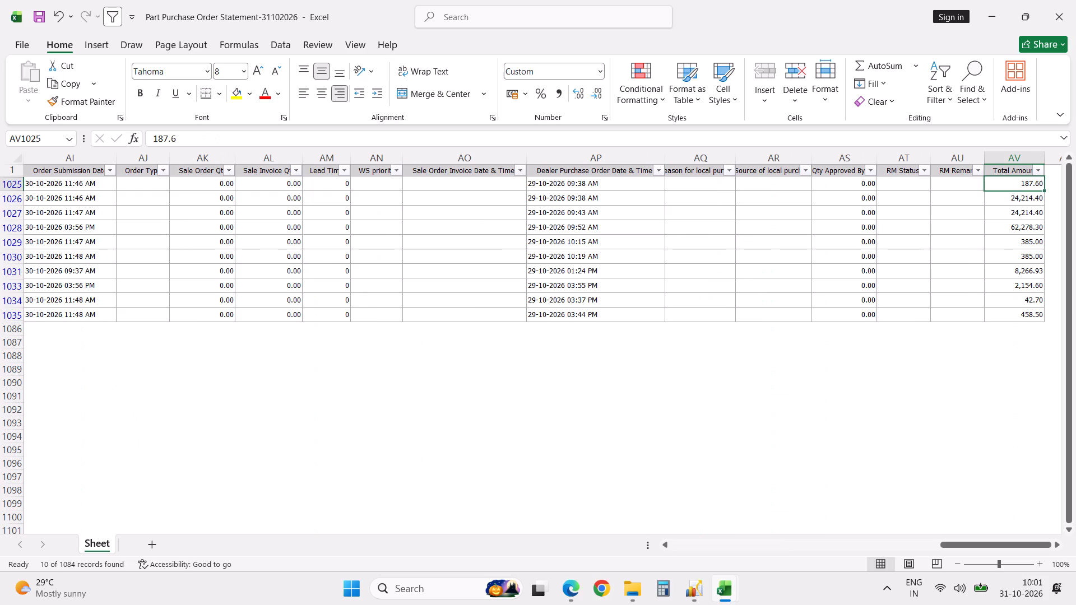
{"action": "key", "text": "ctrl+shift+Down"}
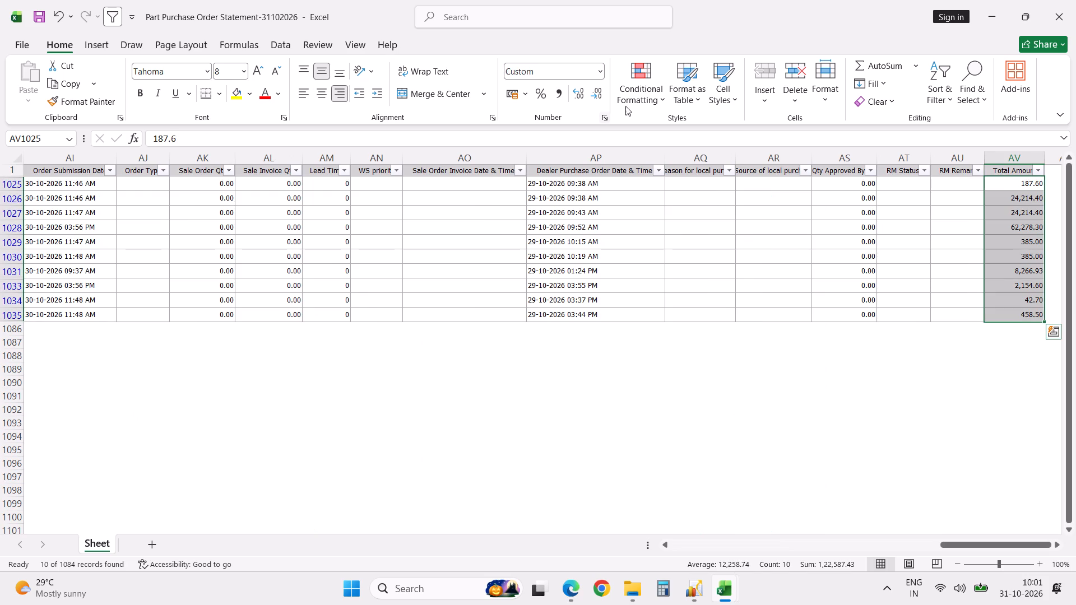
{"action": "triple_click", "coordinate": [599, 99]}
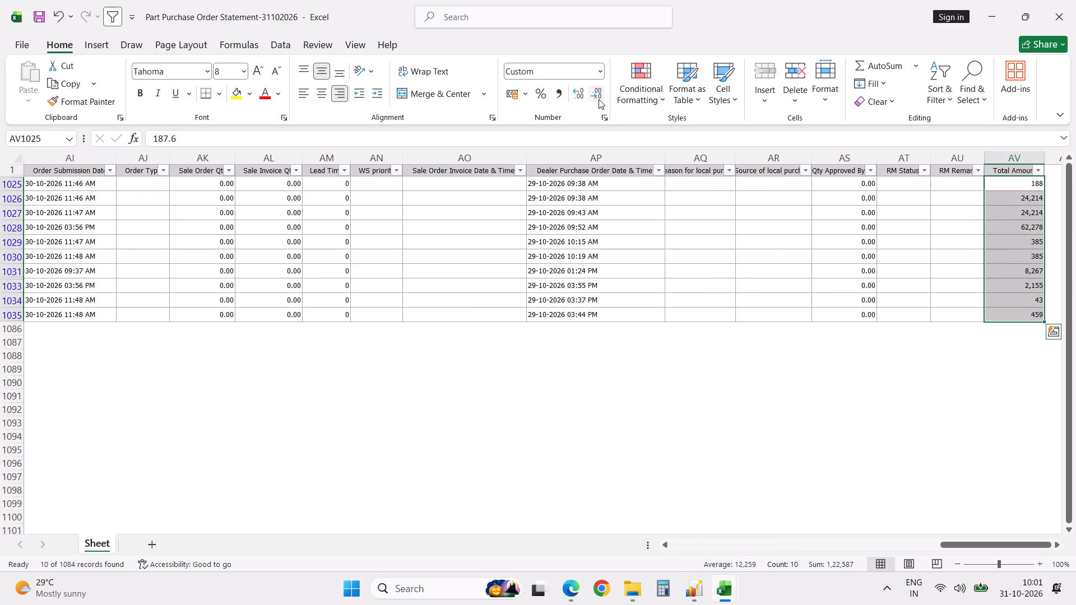
{"action": "key", "text": "alt+Tab"}
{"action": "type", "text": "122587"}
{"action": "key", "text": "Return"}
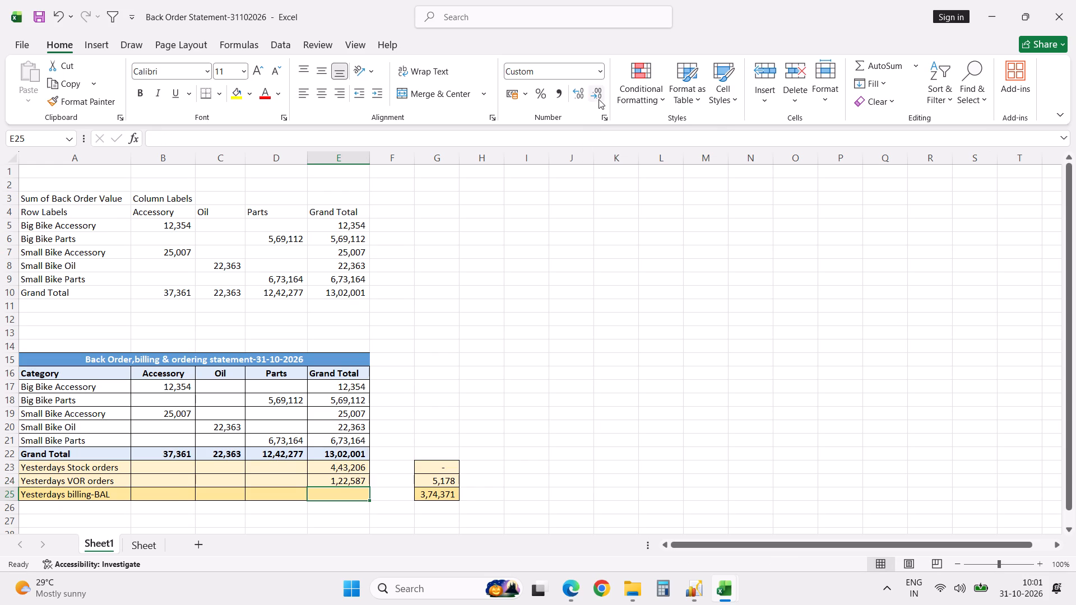
Return to the Part Purchase Order Statement workbook and save it.
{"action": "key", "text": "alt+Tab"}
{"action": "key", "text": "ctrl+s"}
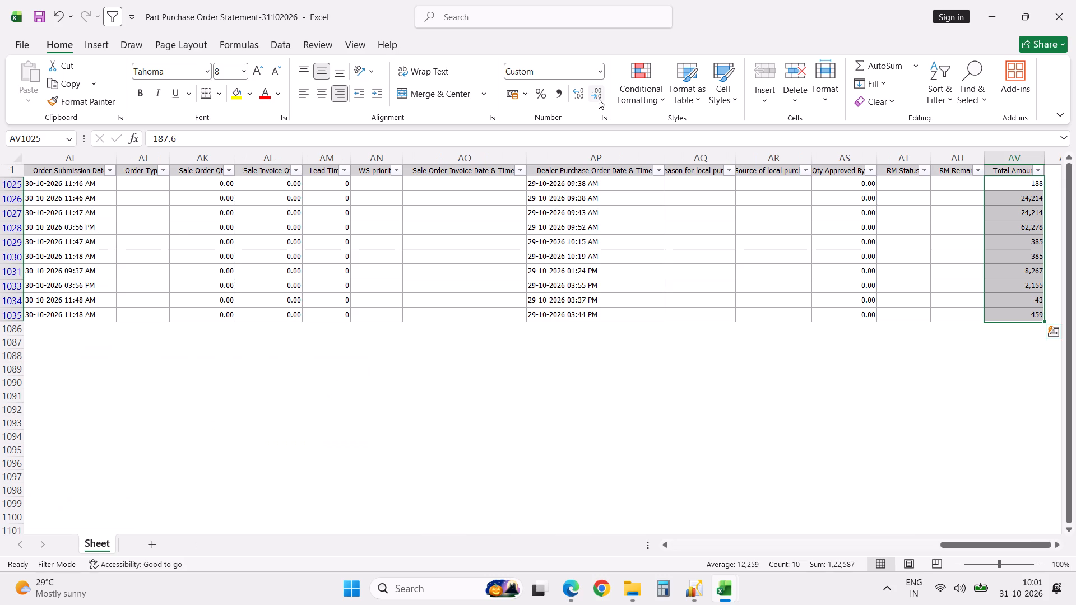
Reset the Document Name filter to include all documents of the 2026-10-30 orders.
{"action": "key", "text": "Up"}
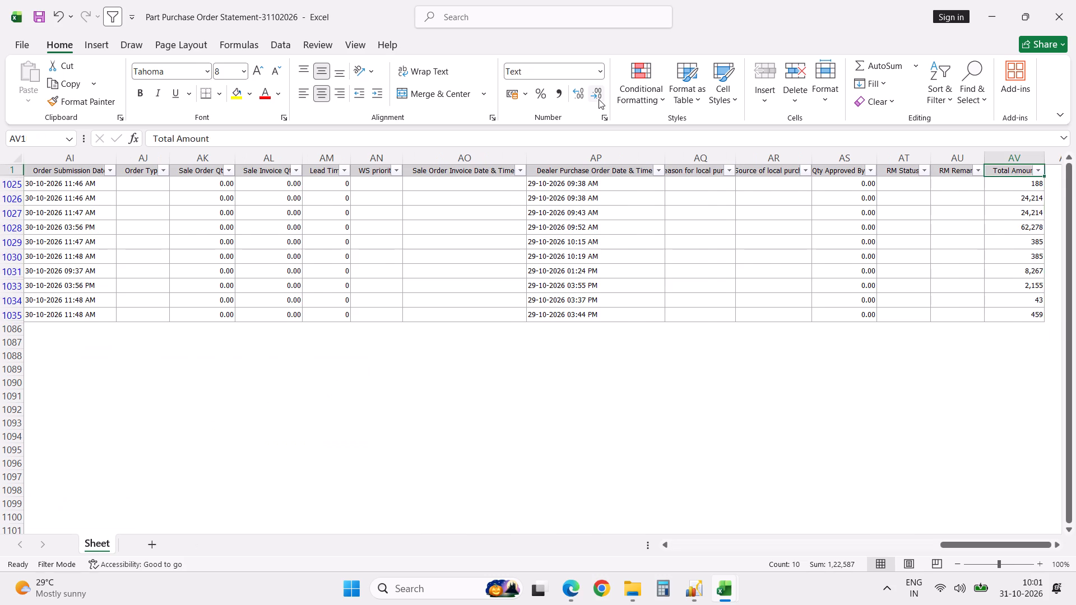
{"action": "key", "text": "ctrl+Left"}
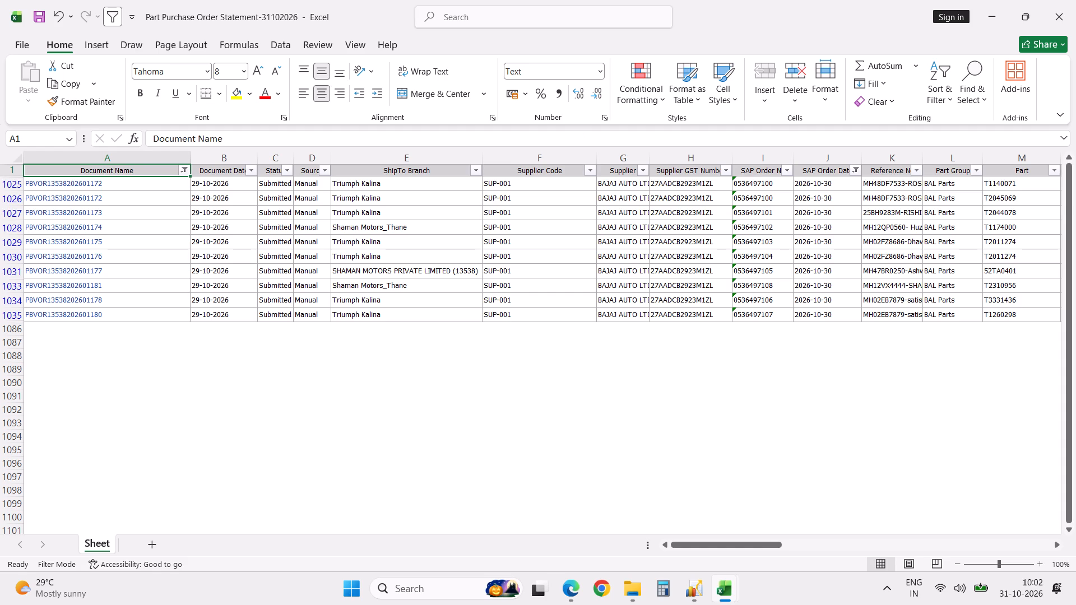
{"action": "left_click", "coordinate": [184, 172]}
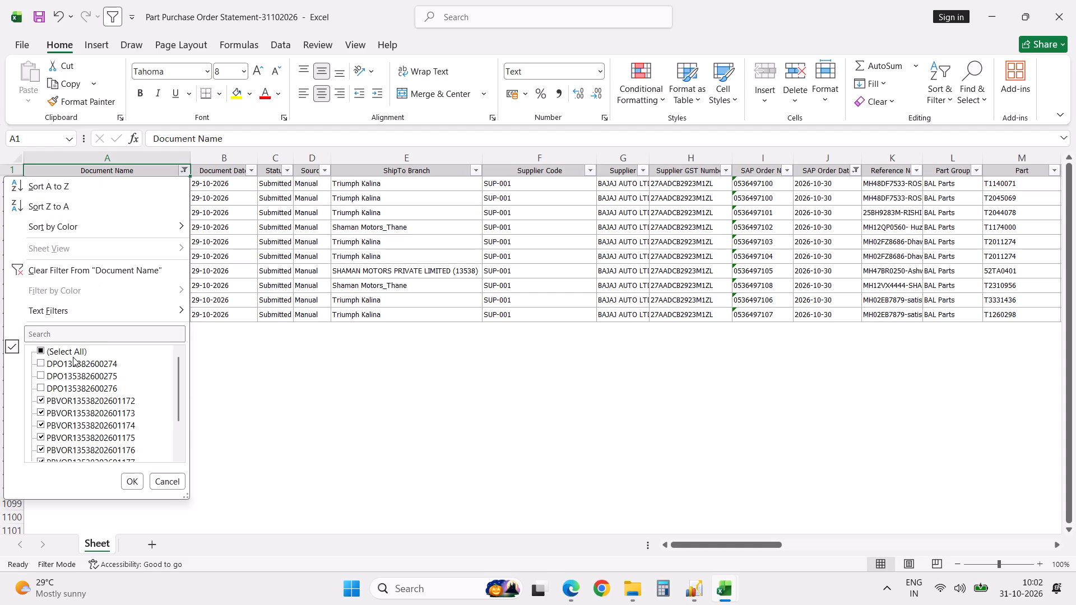
{"action": "left_click", "coordinate": [73, 357]}
{"action": "left_click", "coordinate": [134, 482]}
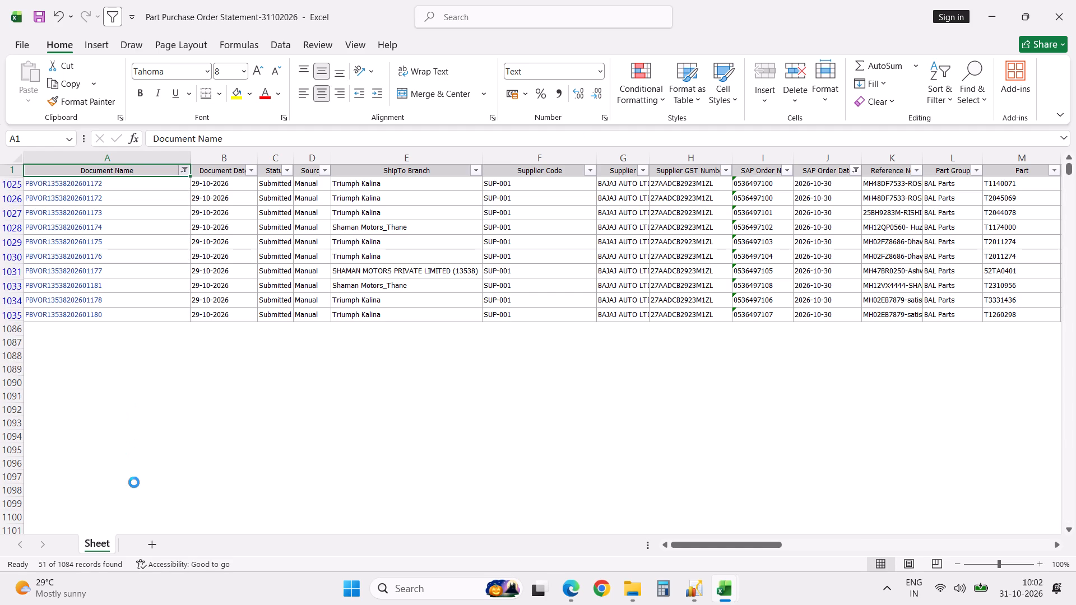
Examine the 2026-10-30 order rows across the columns from Supplier Code to GRN Value, including back order and undispatched values.
{"action": "left_click", "coordinate": [505, 409]}
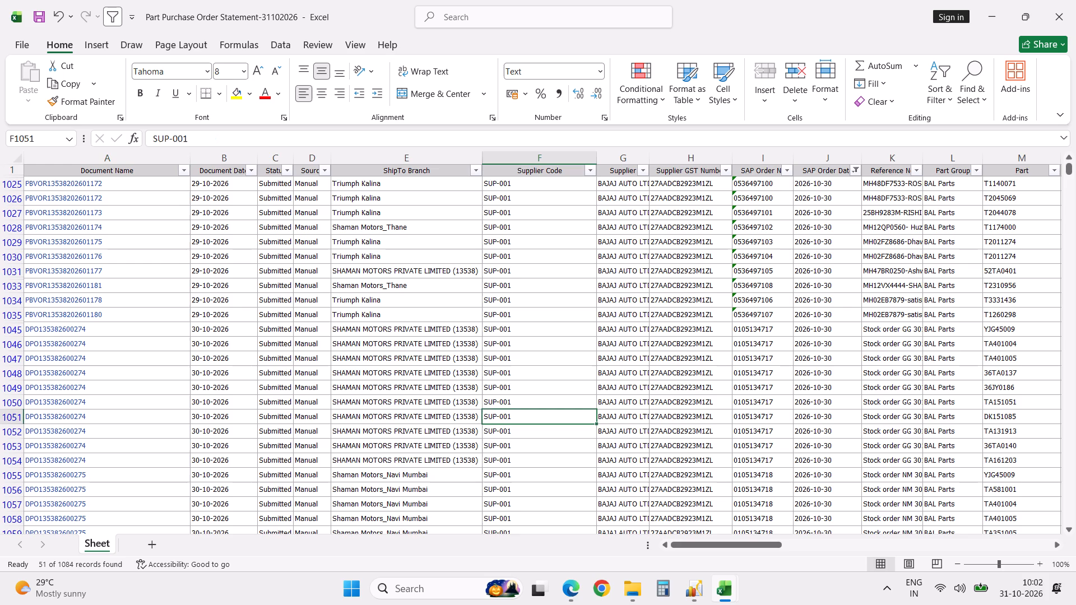
{"action": "key", "text": "Right"}
{"action": "key", "text": "Right"}
{"action": "key", "text": "Right"}
{"action": "key", "text": "Right"}
{"action": "key", "text": "Right"}
{"action": "key", "text": "Right"}
{"action": "key", "text": "Right"}
{"action": "key", "text": "Right"}
{"action": "key", "text": "Right"}
{"action": "key", "text": "Right"}
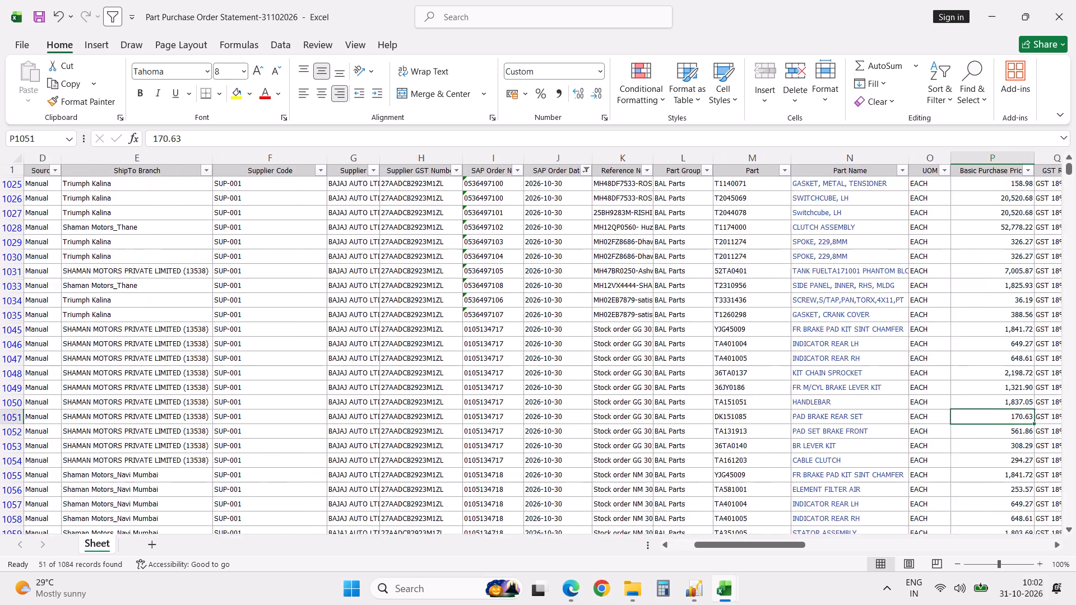
{"action": "key", "text": "Right"}
{"action": "key", "text": "Right"}
{"action": "key", "text": "Right"}
{"action": "key", "text": "Right"}
{"action": "key", "text": "Right"}
{"action": "key", "text": "Right"}
{"action": "key", "text": "Right"}
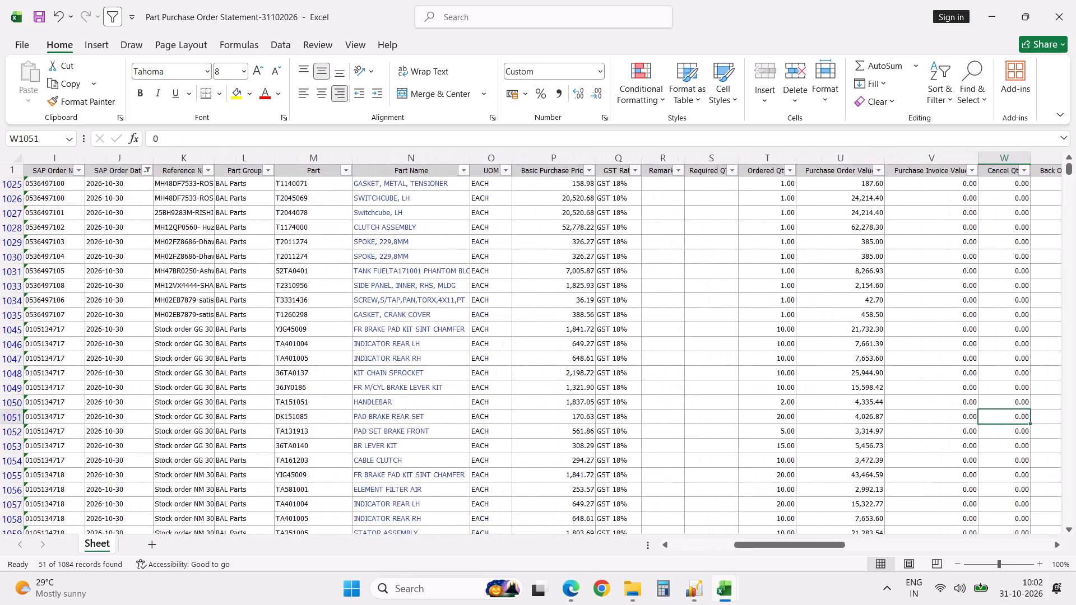
{"action": "key", "text": "Right"}
{"action": "key", "text": "Right"}
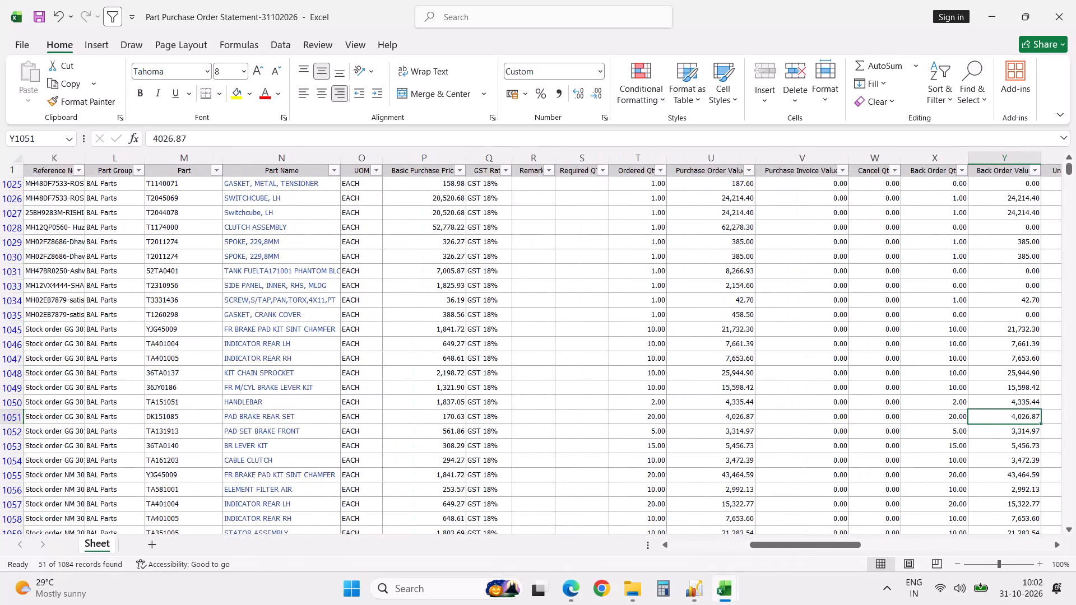
{"action": "scroll", "coordinate": [505, 409], "scroll_direction": "down", "scroll_amount": 6}
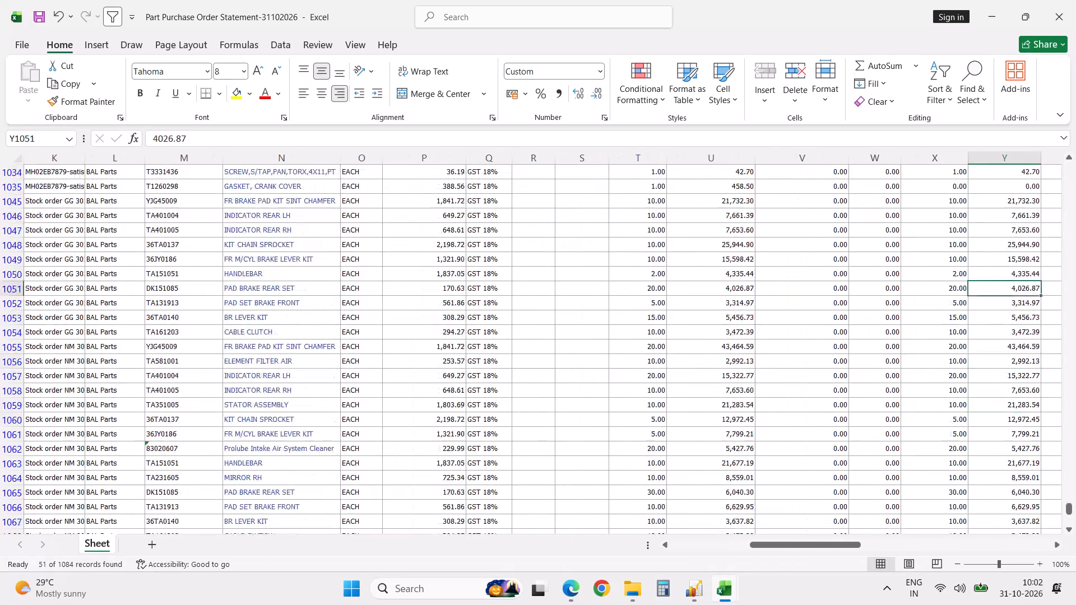
{"action": "scroll", "coordinate": [505, 409], "scroll_direction": "down", "scroll_amount": 8}
{"action": "scroll", "coordinate": [505, 409], "scroll_direction": "up", "scroll_amount": 10}
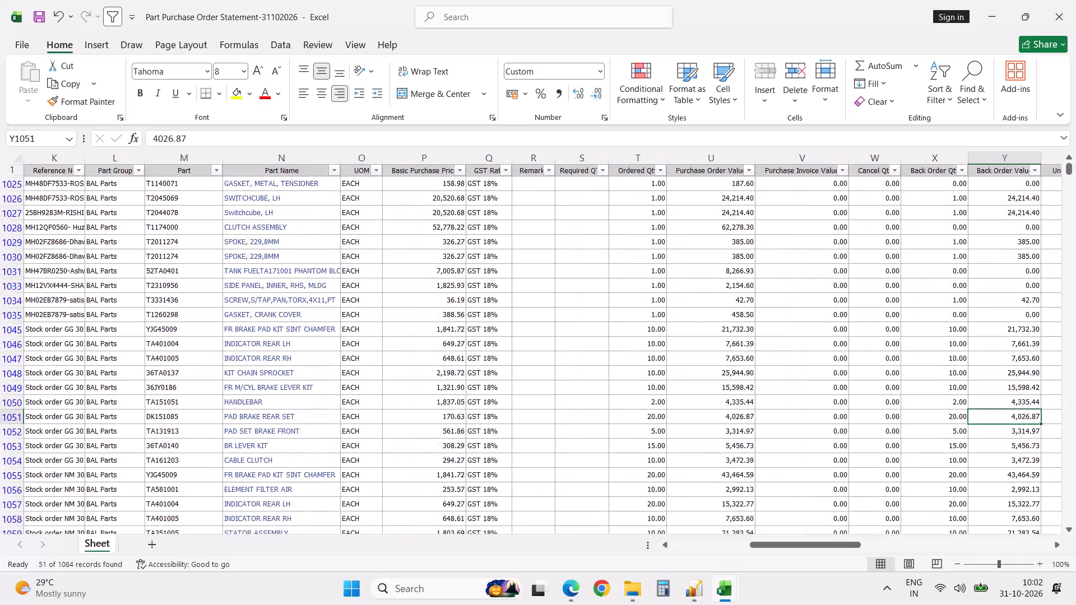
{"action": "scroll", "coordinate": [505, 409], "scroll_direction": "up", "scroll_amount": 16}
{"action": "left_click", "coordinate": [922, 372]}
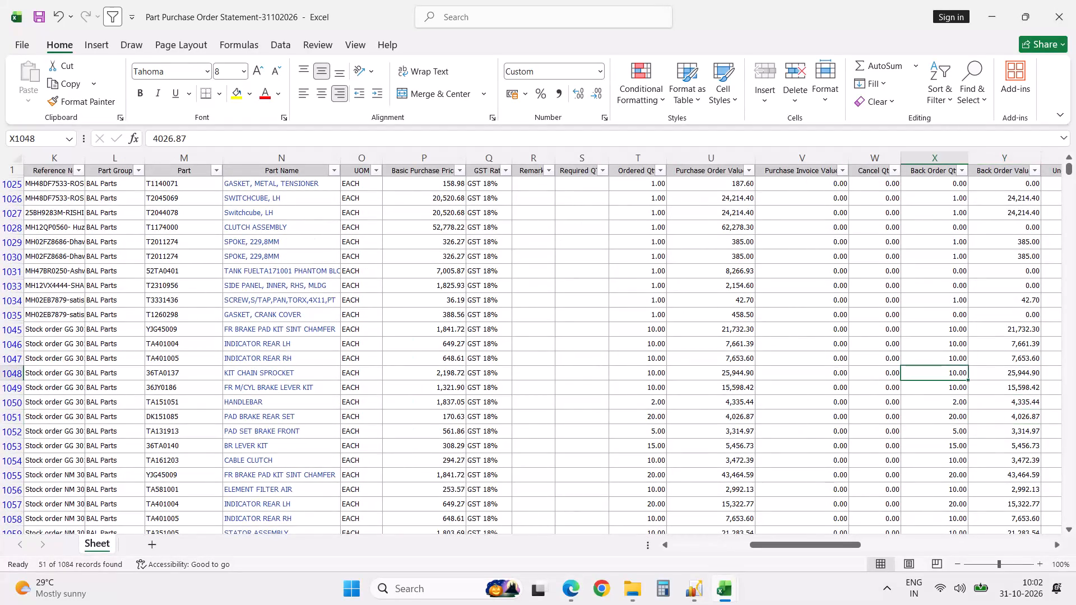
{"action": "key", "text": "Right"}
{"action": "key", "text": "Right"}
{"action": "key", "text": "Right"}
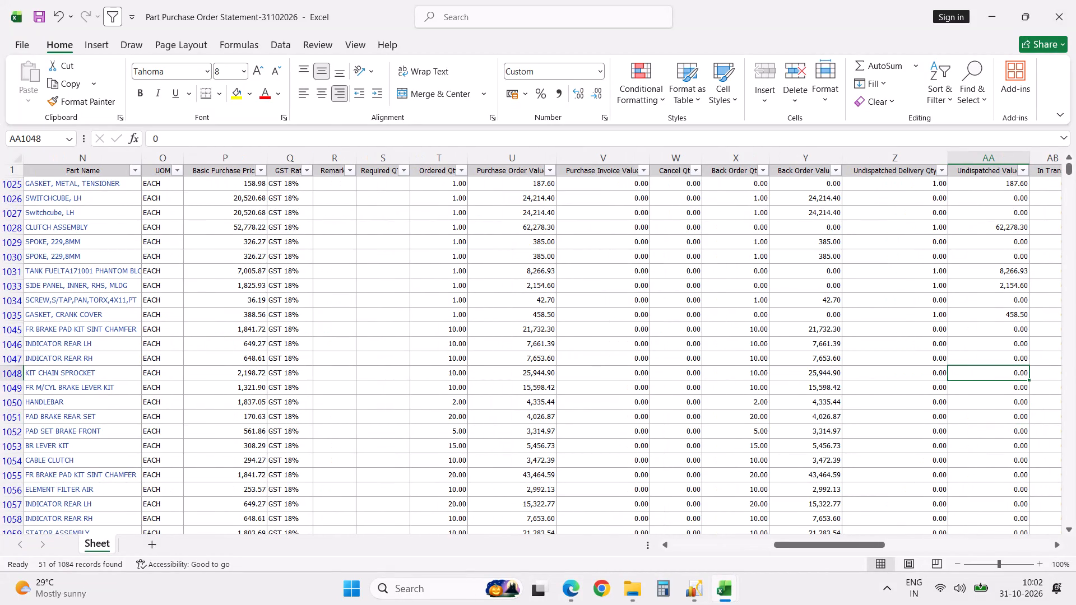
{"action": "key", "text": "Right"}
{"action": "key", "text": "Right"}
{"action": "key", "text": "Right"}
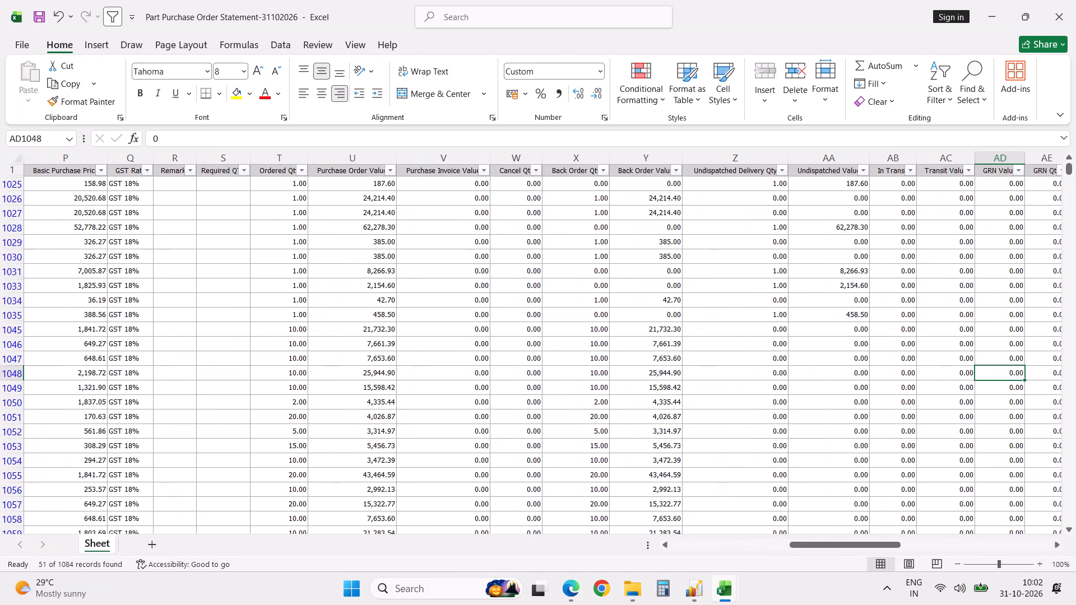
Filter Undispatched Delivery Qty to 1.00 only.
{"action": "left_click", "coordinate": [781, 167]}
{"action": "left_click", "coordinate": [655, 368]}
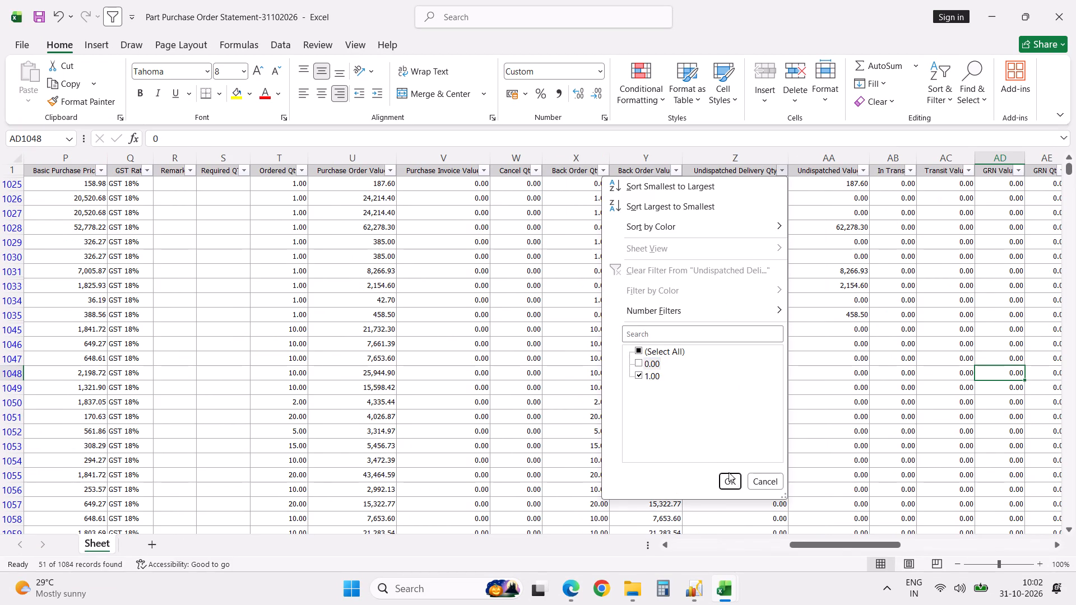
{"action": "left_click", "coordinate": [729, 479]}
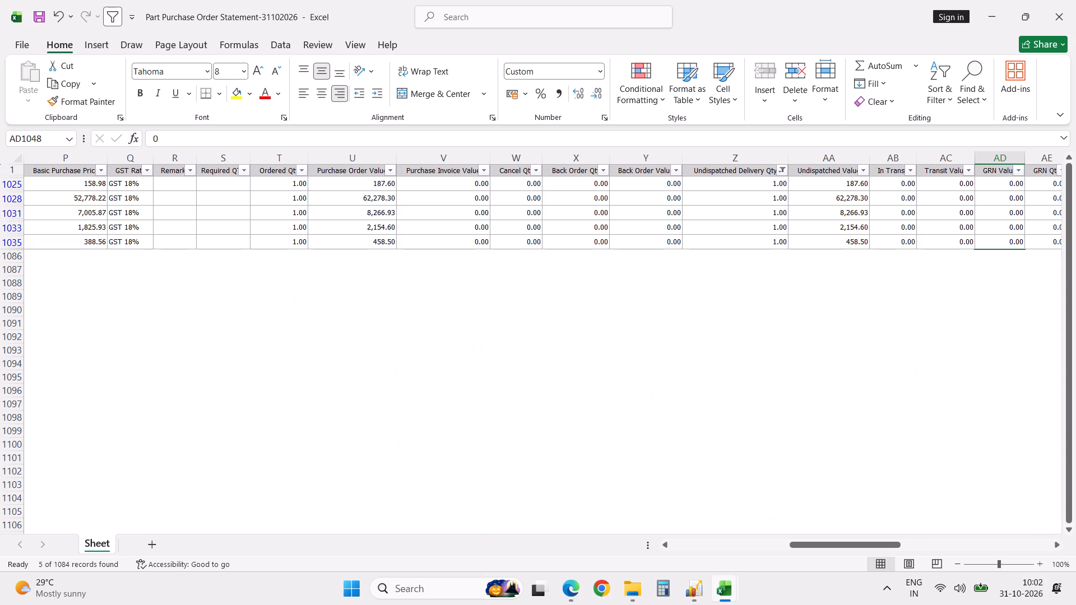
Review the filtered undispatched orders' document names, total amounts and the columns back to Back Order Value.
{"action": "left_click", "coordinate": [736, 170]}
{"action": "key", "text": "ctrl+Left"}
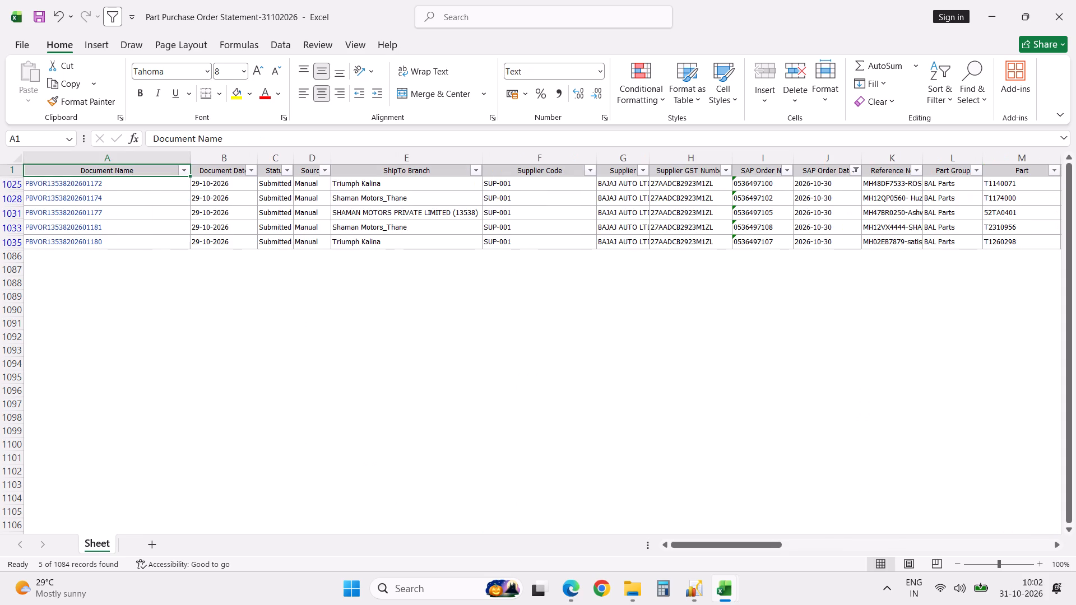
{"action": "key", "text": "ctrl+Right"}
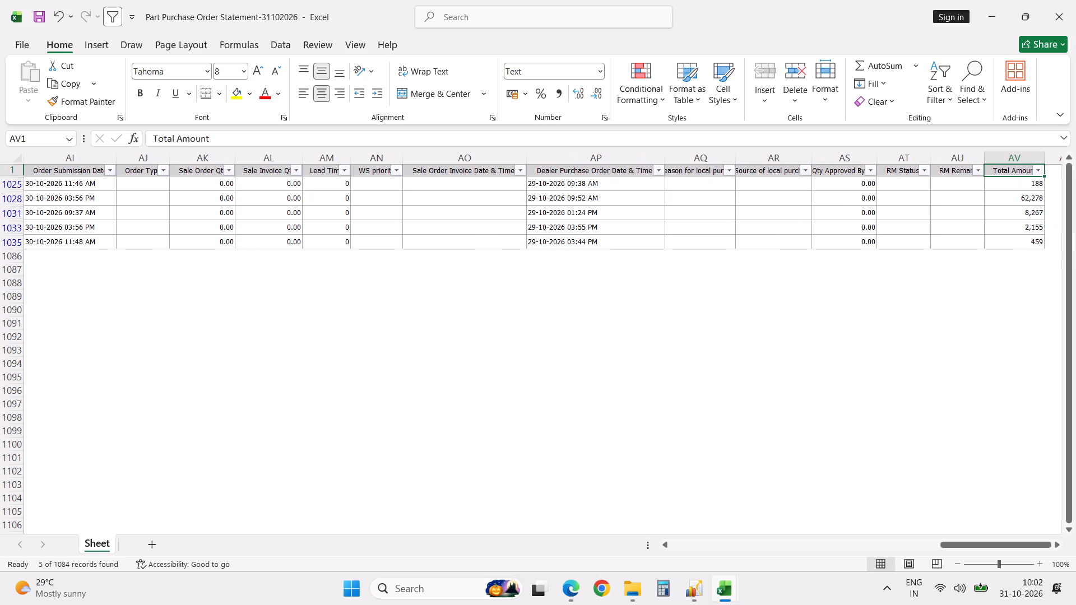
{"action": "key", "text": "Left"}
{"action": "key", "text": "Left"}
{"action": "key", "text": "Left"}
{"action": "key", "text": "Left"}
{"action": "key", "text": "Left"}
{"action": "key", "text": "Left"}
{"action": "key", "text": "Left"}
{"action": "key", "text": "Left"}
{"action": "key", "text": "Left"}
{"action": "key", "text": "Left"}
{"action": "key", "text": "Left"}
{"action": "key", "text": "Left"}
{"action": "key", "text": "Left"}
{"action": "key", "text": "Left"}
{"action": "key", "text": "Left"}
{"action": "key", "text": "Left"}
{"action": "key", "text": "Left"}
{"action": "key", "text": "Left"}
{"action": "key", "text": "Left"}
{"action": "key", "text": "Left"}
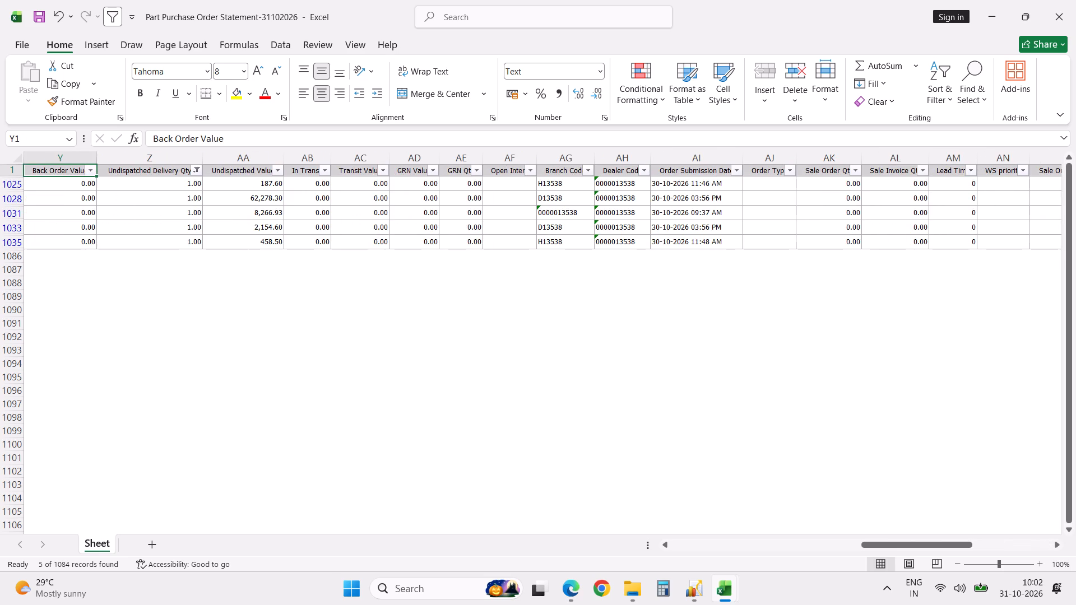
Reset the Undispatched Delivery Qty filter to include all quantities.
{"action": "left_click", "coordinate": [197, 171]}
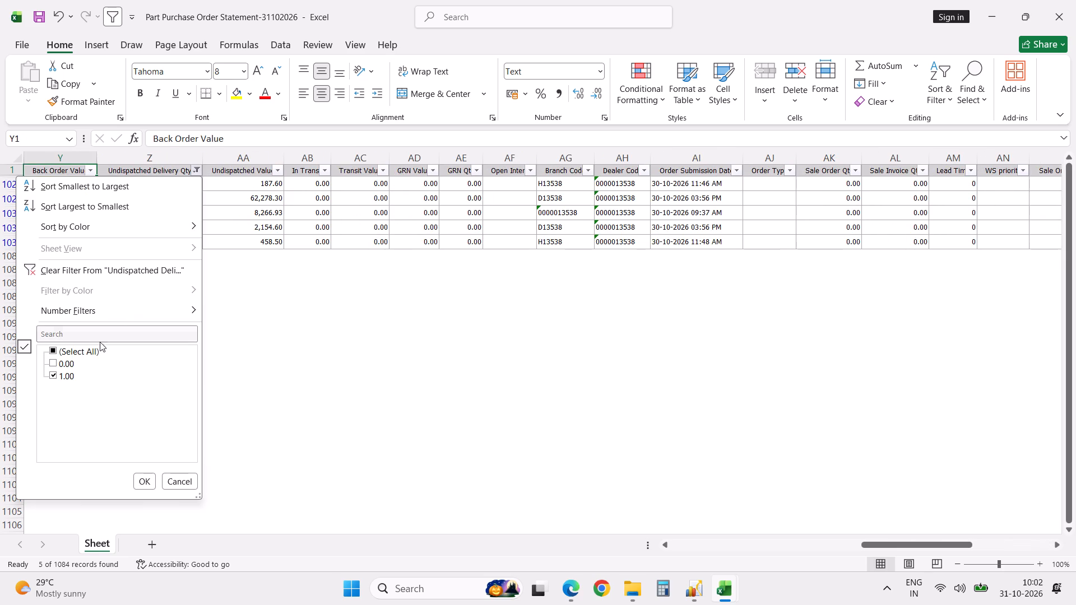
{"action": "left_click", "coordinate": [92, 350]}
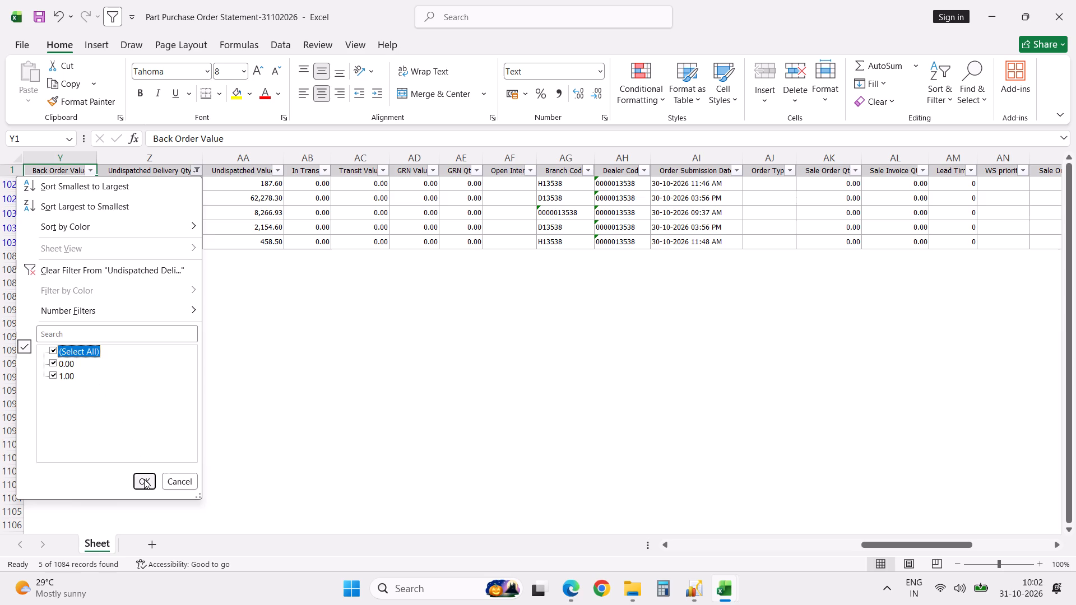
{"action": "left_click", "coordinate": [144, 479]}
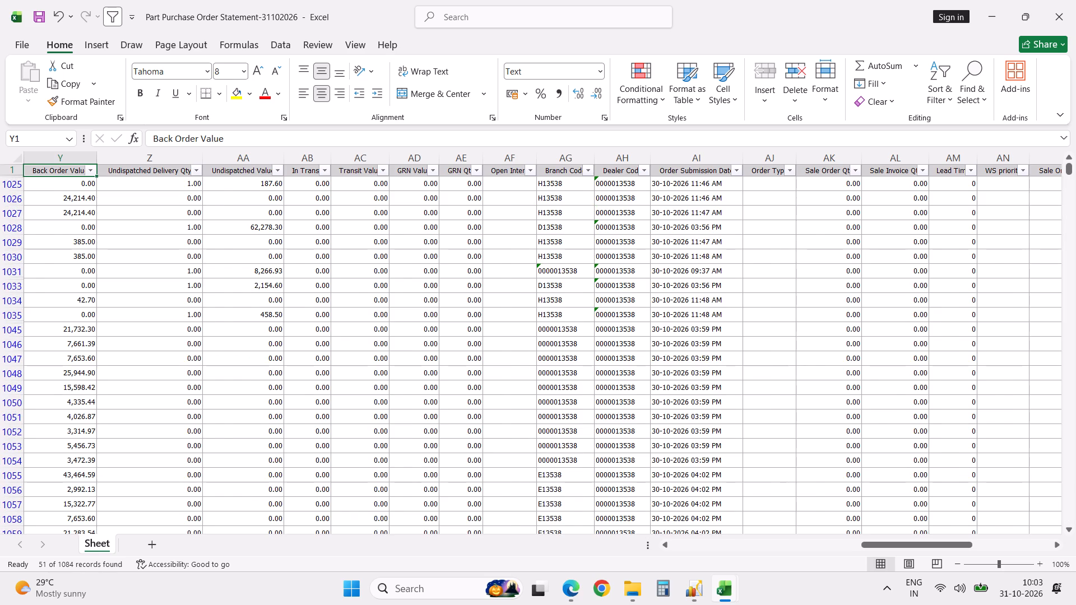
Save the Part Purchase Order Statement-31102026 workbook.
{"action": "key", "text": "ctrl+Left"}
{"action": "key", "text": "ctrl+s"}
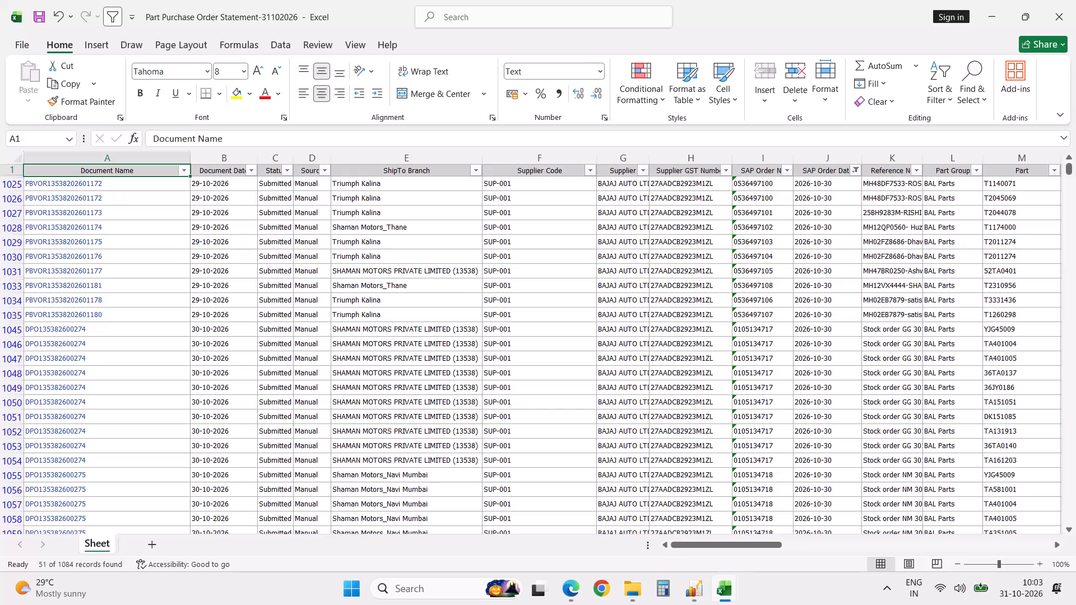
{"action": "key", "text": "ctrl+s"}
Switch to Excellon, close the Part Purchase Order Statement, and generate the Spare In-Transit Statement without choosing a branch.
{"action": "left_click", "coordinate": [666, 537]}
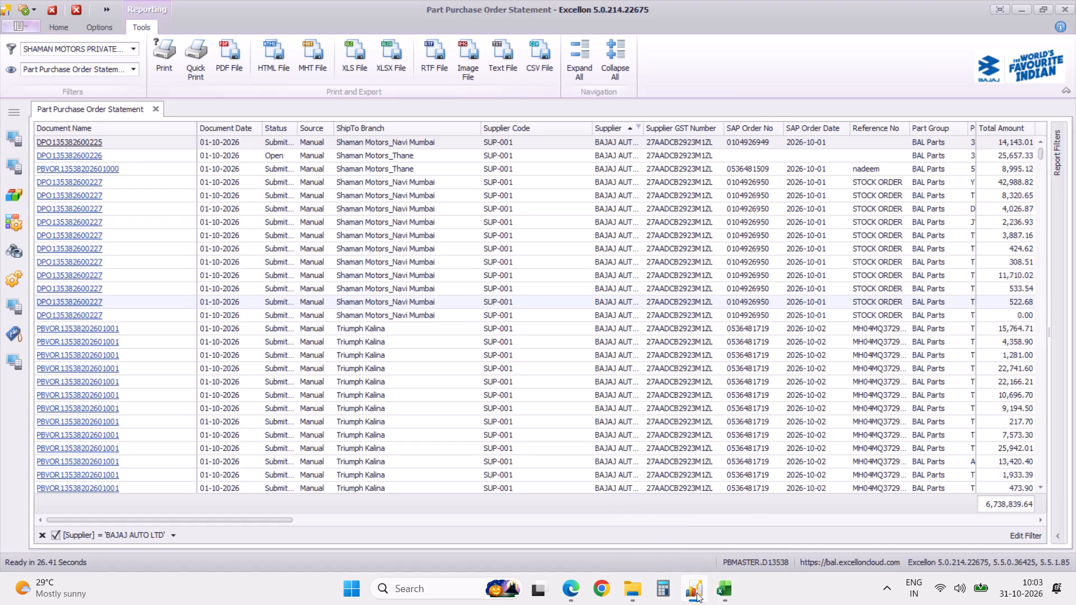
{"action": "left_click", "coordinate": [154, 111]}
{"action": "left_click", "coordinate": [103, 115]}
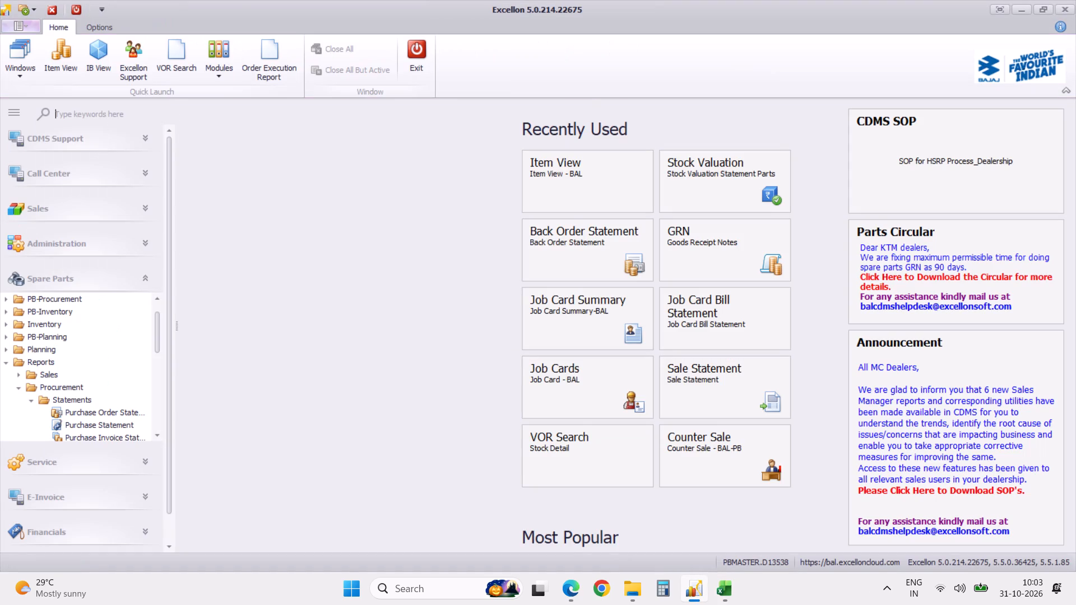
{"action": "type", "text": "in transit"}
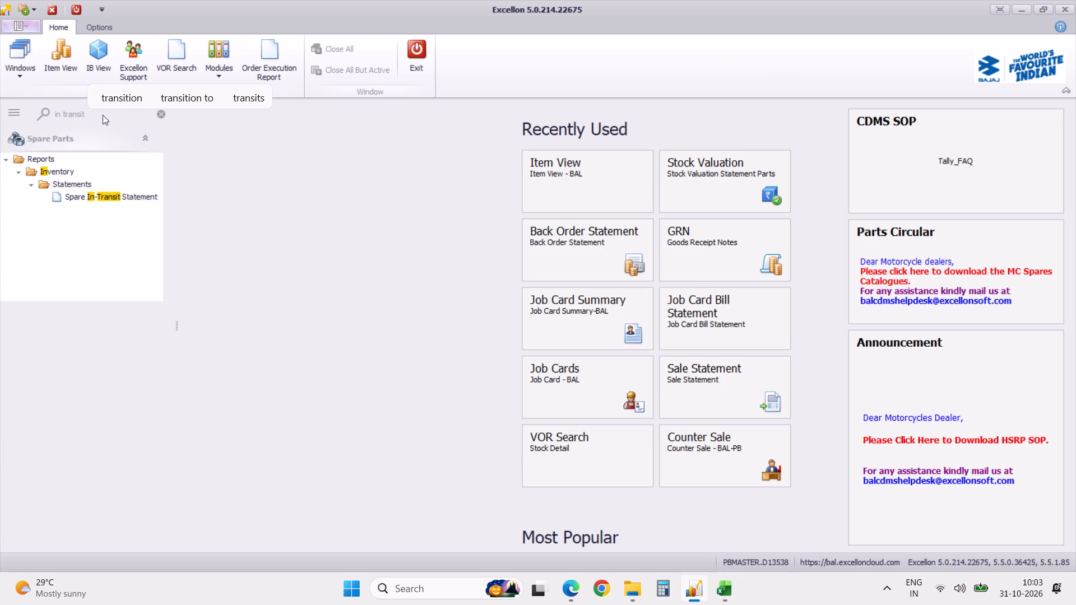
{"action": "left_click", "coordinate": [131, 197]}
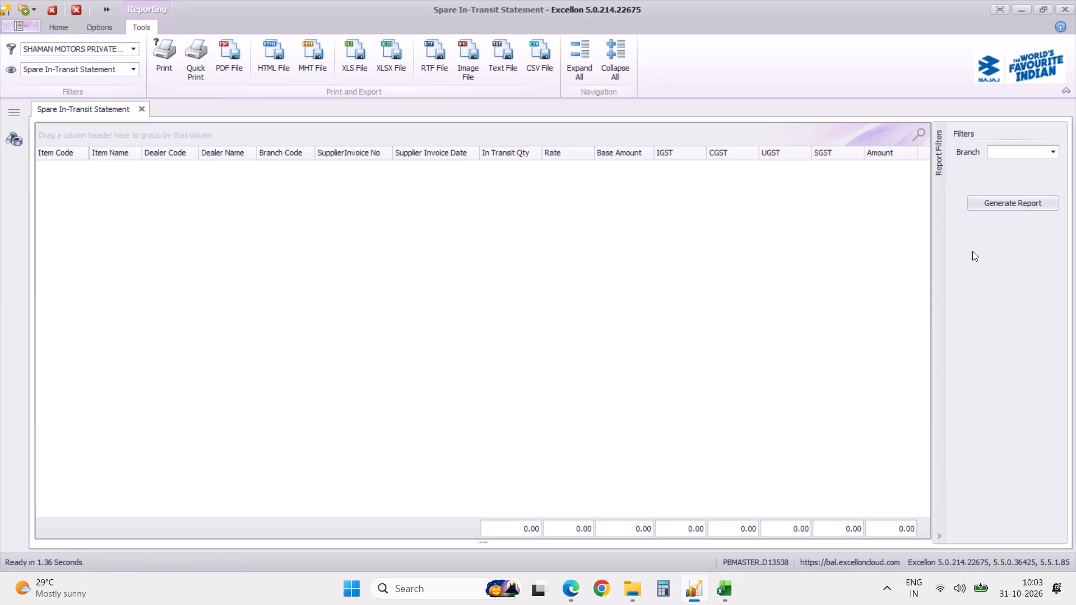
{"action": "left_click", "coordinate": [1001, 207]}
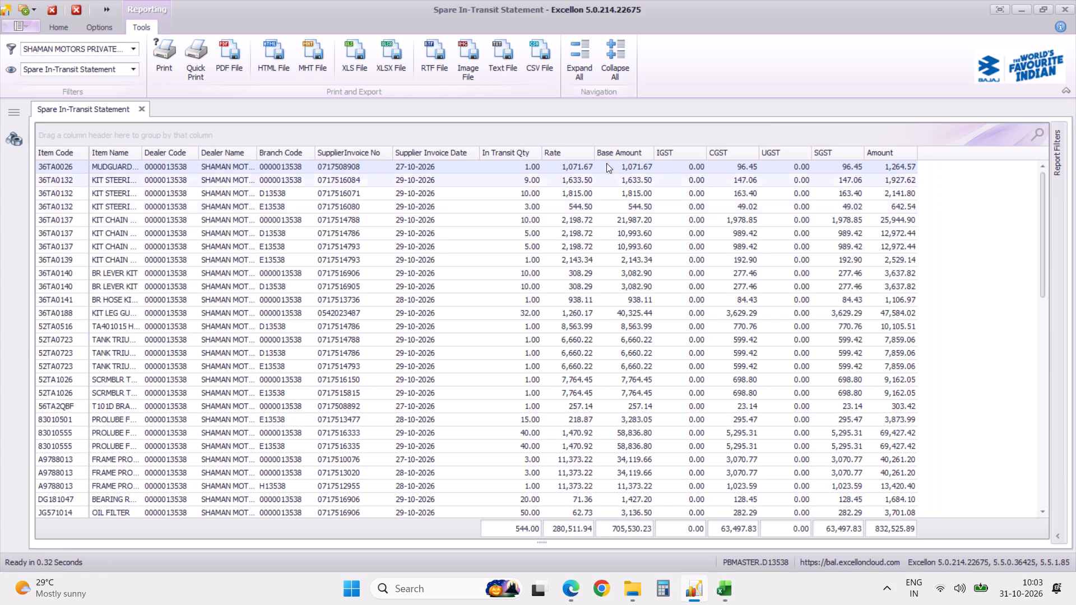
Export the report as XLSX without hyperlinks, named Spare In-Transit Statement-31102026, and open the exported file.
{"action": "left_click", "coordinate": [397, 58]}
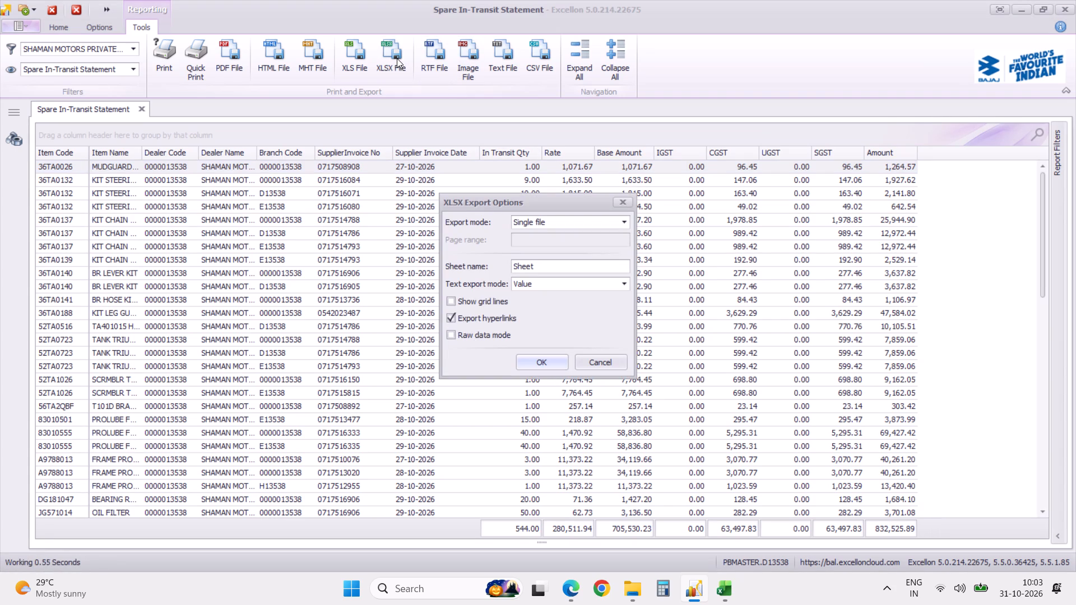
{"action": "left_click", "coordinate": [454, 317]}
{"action": "left_click", "coordinate": [539, 364]}
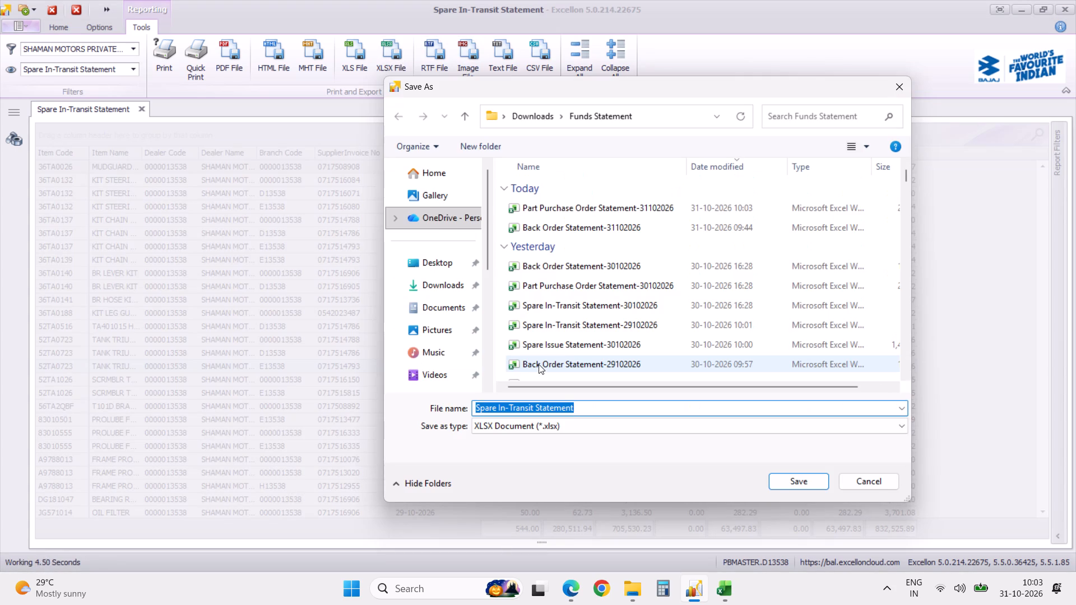
{"action": "key", "text": "Right"}
{"action": "key", "text": "minus"}
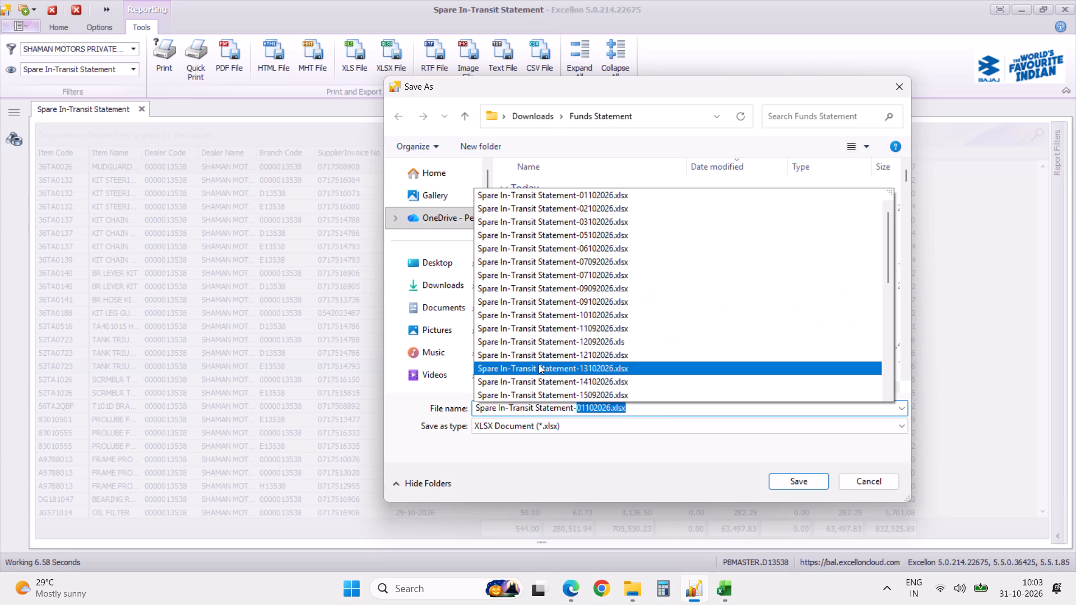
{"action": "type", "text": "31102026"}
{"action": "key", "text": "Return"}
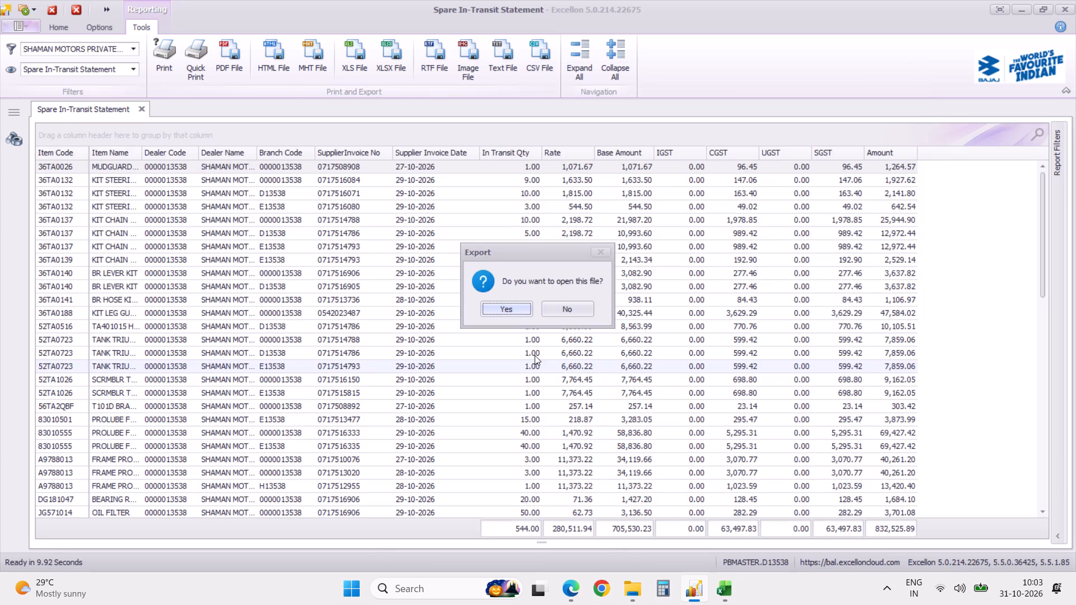
{"action": "left_click", "coordinate": [517, 307]}
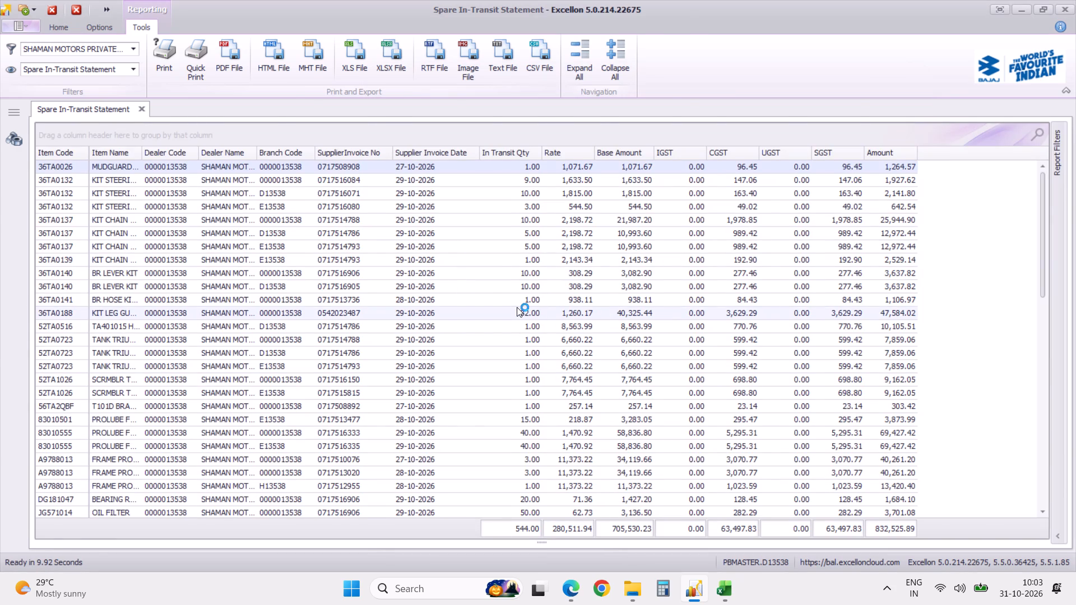
Delete the totals row below the in-transit data.
{"action": "key", "text": "ctrl+Down"}
{"action": "key", "text": "Down"}
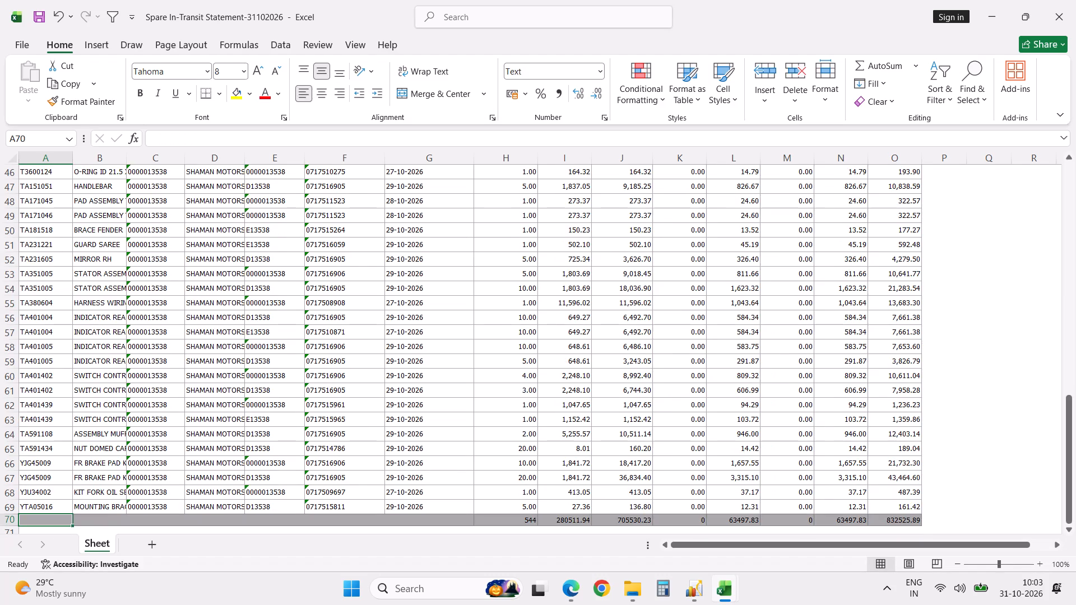
{"action": "key", "text": "shift+space"}
{"action": "key", "text": "ctrl+minus"}
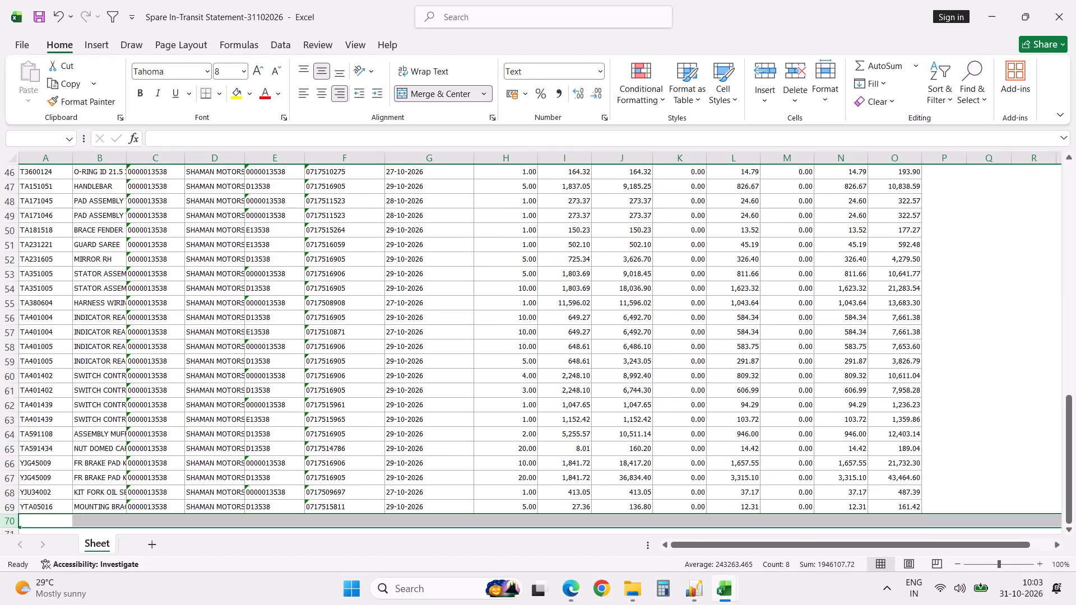
Add filters to the header row and show only supplier invoices dated 29 October 2026.
{"action": "key", "text": "ctrl+Up"}
{"action": "key", "text": "ctrl+Up"}
{"action": "key", "text": "alt+d"}
{"action": "type", "text": "ff"}
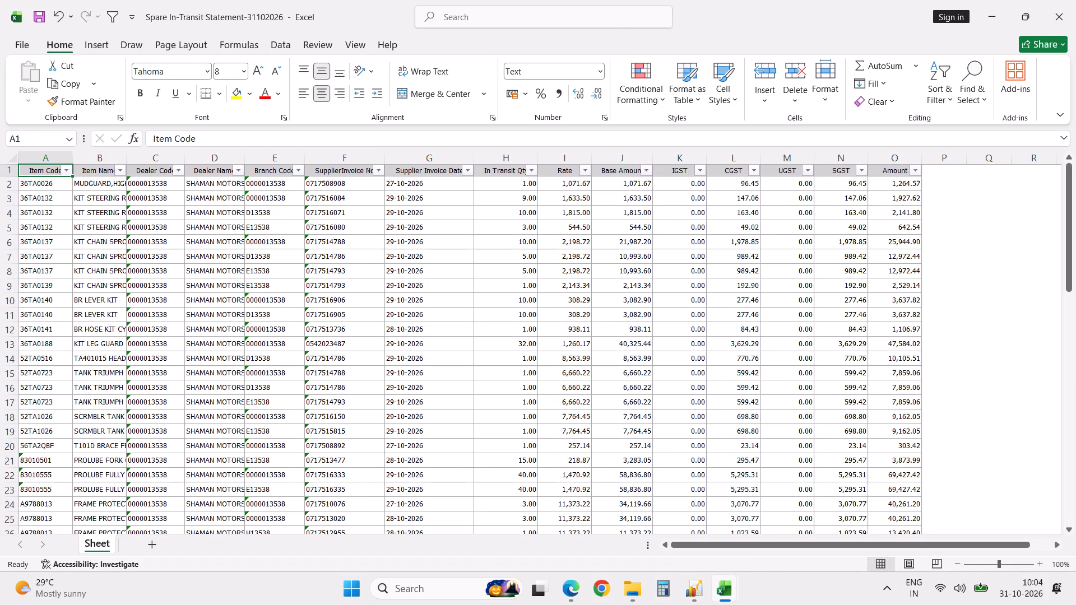
{"action": "left_click", "coordinate": [467, 173]}
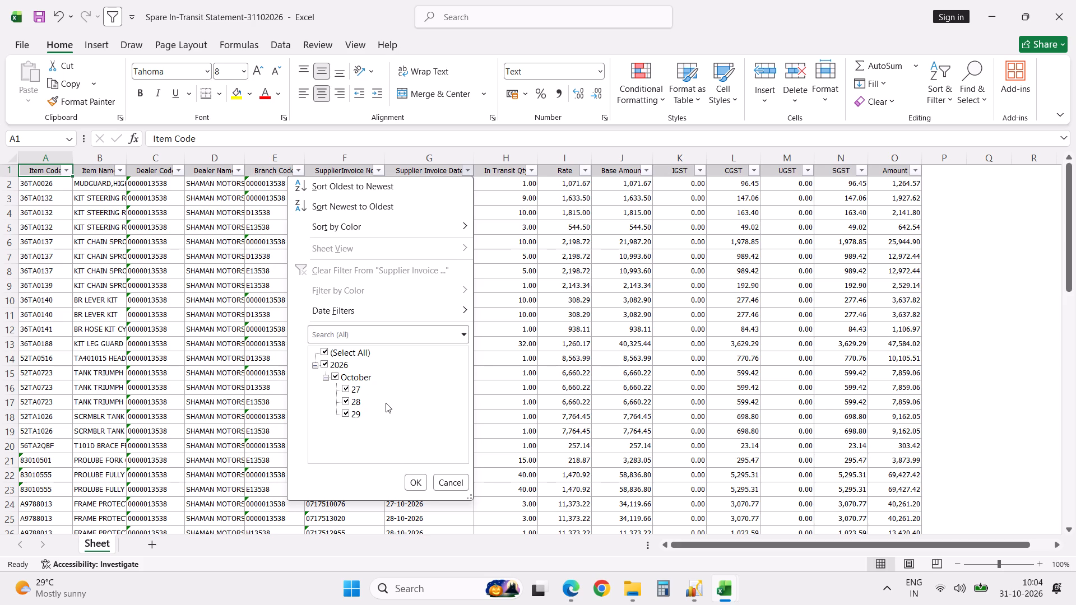
{"action": "left_click", "coordinate": [337, 352]}
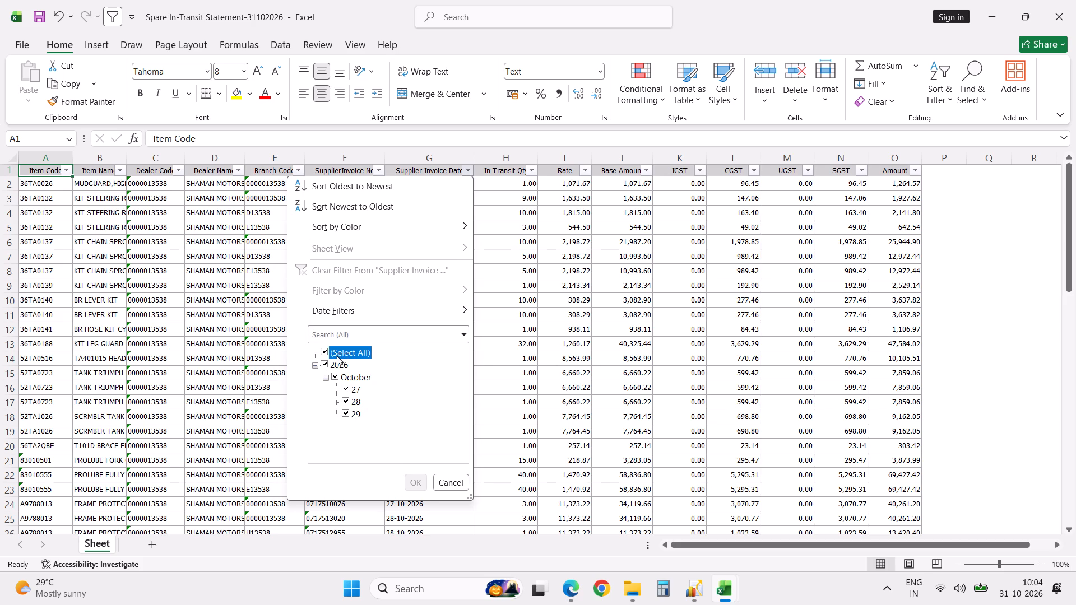
{"action": "left_click", "coordinate": [347, 413]}
{"action": "left_click", "coordinate": [413, 481]}
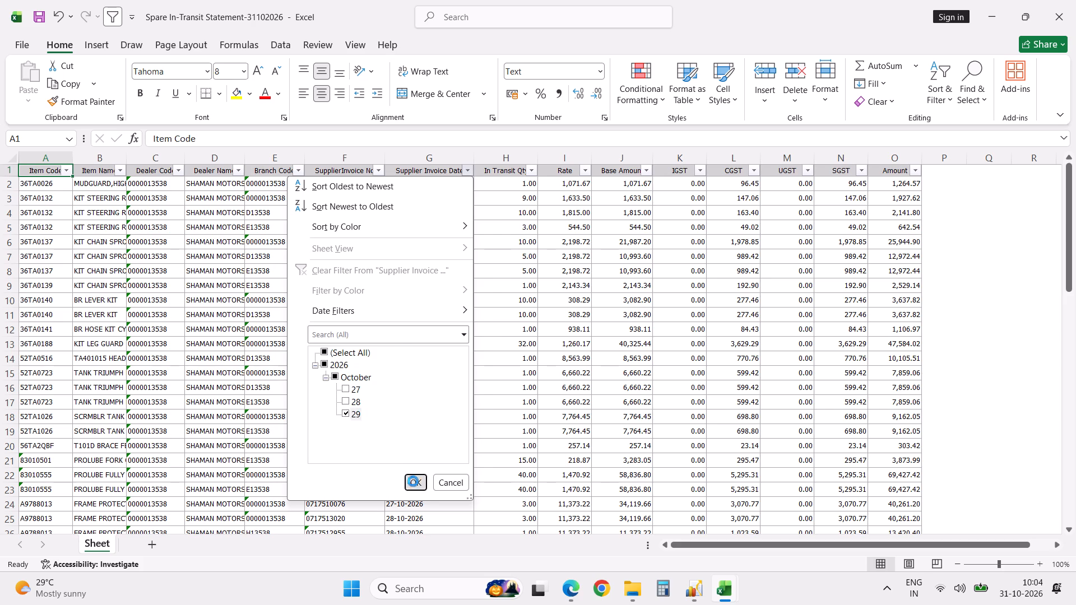
Sum the filtered Amount column and enter 481945 in cell H25 of the Back Order Statement-31102026 summary, on the Yesterdays billing-BAL row.
{"action": "left_click", "coordinate": [889, 173]}
{"action": "key", "text": "Down"}
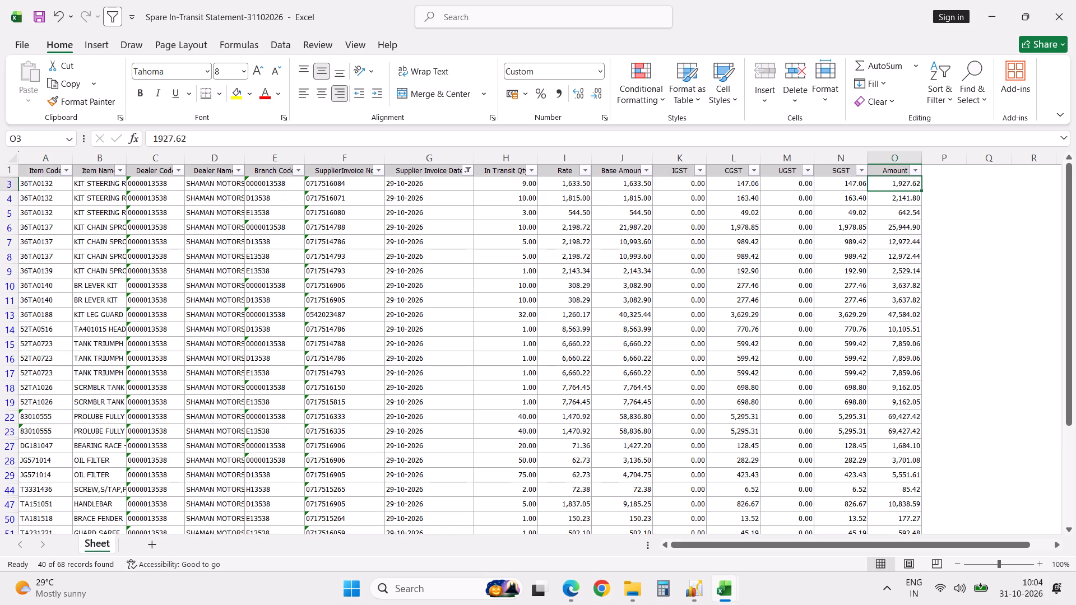
{"action": "key", "text": "ctrl+shift+Down"}
{"action": "key", "text": "alt+Tab"}
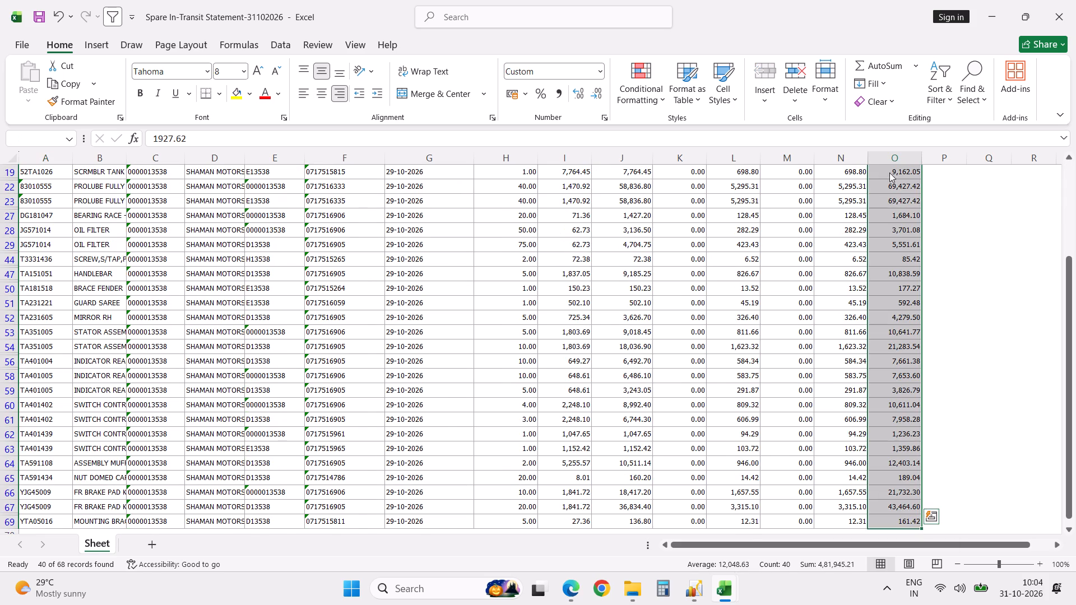
{"action": "key", "text": "alt+Tab"}
{"action": "key", "text": "alt+Tab"}
{"action": "key", "text": "alt+Tab"}
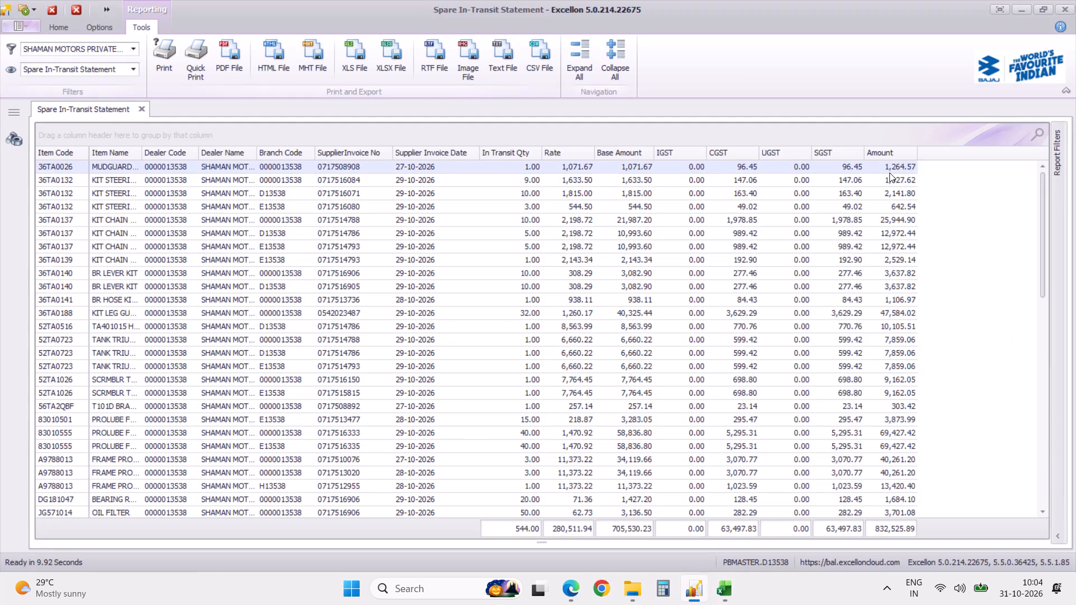
{"action": "key", "text": "alt+Tab"}
{"action": "key", "text": "alt+Tab"}
{"action": "key", "text": "alt+Tab"}
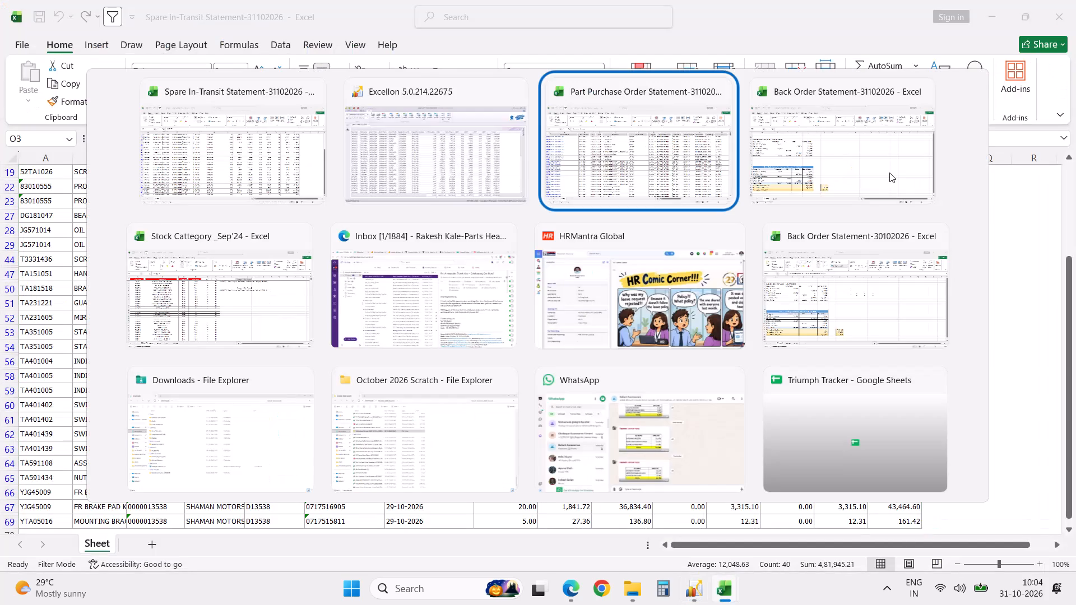
{"action": "key", "text": "alt+Tab"}
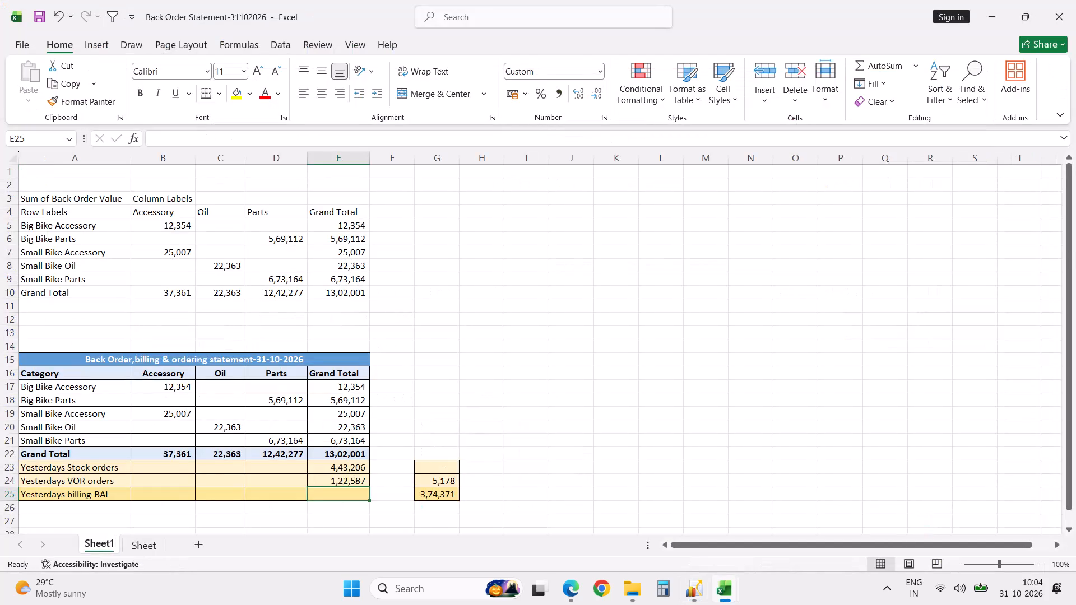
{"action": "left_click", "coordinate": [491, 492]}
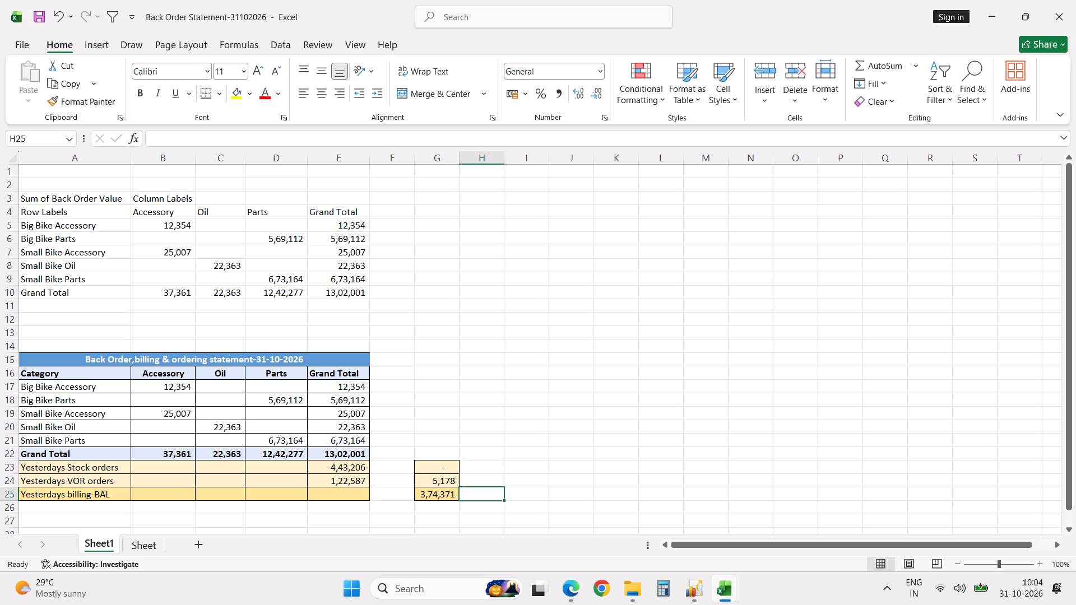
{"action": "key", "text": "alt+Tab"}
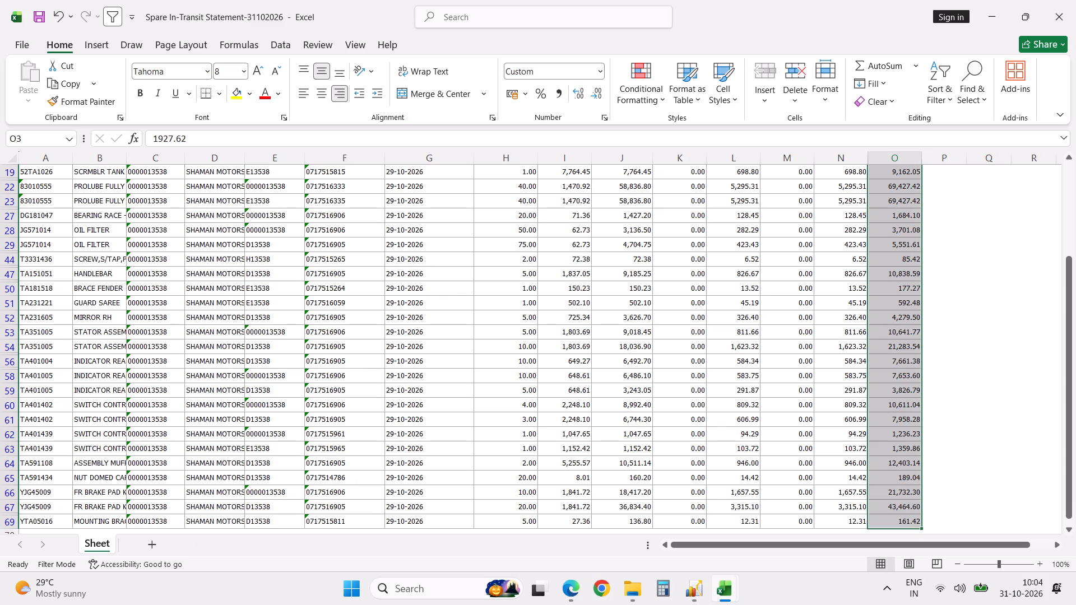
{"action": "key", "text": "alt+Tab"}
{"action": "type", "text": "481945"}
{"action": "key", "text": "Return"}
Enter a formula in cell I25 subtracting the H25 billing amount from the one in G25.
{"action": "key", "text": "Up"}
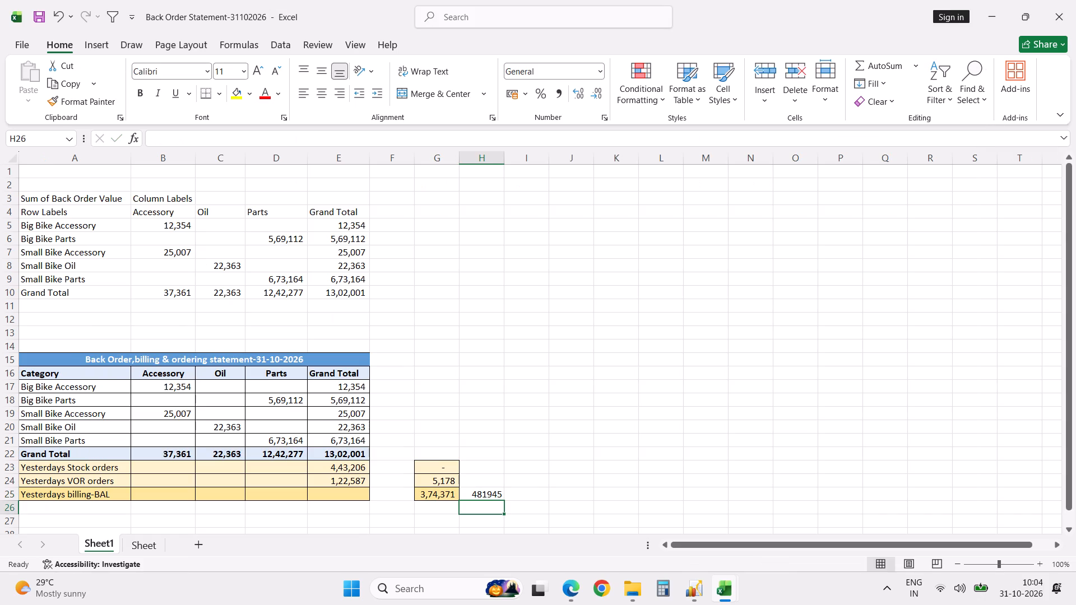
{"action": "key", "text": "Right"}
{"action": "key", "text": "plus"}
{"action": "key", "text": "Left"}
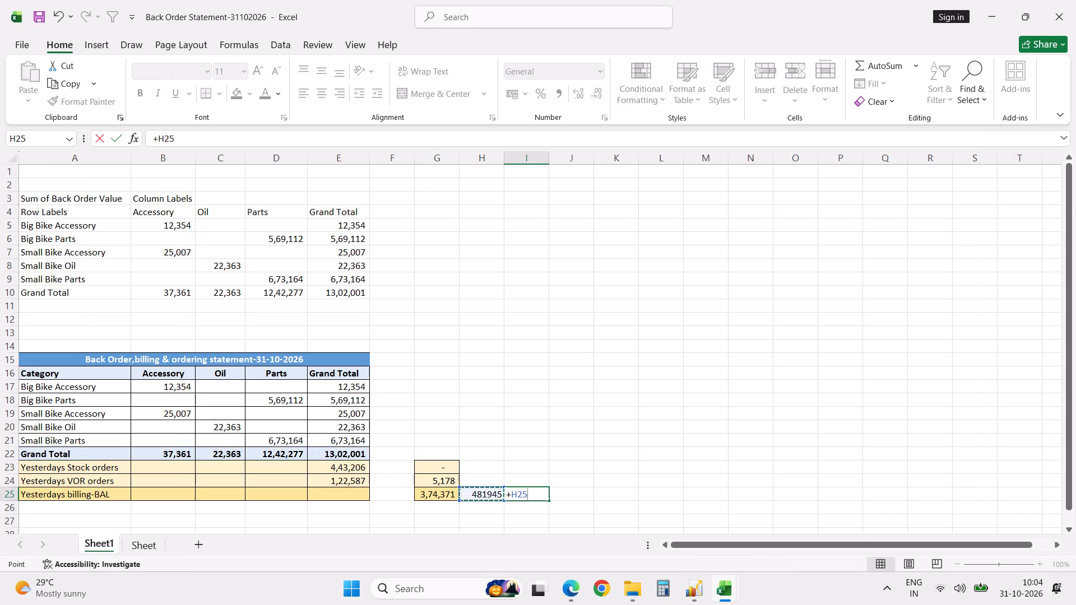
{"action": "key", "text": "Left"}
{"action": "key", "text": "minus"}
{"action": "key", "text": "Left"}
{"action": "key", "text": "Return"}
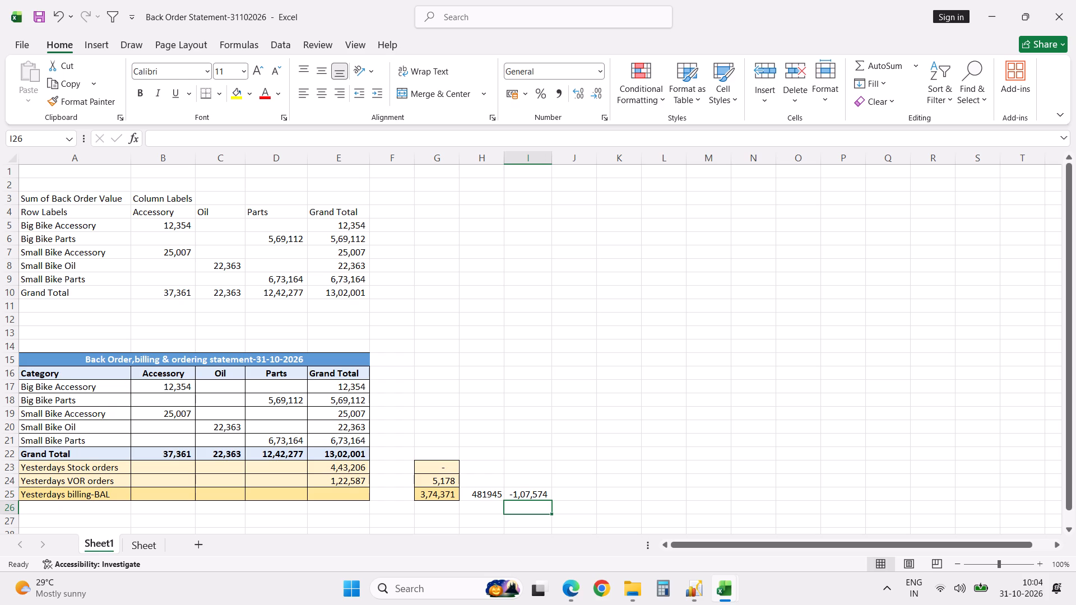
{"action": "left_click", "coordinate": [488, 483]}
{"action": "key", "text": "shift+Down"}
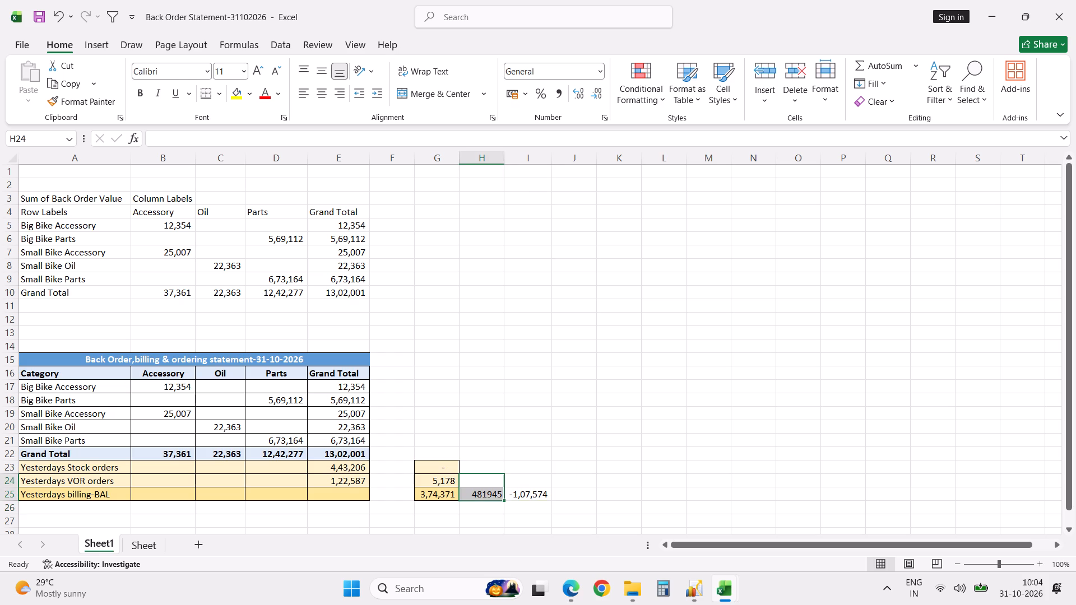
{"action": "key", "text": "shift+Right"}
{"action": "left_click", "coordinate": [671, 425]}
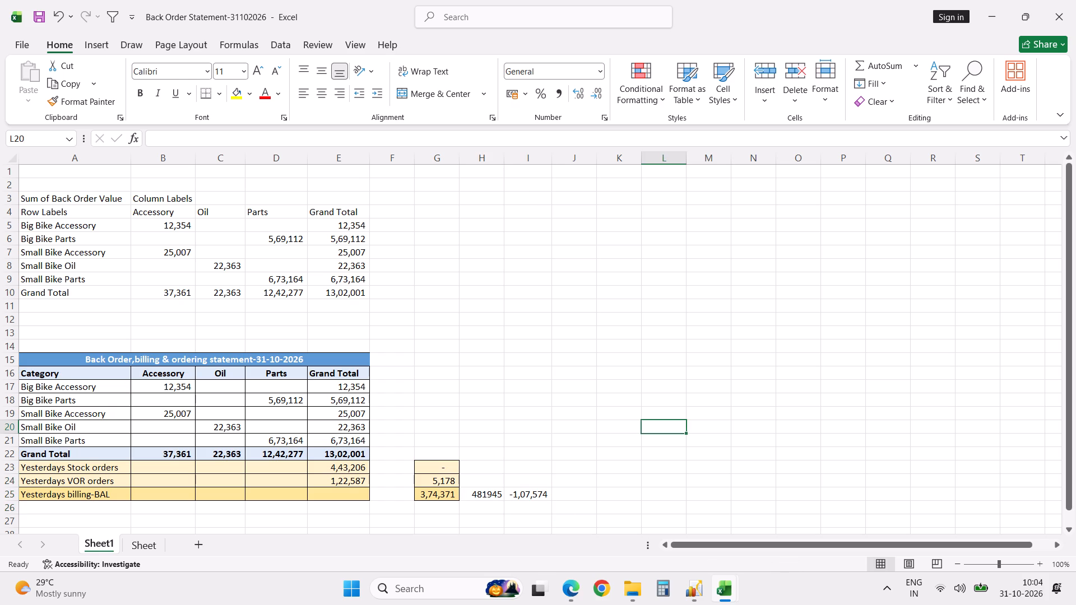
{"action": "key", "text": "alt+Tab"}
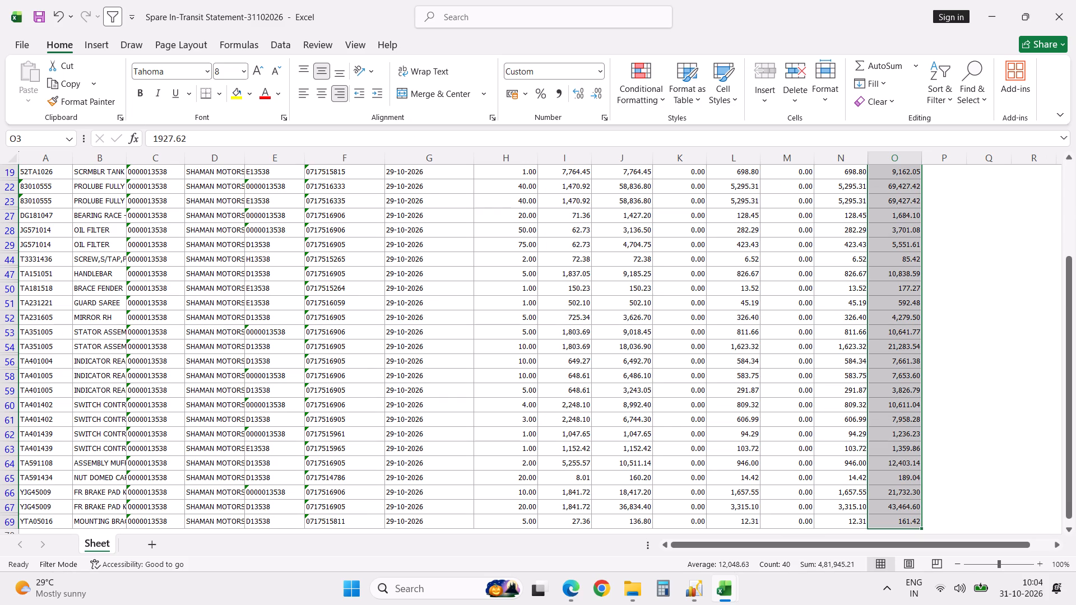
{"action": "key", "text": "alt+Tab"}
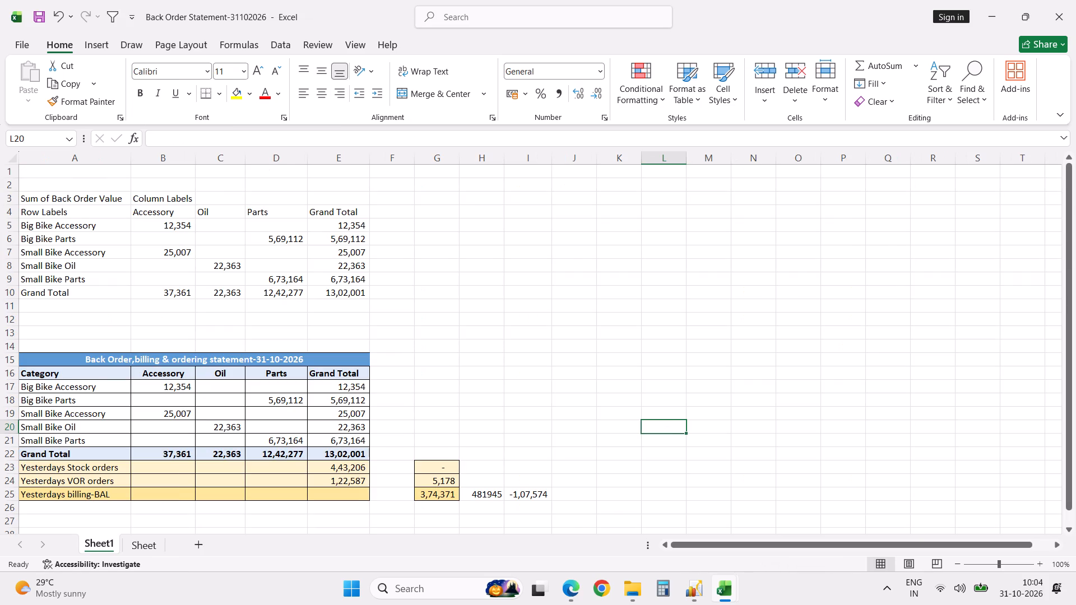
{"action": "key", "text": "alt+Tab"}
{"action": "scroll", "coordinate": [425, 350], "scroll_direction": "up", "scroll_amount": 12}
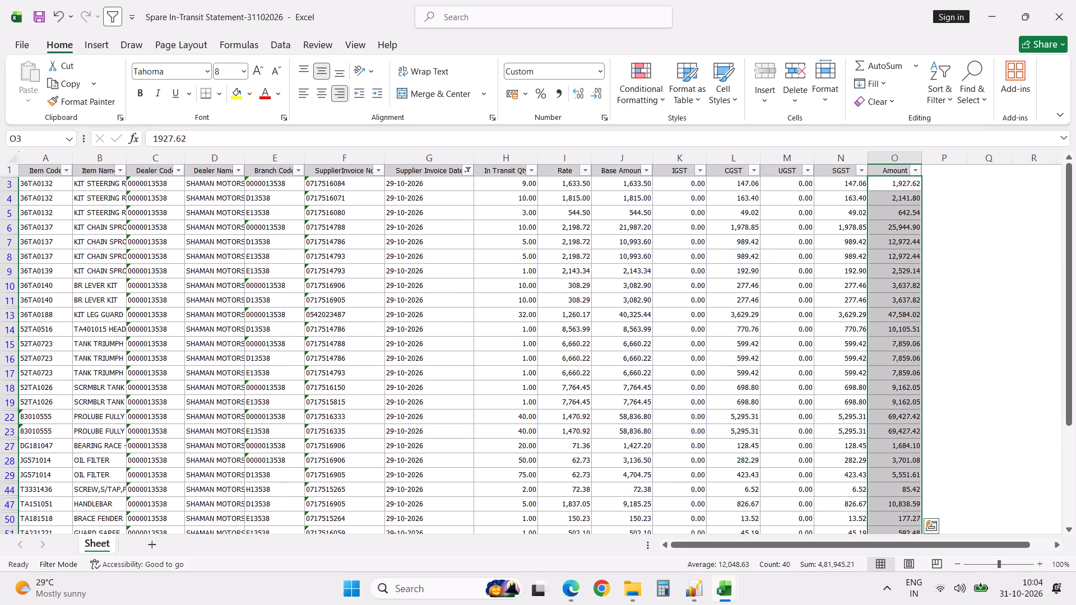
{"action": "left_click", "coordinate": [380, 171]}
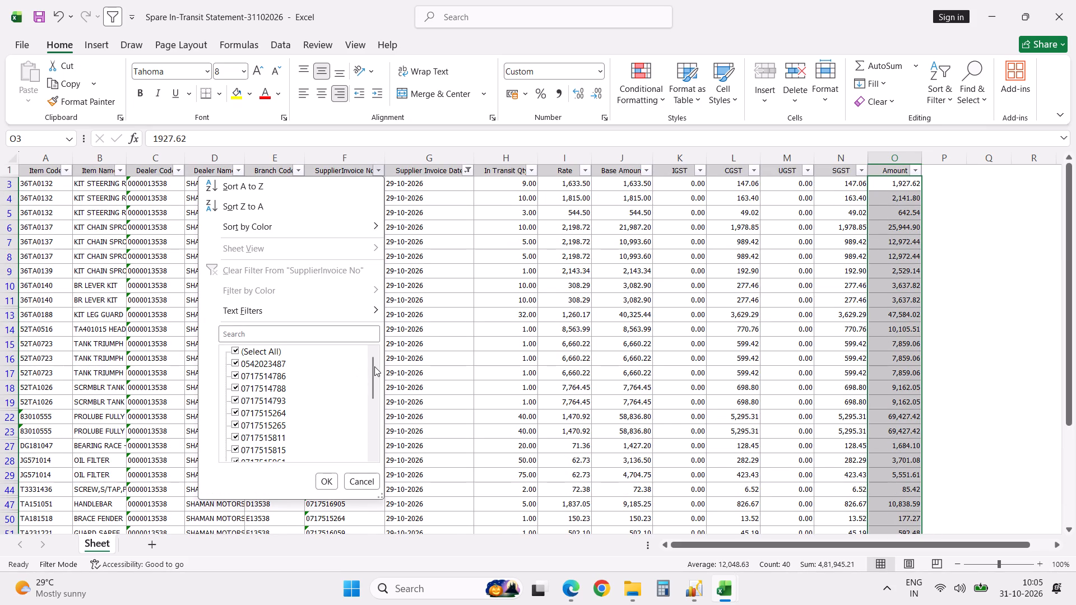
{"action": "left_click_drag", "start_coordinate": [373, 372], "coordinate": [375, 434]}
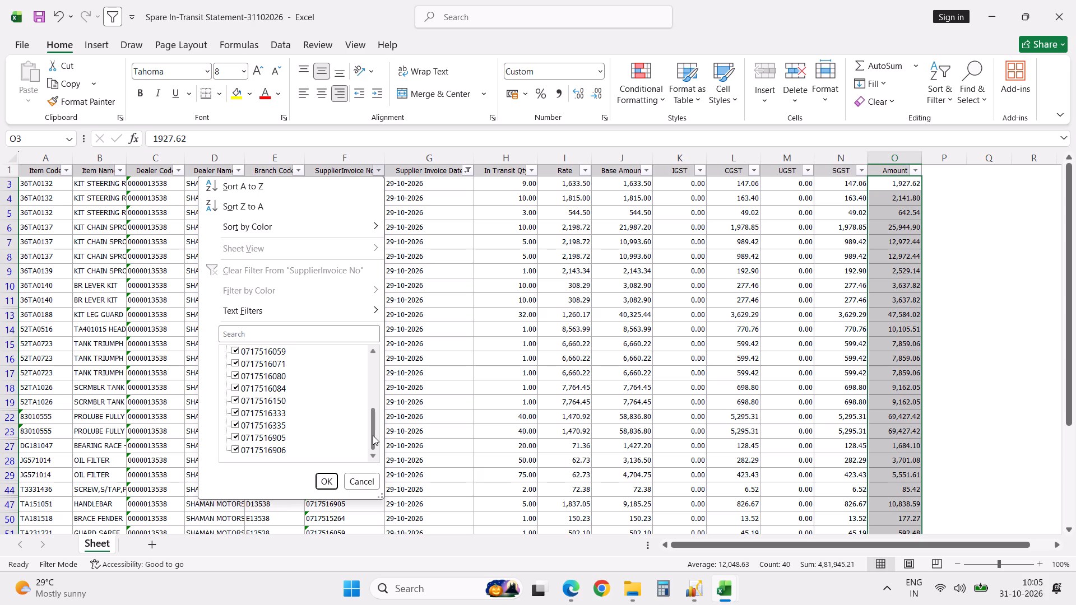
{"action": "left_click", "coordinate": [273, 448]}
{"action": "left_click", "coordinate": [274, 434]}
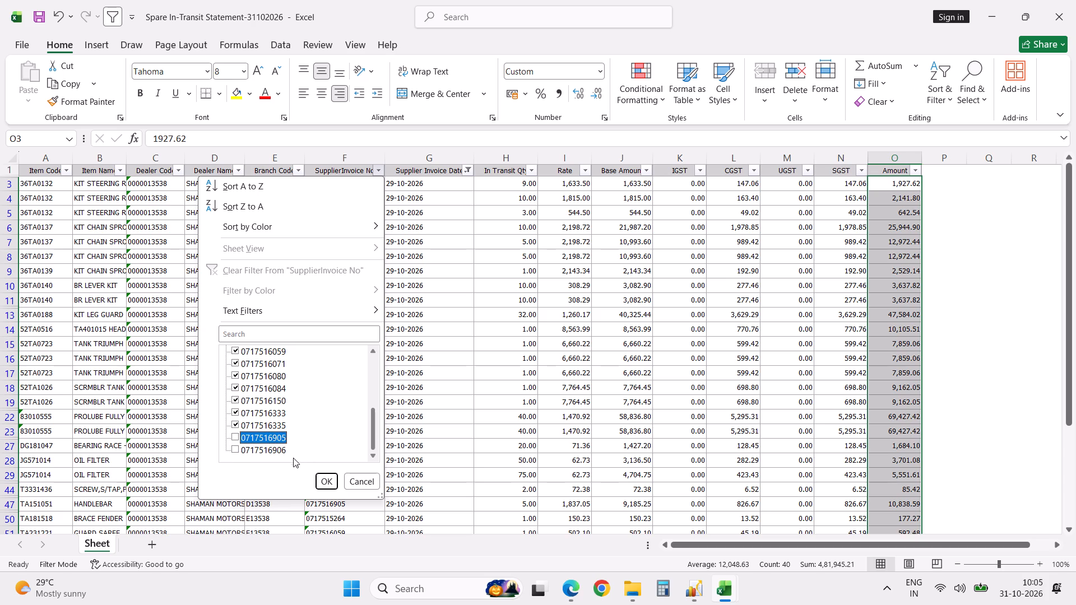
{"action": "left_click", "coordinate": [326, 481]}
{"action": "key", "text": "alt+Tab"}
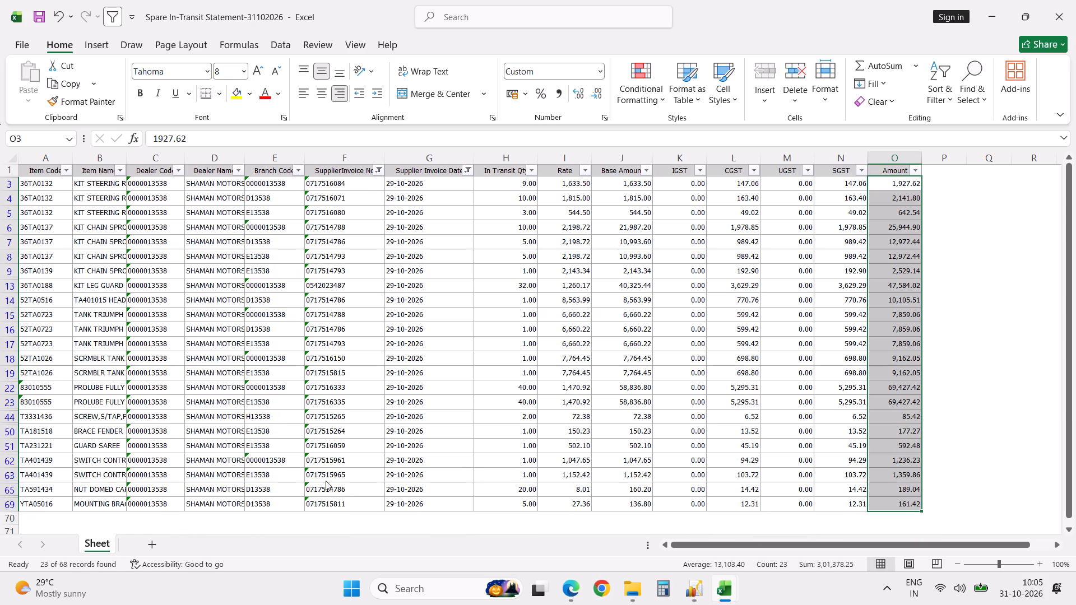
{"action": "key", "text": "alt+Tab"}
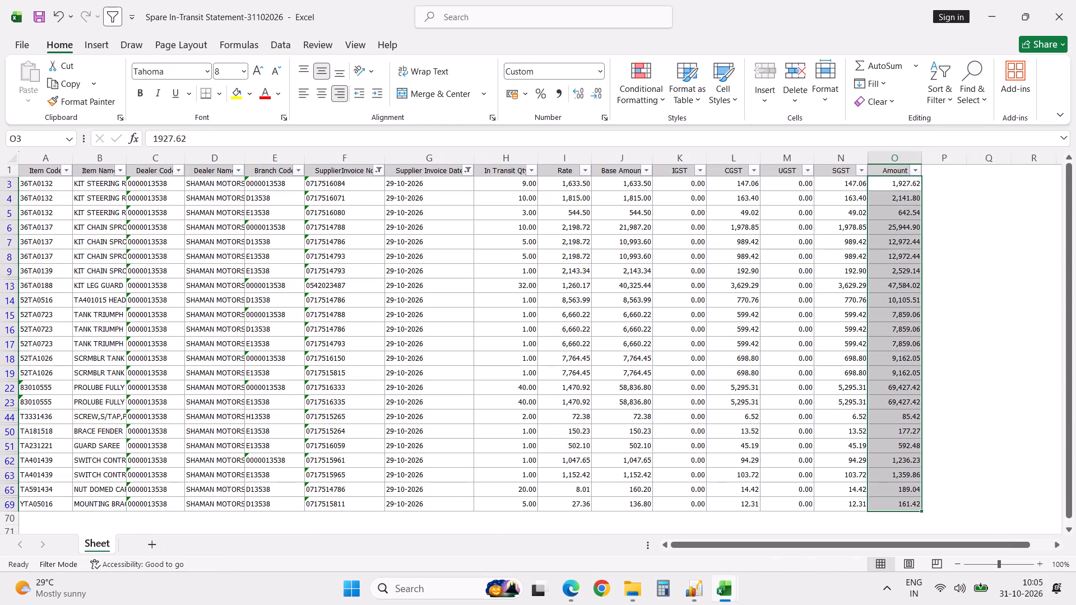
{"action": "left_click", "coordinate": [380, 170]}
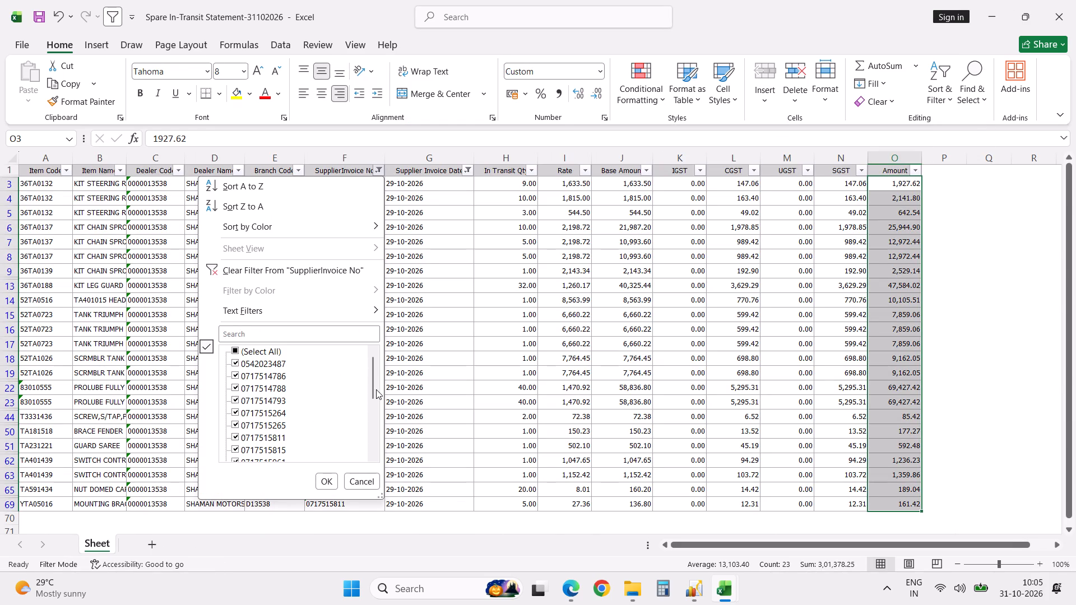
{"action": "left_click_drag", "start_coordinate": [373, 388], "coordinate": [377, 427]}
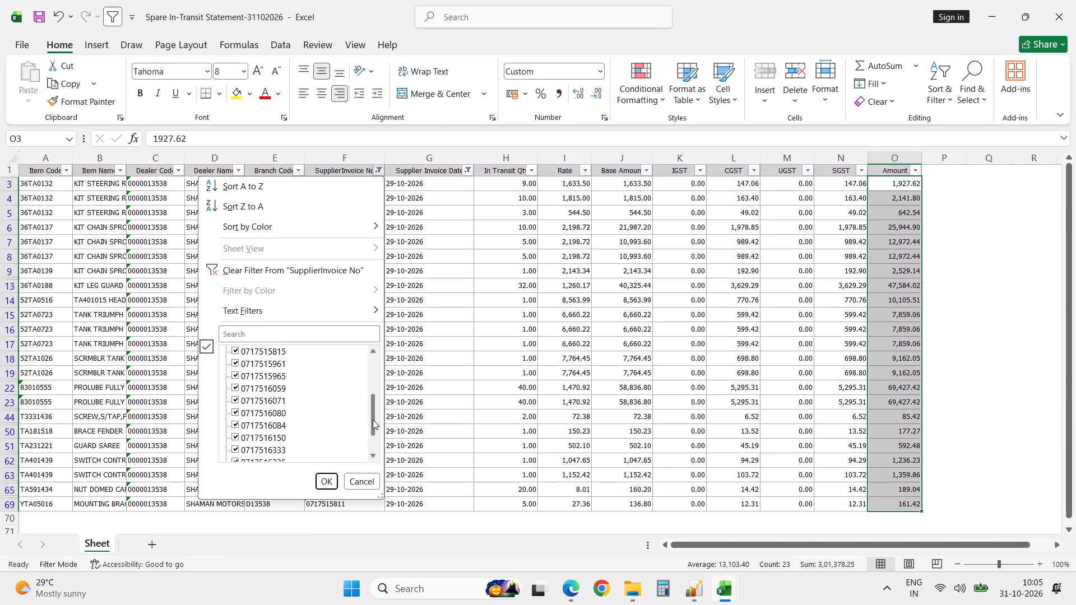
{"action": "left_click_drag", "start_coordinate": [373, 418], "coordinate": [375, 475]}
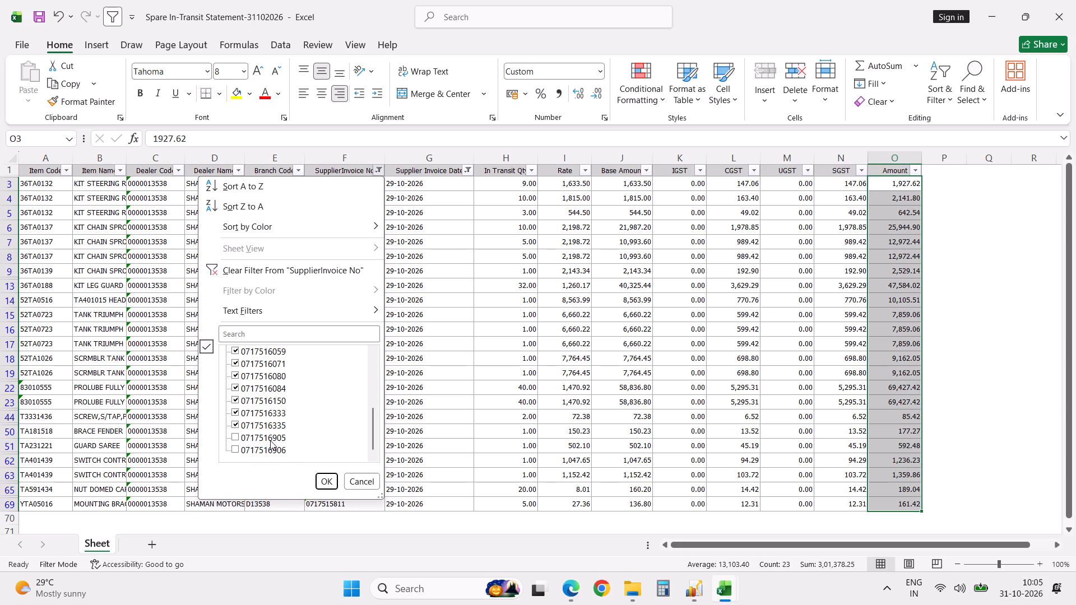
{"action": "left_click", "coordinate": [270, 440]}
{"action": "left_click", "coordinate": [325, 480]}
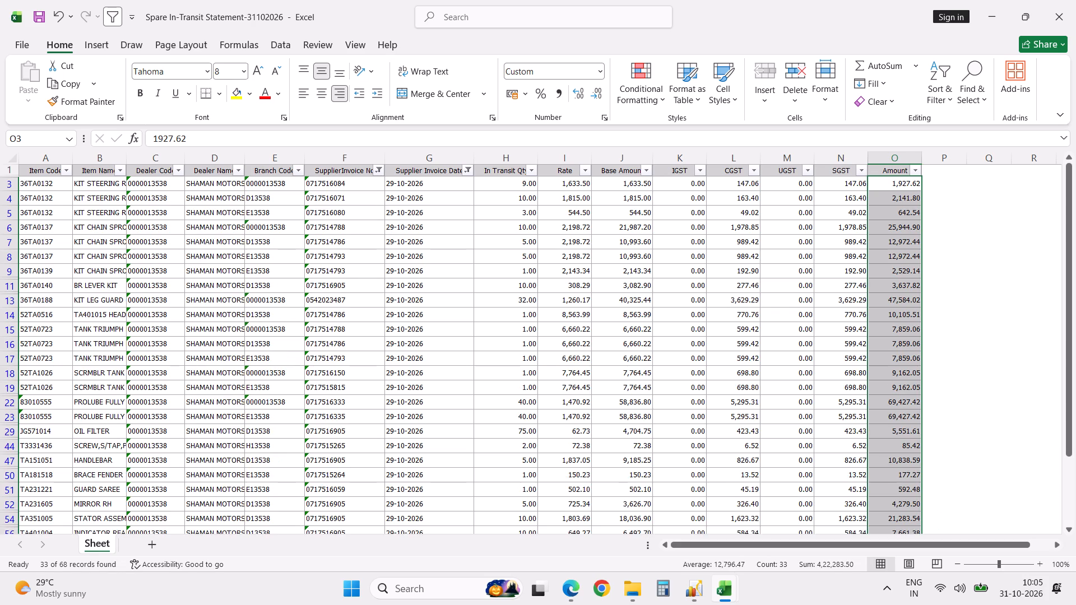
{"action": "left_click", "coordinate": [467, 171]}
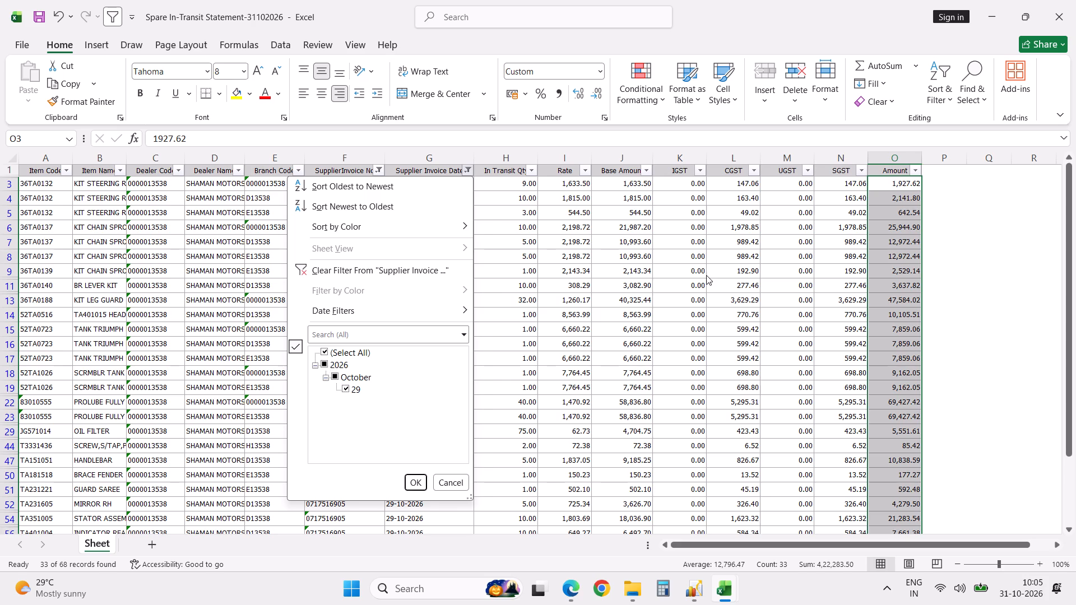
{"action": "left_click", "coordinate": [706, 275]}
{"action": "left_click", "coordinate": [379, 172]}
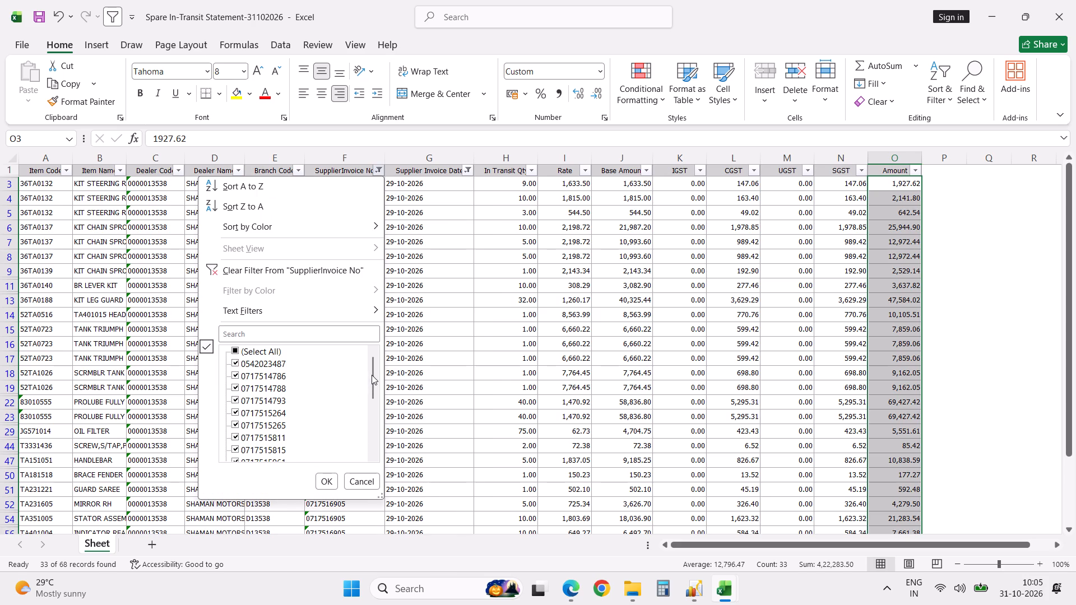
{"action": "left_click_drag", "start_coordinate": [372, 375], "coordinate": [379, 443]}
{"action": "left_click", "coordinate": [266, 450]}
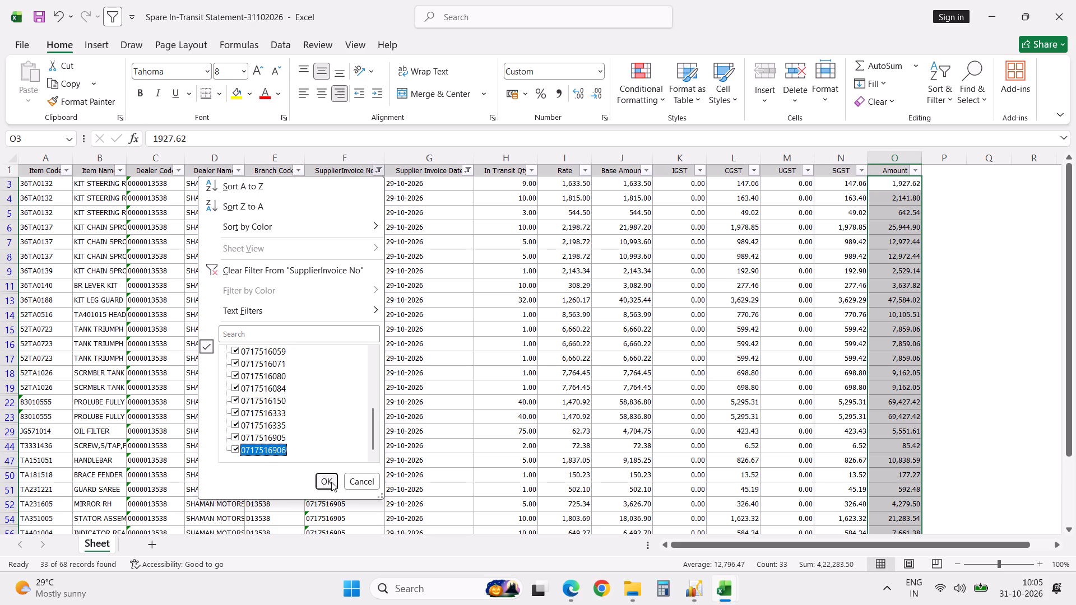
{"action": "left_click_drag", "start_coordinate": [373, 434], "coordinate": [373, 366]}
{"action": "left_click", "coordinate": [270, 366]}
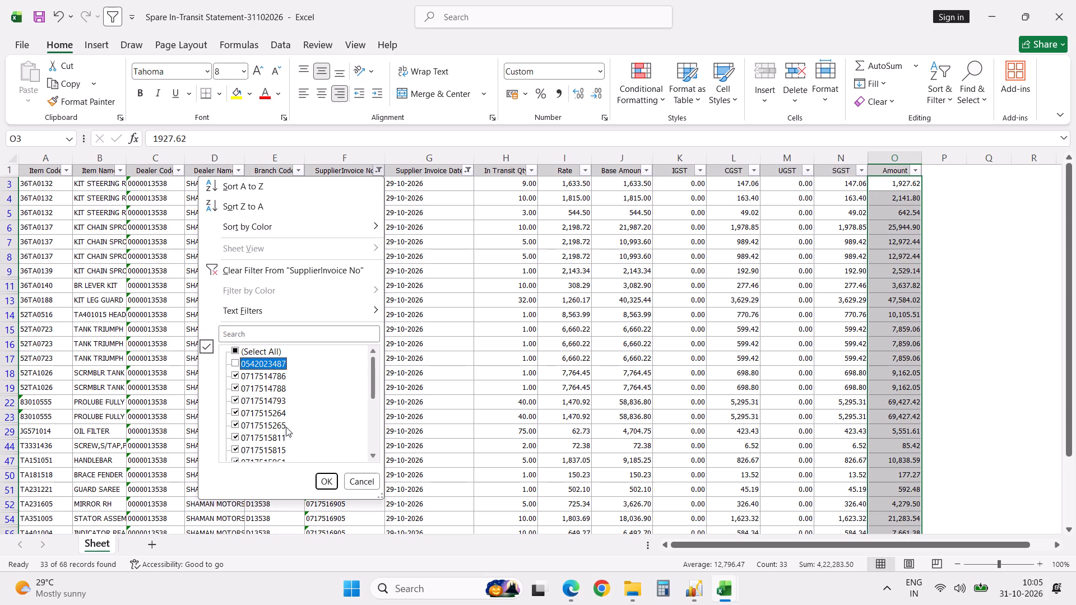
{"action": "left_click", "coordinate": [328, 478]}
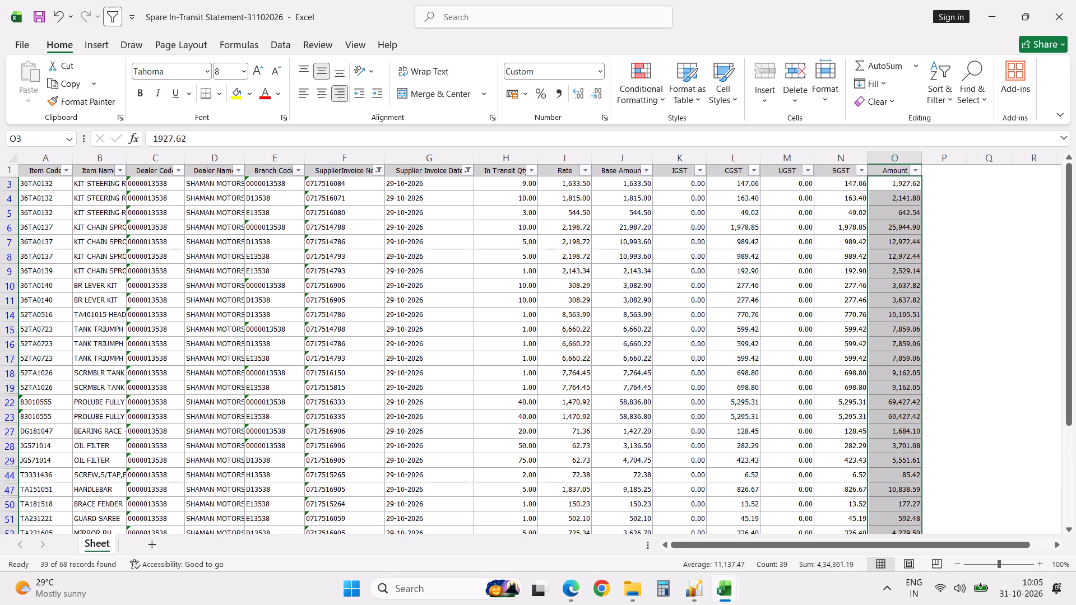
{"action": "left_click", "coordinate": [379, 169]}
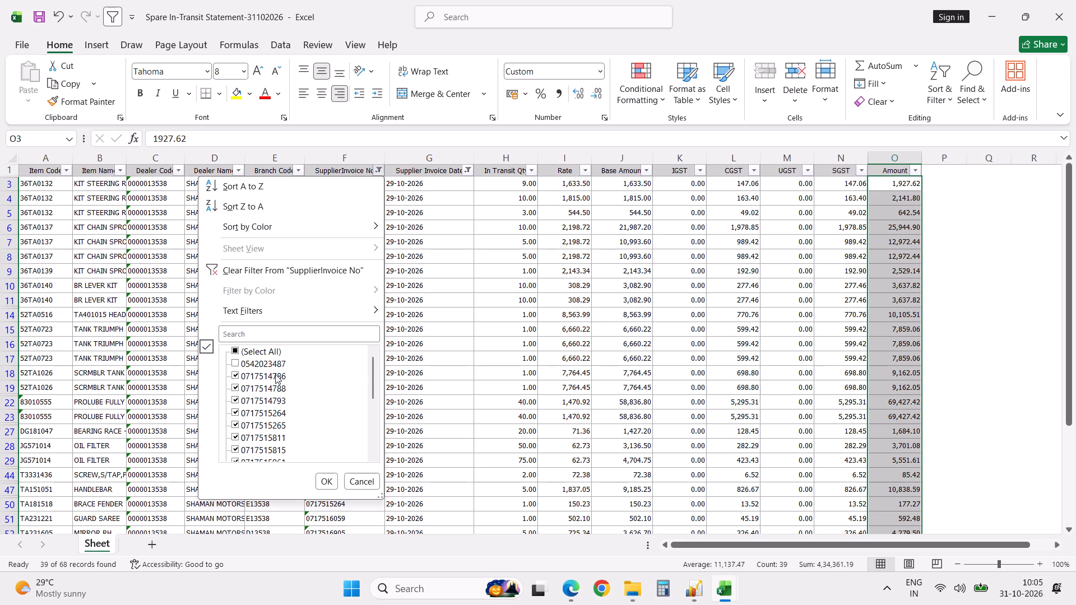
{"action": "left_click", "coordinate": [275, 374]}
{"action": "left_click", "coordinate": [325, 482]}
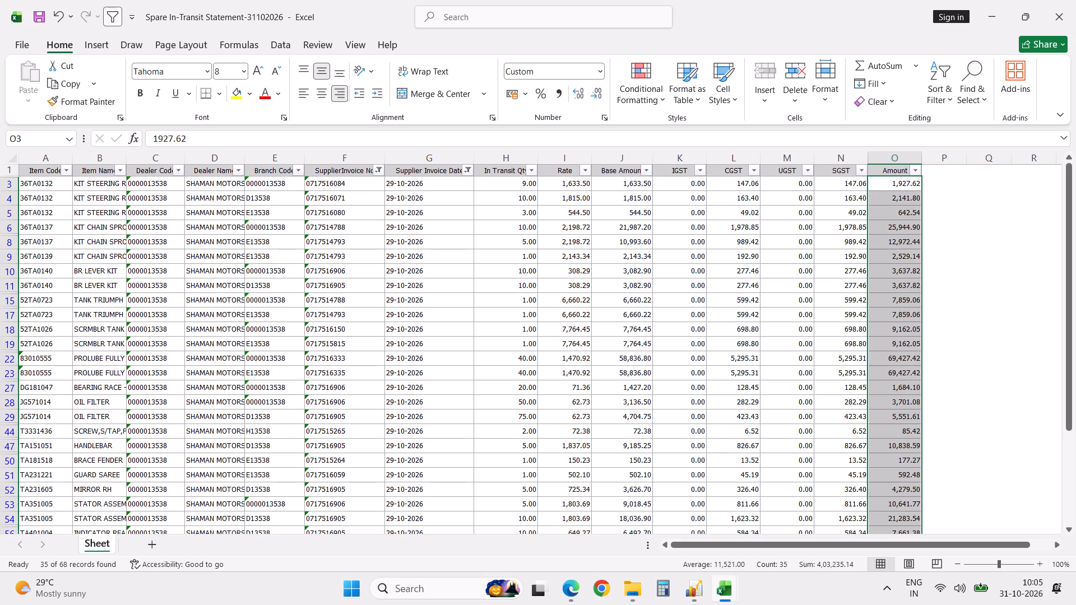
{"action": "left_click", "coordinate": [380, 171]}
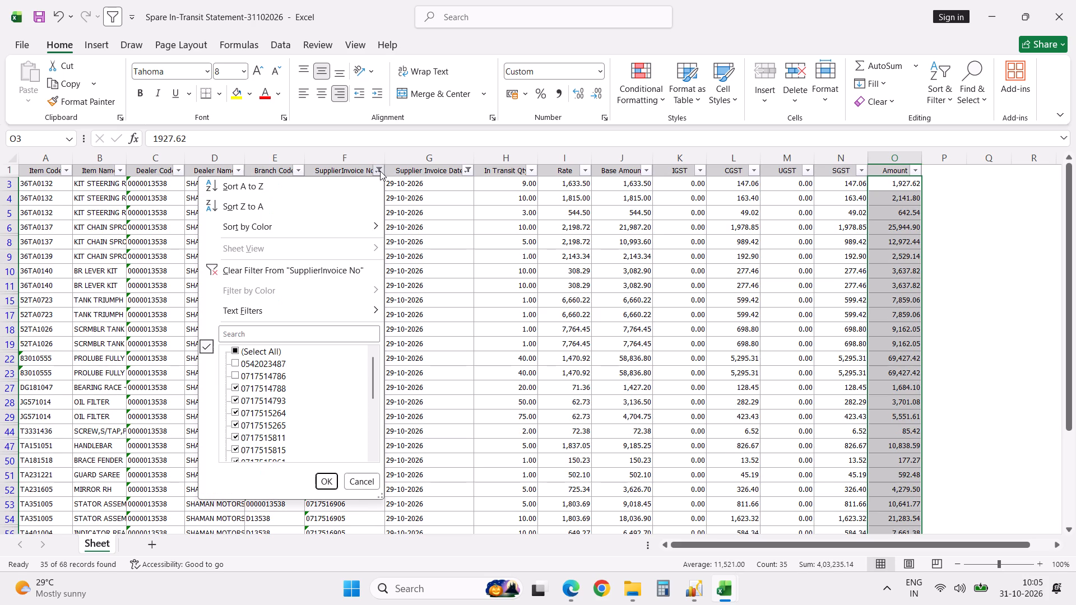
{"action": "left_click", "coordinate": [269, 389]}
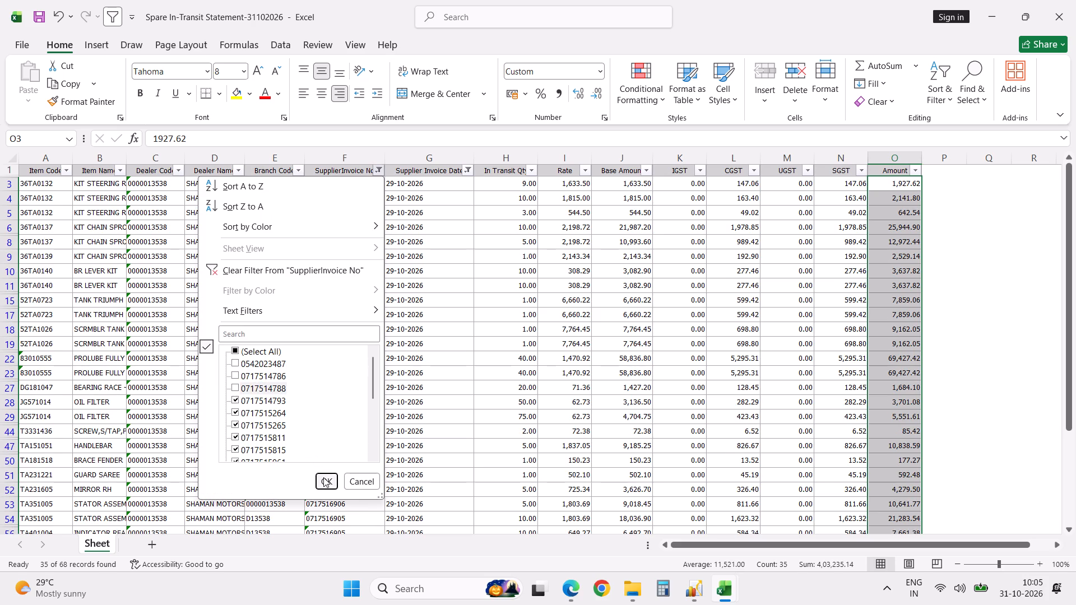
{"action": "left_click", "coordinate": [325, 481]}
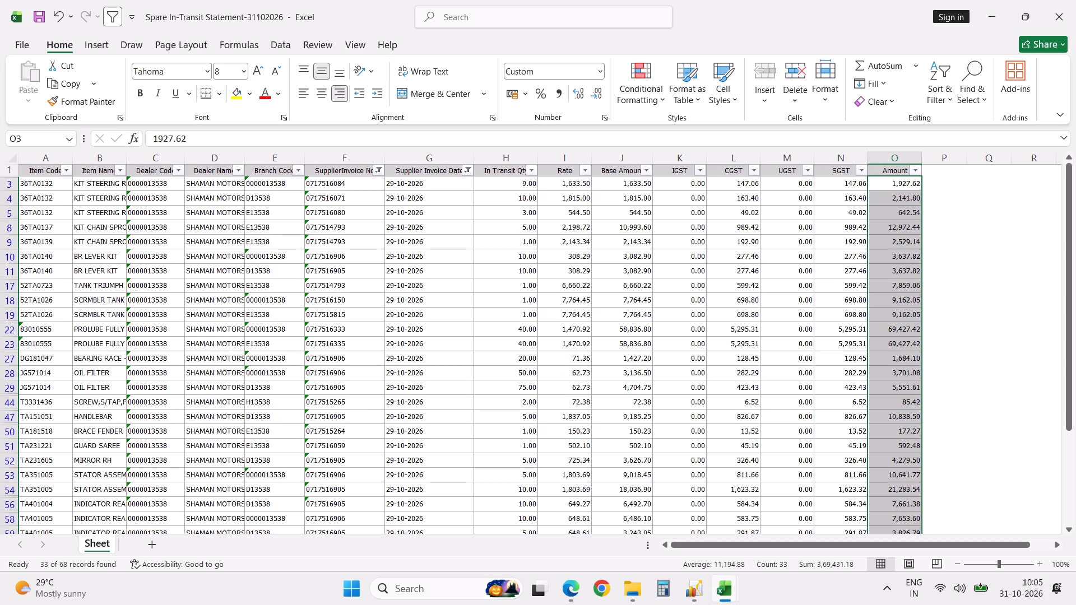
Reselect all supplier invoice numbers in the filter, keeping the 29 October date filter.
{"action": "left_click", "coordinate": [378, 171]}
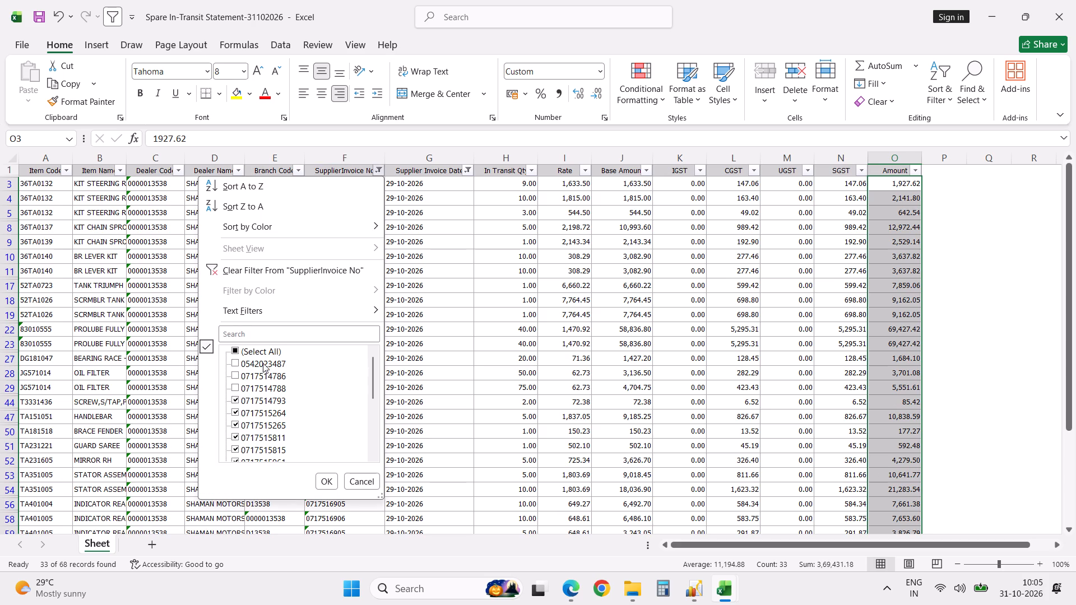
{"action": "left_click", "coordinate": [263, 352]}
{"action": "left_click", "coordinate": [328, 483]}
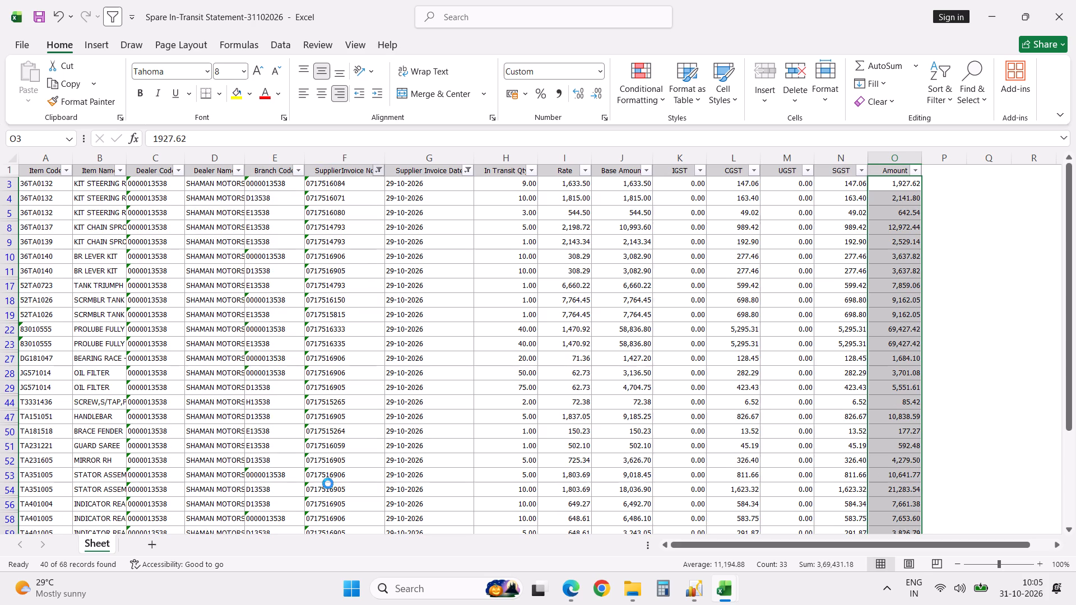
Review all in-transit rows dated 29 October 2026, checking their invoice numbers, quantities and amounts.
{"action": "left_click", "coordinate": [507, 380]}
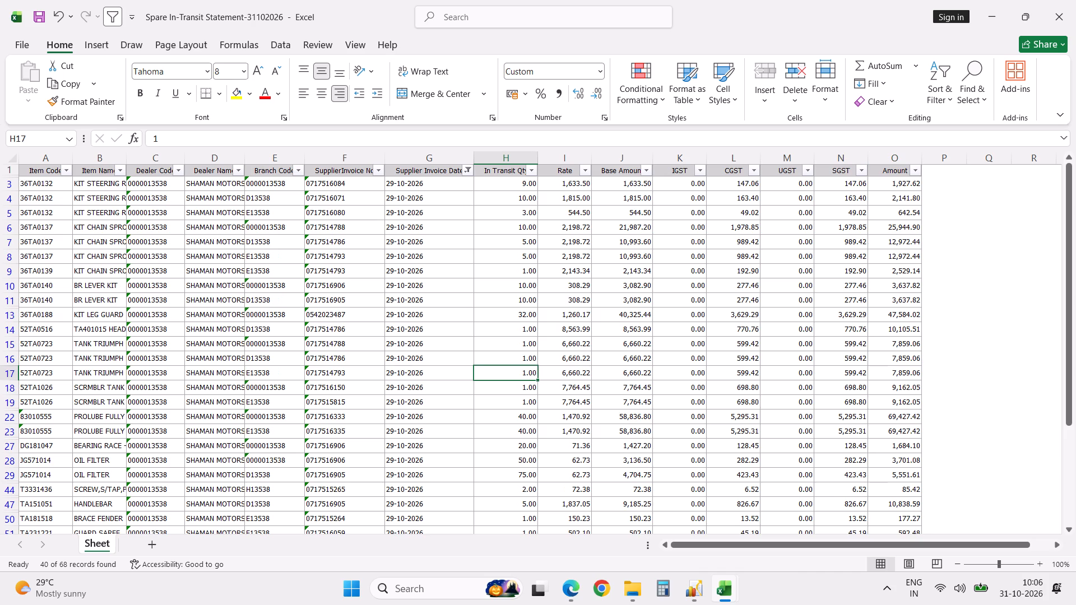
{"action": "scroll", "coordinate": [507, 380], "scroll_direction": "down", "scroll_amount": 1}
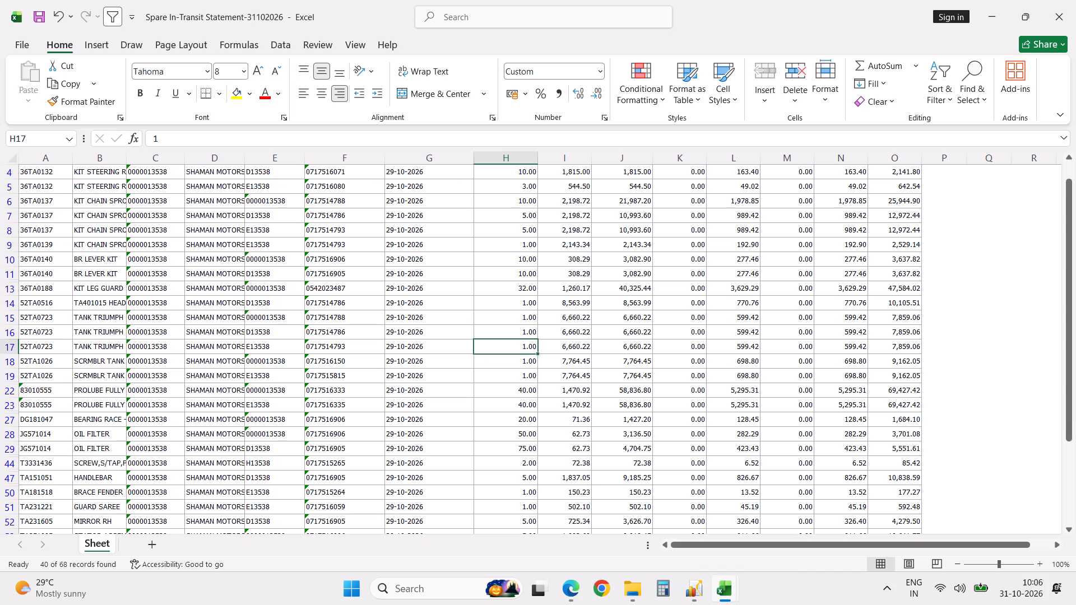
{"action": "scroll", "coordinate": [507, 380], "scroll_direction": "down", "scroll_amount": 3}
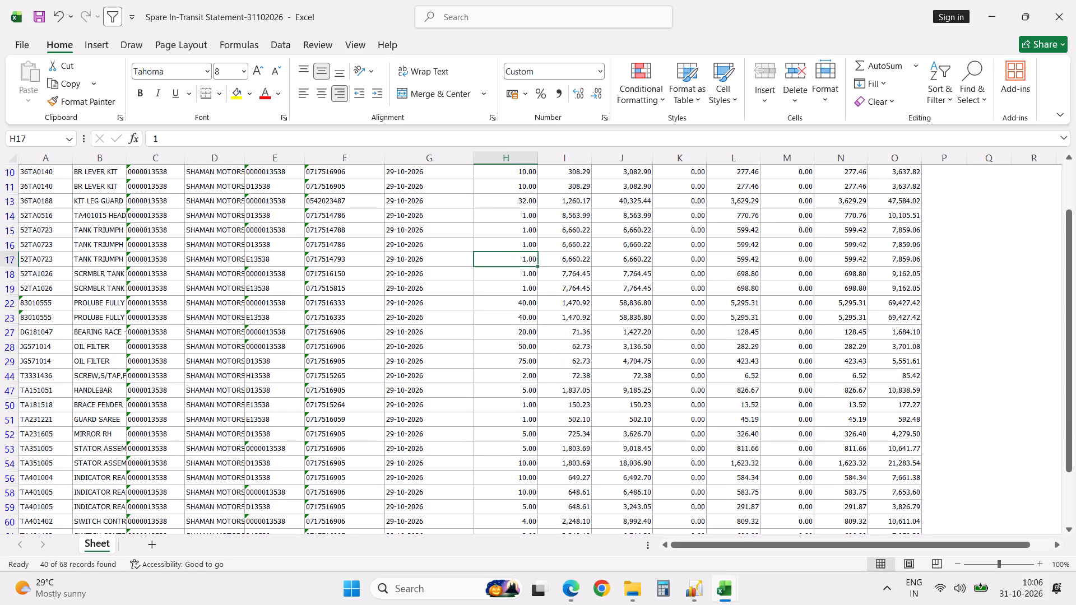
{"action": "scroll", "coordinate": [507, 380], "scroll_direction": "down", "scroll_amount": 2}
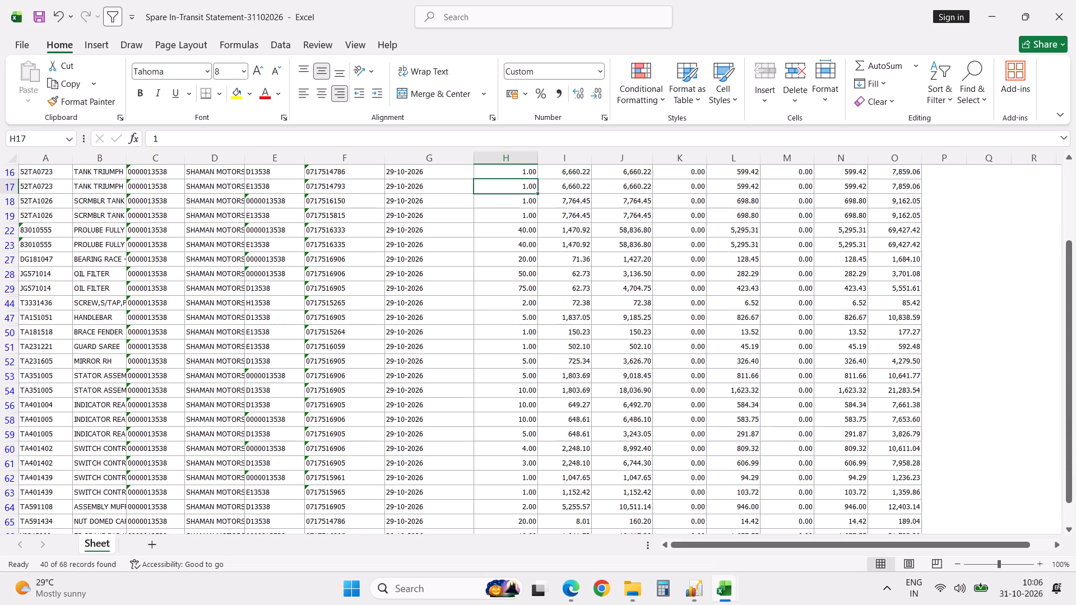
{"action": "scroll", "coordinate": [507, 380], "scroll_direction": "down", "scroll_amount": 2}
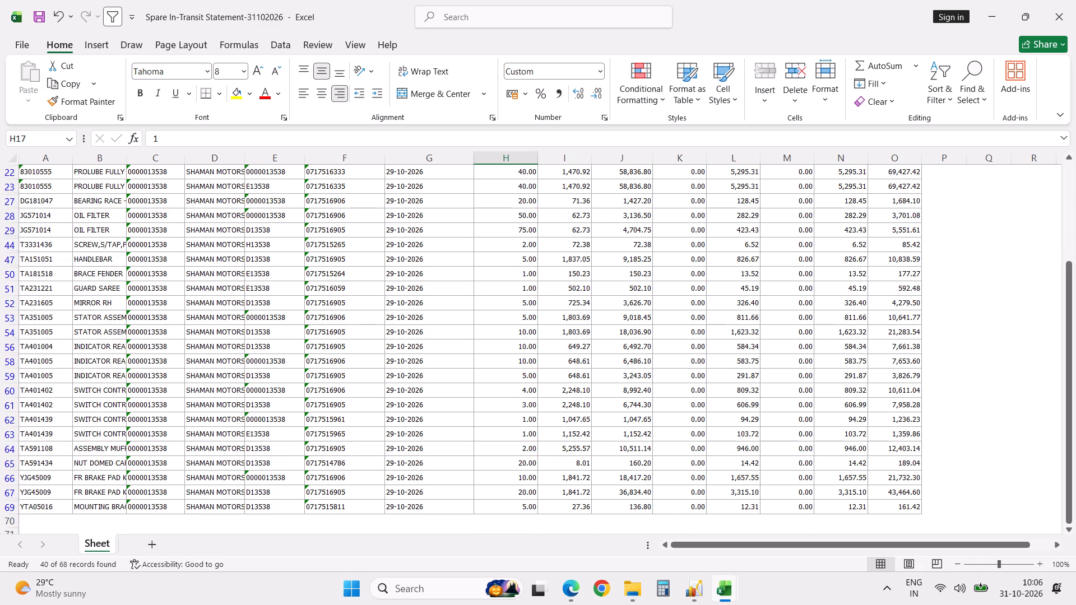
{"action": "scroll", "coordinate": [507, 380], "scroll_direction": "up", "scroll_amount": 20}
{"action": "scroll", "coordinate": [507, 380], "scroll_direction": "up", "scroll_amount": 11}
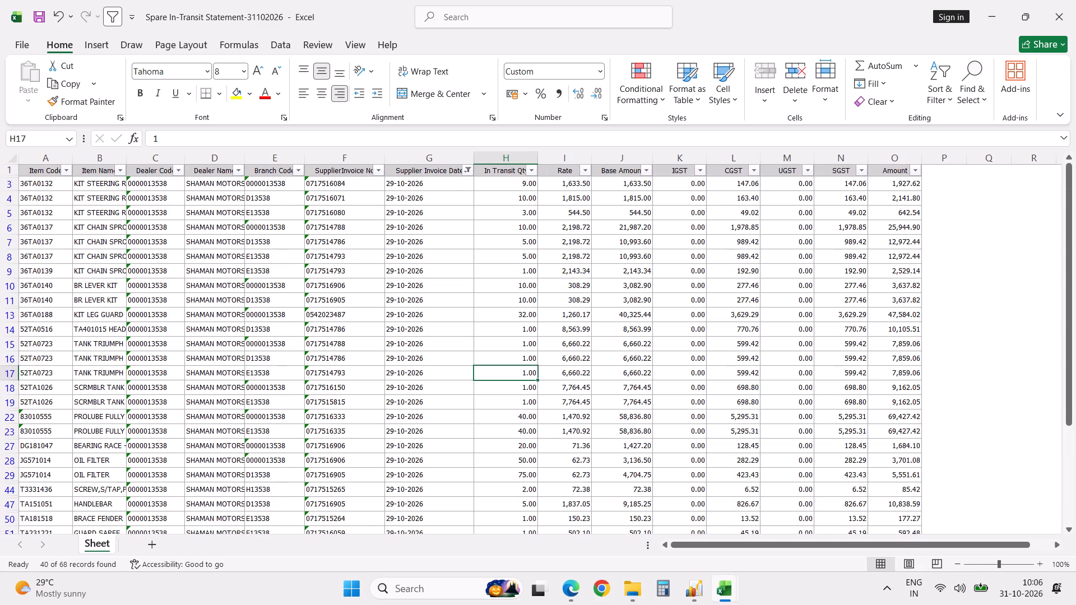
Open the Spare In-Transit Statement-30102026 workbook from the Funds Statement folder and go to its detailed data sheet.
{"action": "key", "text": "alt+f"}
{"action": "key", "text": "o"}
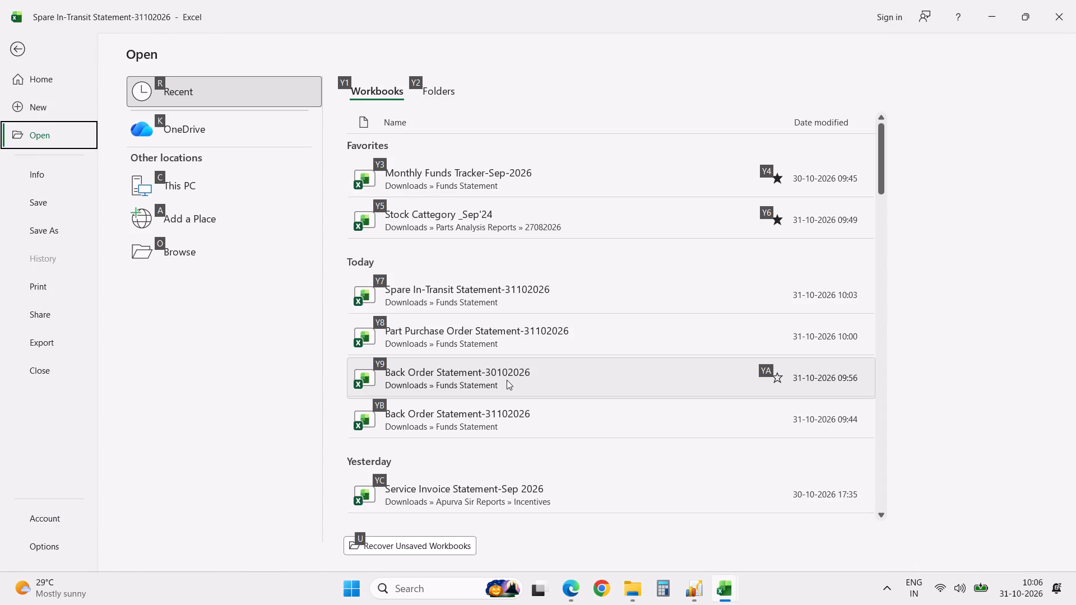
{"action": "scroll", "coordinate": [507, 380], "scroll_direction": "down", "scroll_amount": 1}
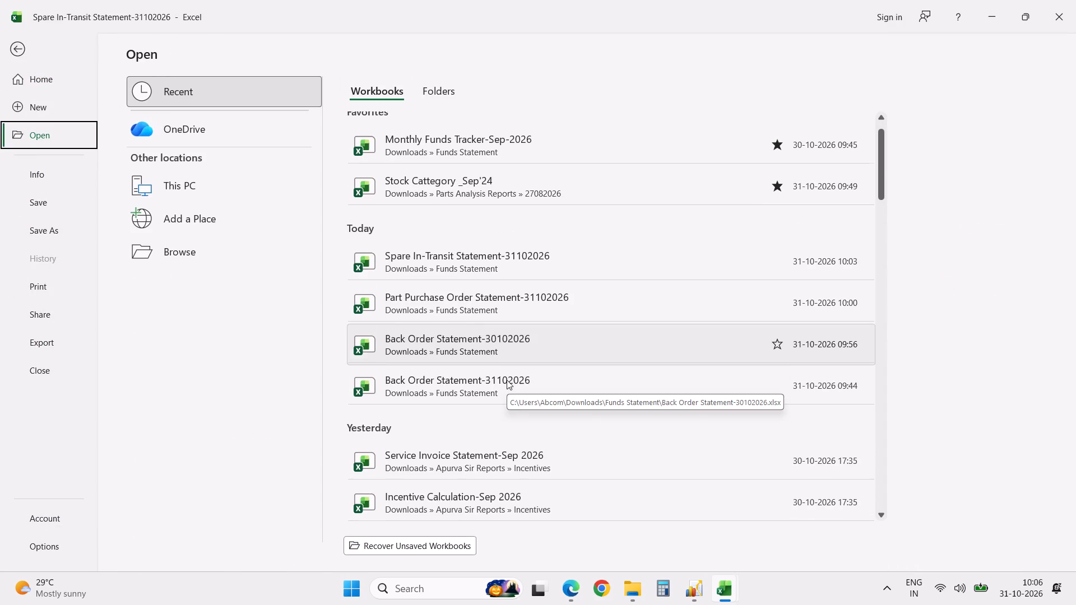
{"action": "scroll", "coordinate": [507, 380], "scroll_direction": "down", "scroll_amount": 2}
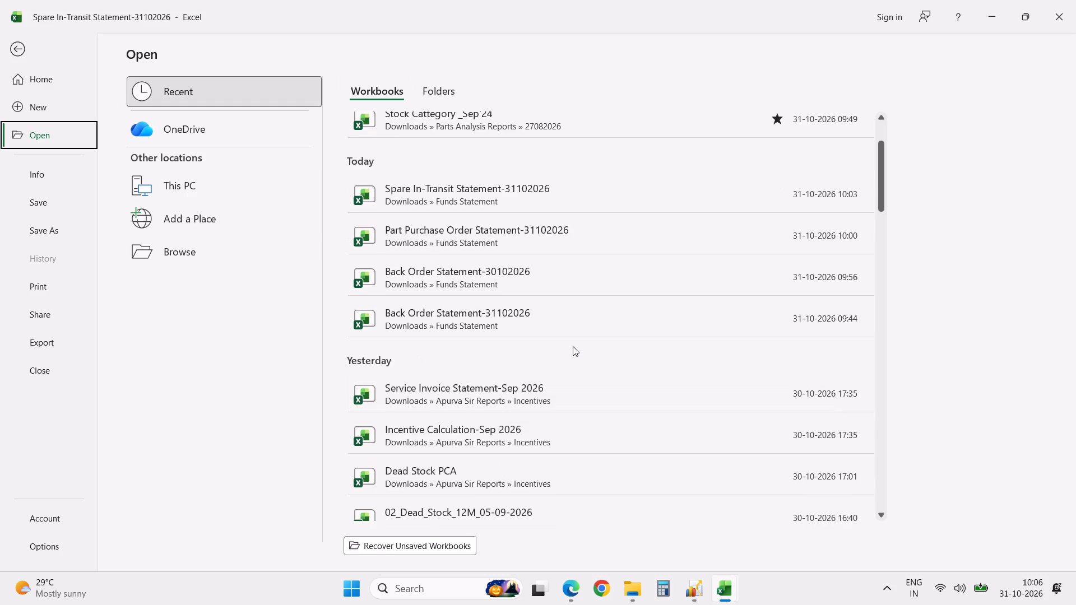
{"action": "left_click", "coordinate": [205, 258]}
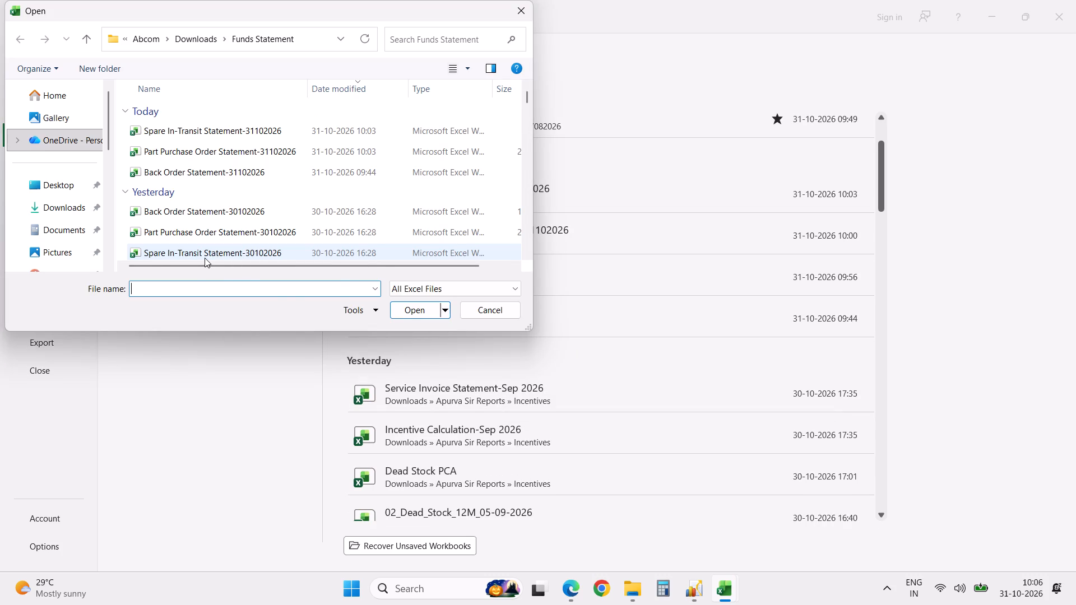
{"action": "double_click", "coordinate": [240, 256]}
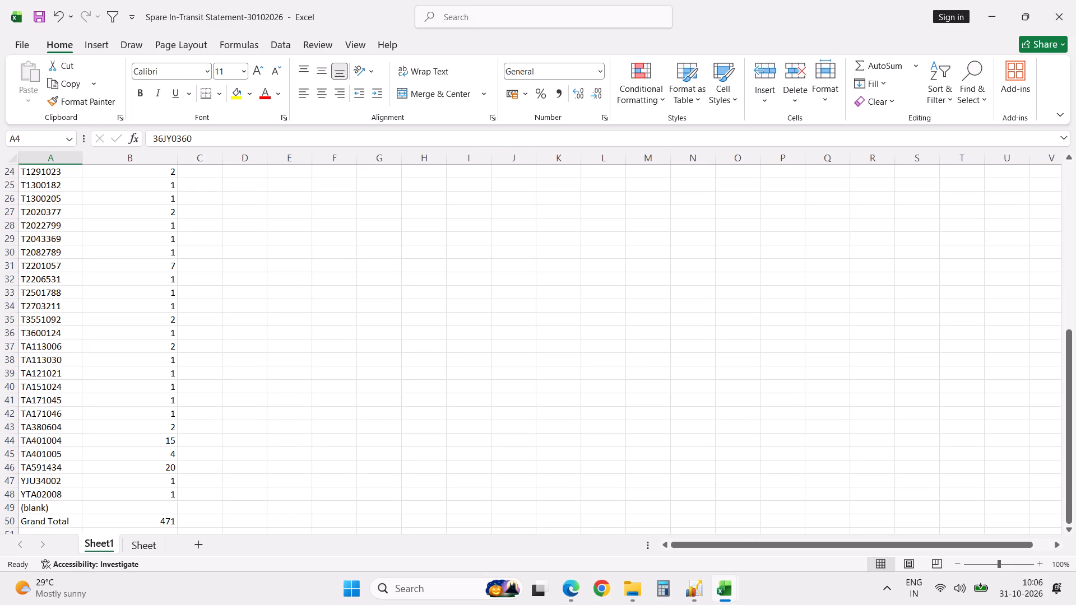
{"action": "left_click", "coordinate": [143, 545]}
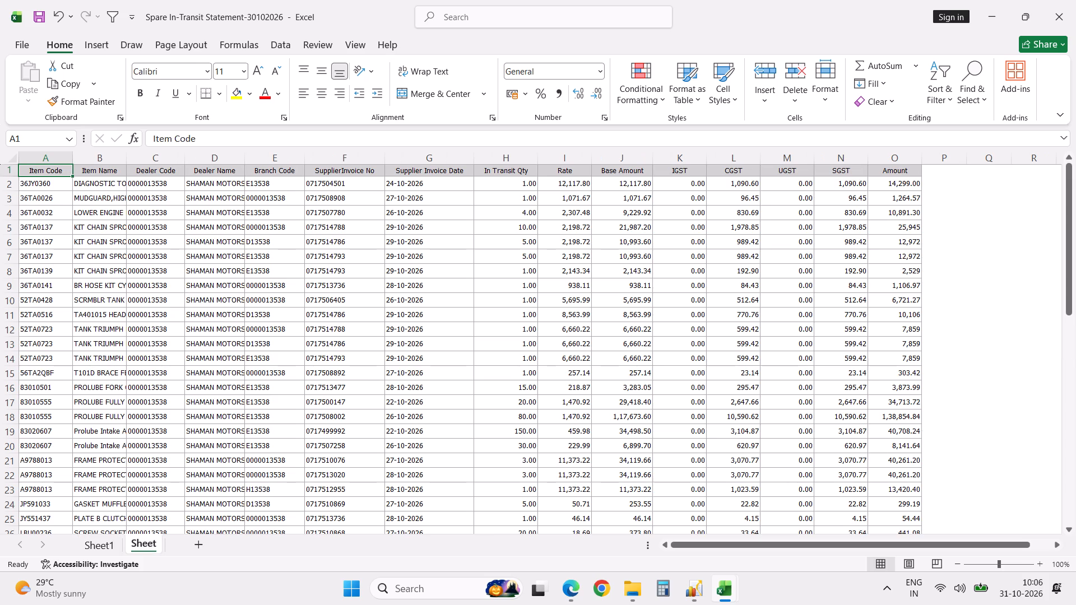
Add filters to the header row and show only rows with supplier invoice date 29 October 2026.
{"action": "left_click", "coordinate": [167, 175]}
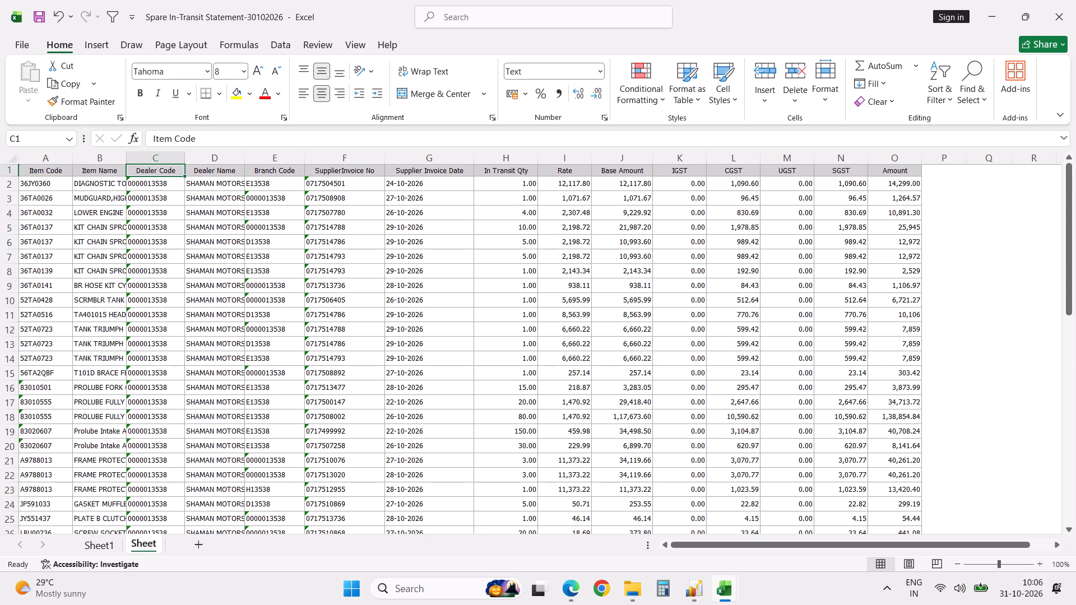
{"action": "key", "text": "alt+d"}
{"action": "type", "text": "ff"}
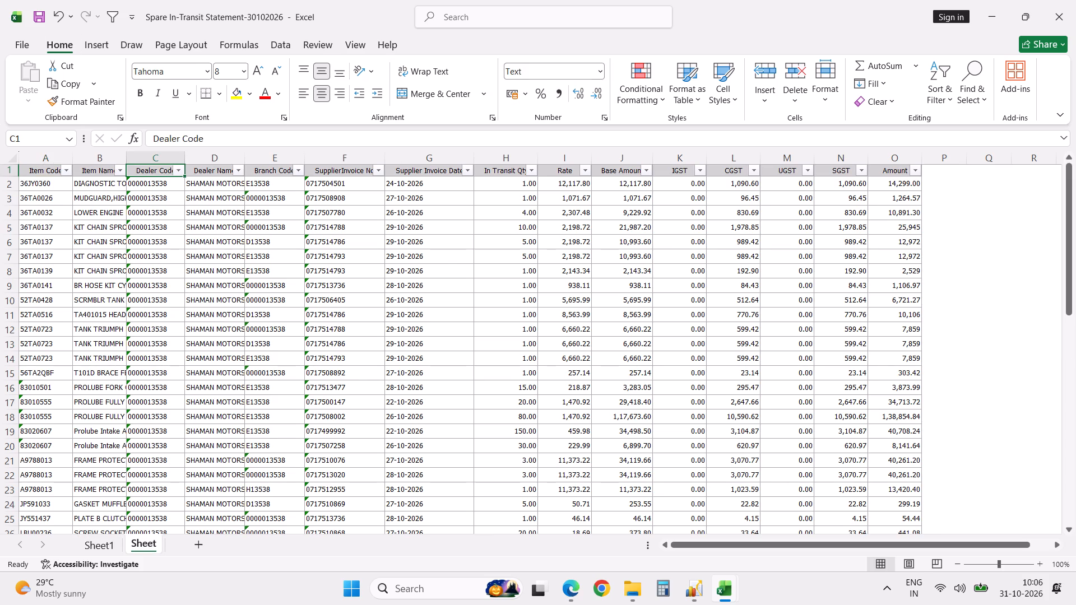
{"action": "left_click", "coordinate": [467, 175]}
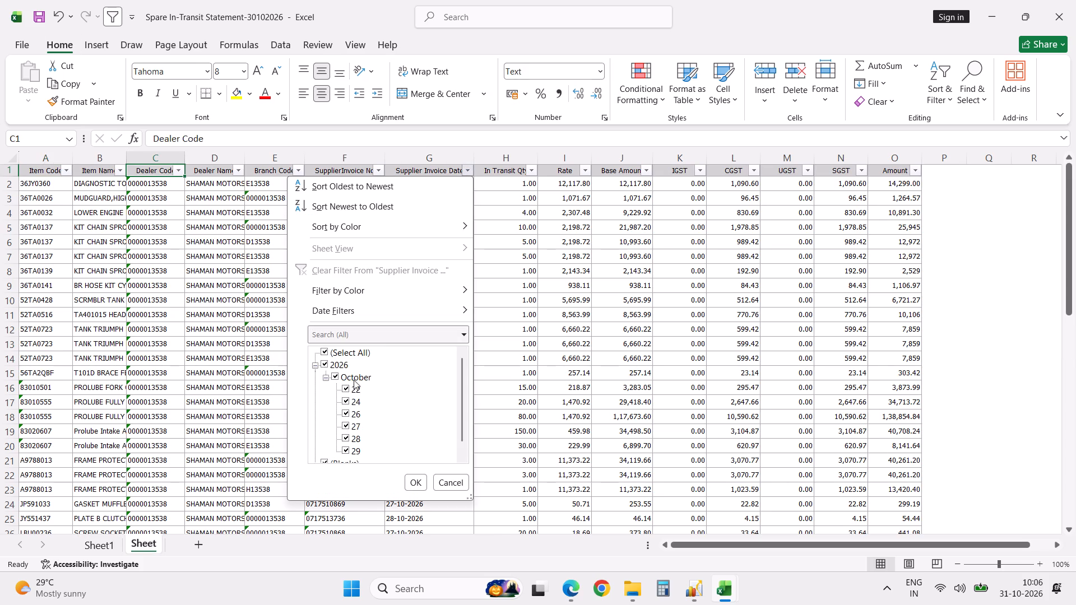
{"action": "left_click", "coordinate": [351, 356]}
{"action": "left_click", "coordinate": [347, 449]}
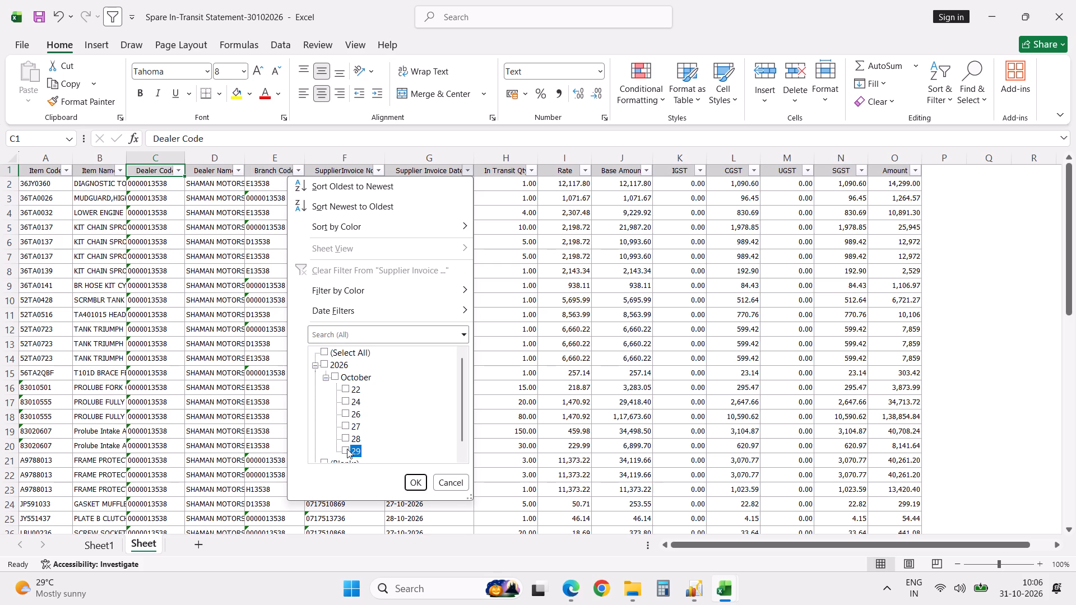
{"action": "left_click", "coordinate": [418, 483]}
{"action": "scroll", "coordinate": [458, 367], "scroll_direction": "up", "scroll_amount": 2}
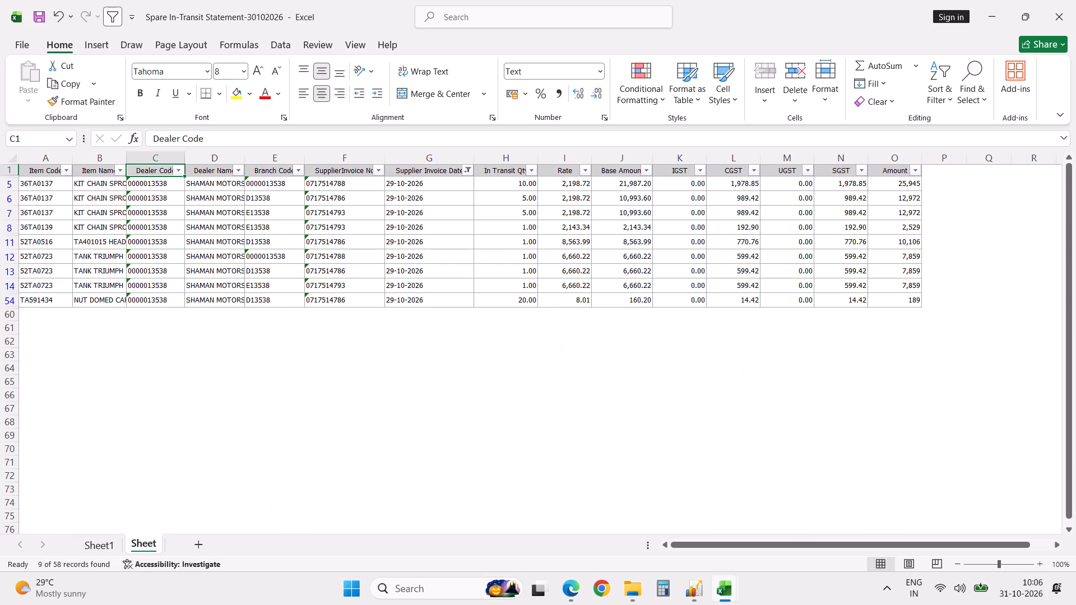
{"action": "scroll", "coordinate": [458, 367], "scroll_direction": "up", "scroll_amount": 9}
Check the total of the Amount column for the filtered 29 October rows.
{"action": "left_click", "coordinate": [889, 175]}
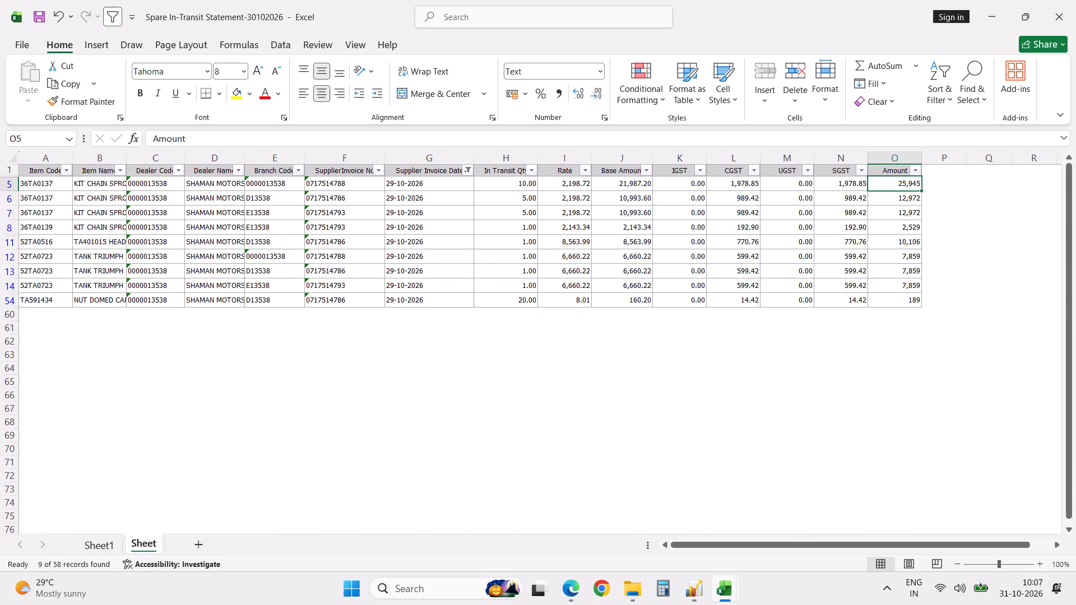
{"action": "key", "text": "Down"}
{"action": "key", "text": "shift+Down"}
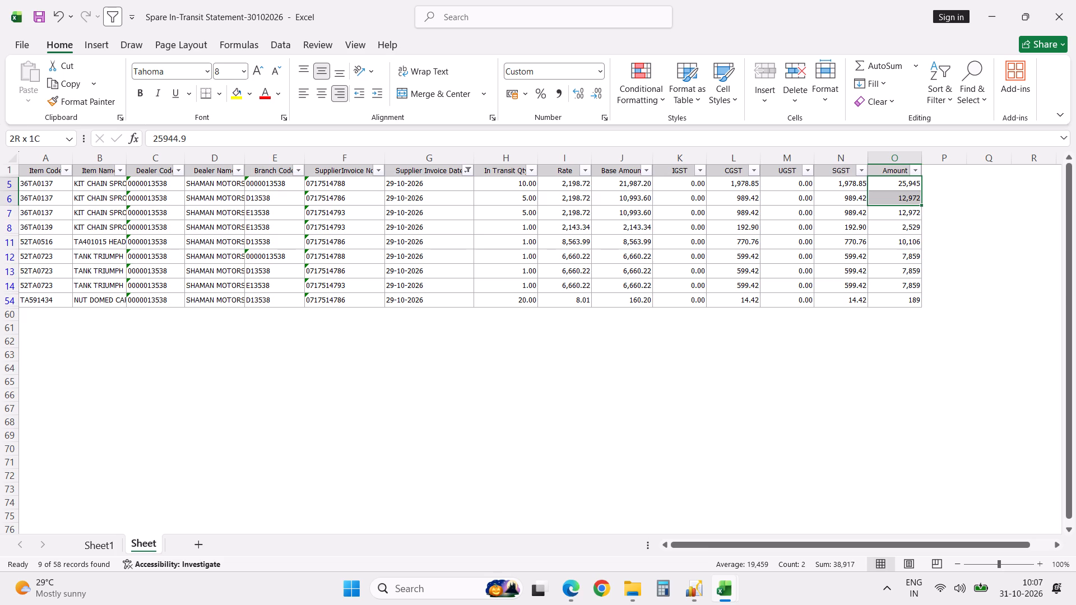
{"action": "key", "text": "ctrl+shift+Down"}
In the Back Order Statement-31102026 workbook, enter 107574 as the Grand Total for Yesterdays billing-BAL.
{"action": "key", "text": "alt+Tab"}
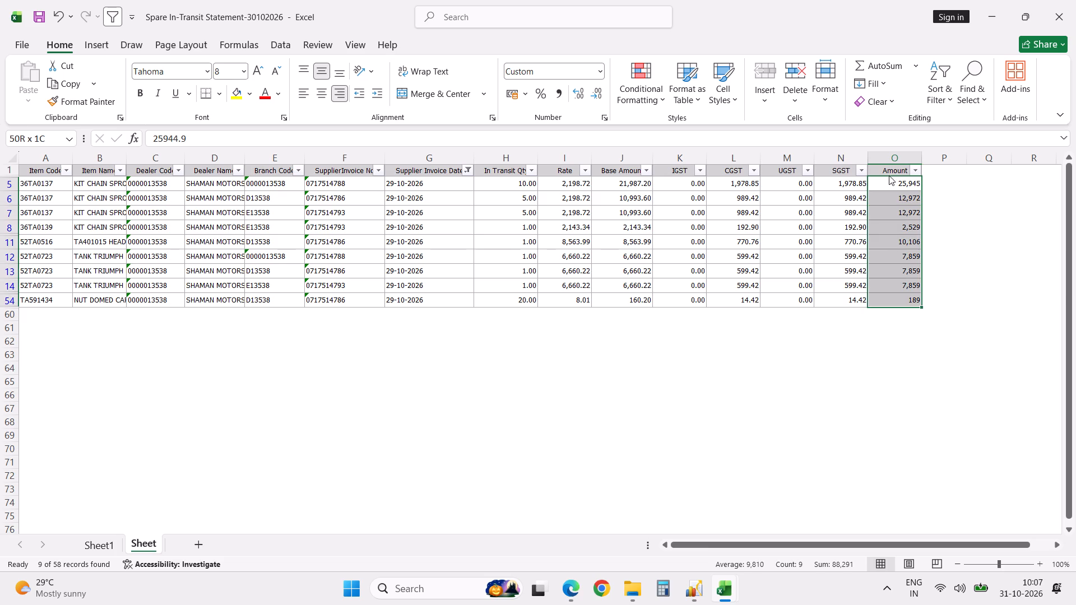
{"action": "key", "text": "alt+Tab"}
{"action": "key", "text": "alt+Tab"}
{"action": "key", "text": "alt+Tab"}
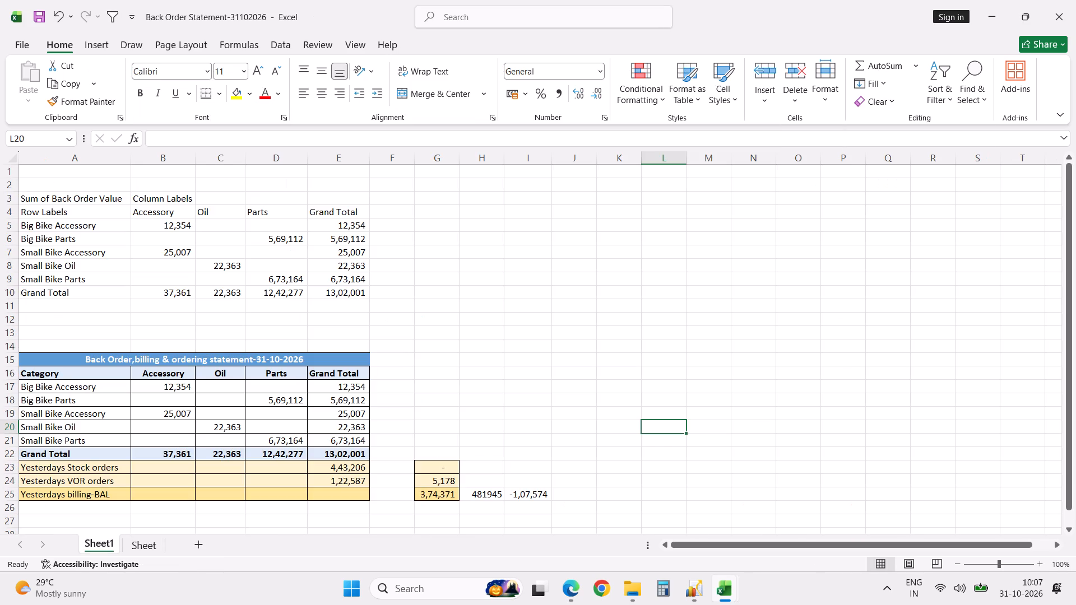
{"action": "left_click", "coordinate": [436, 495]}
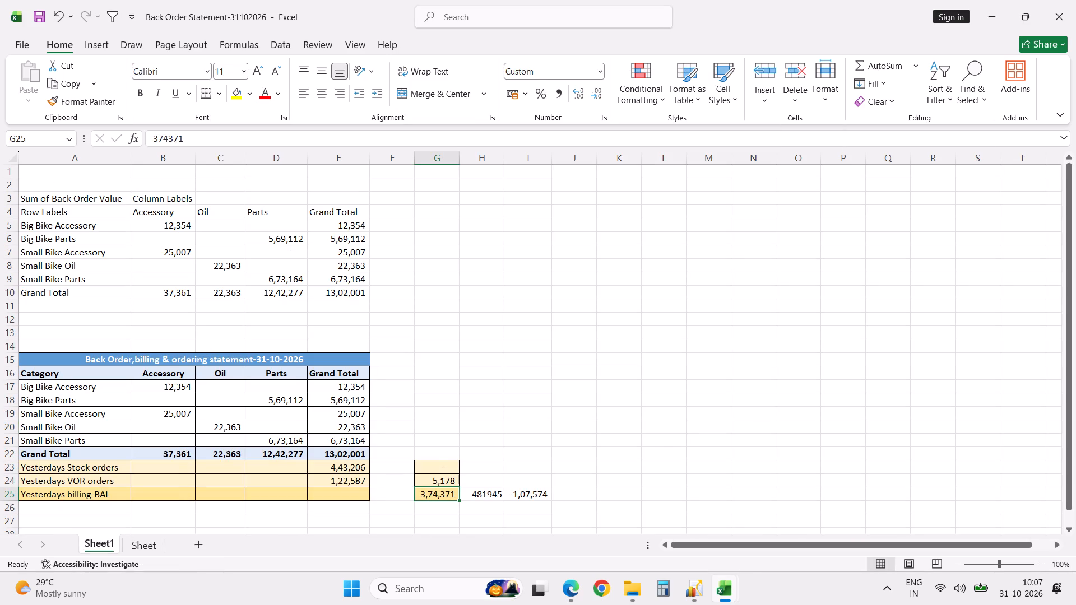
{"action": "left_click", "coordinate": [341, 495]}
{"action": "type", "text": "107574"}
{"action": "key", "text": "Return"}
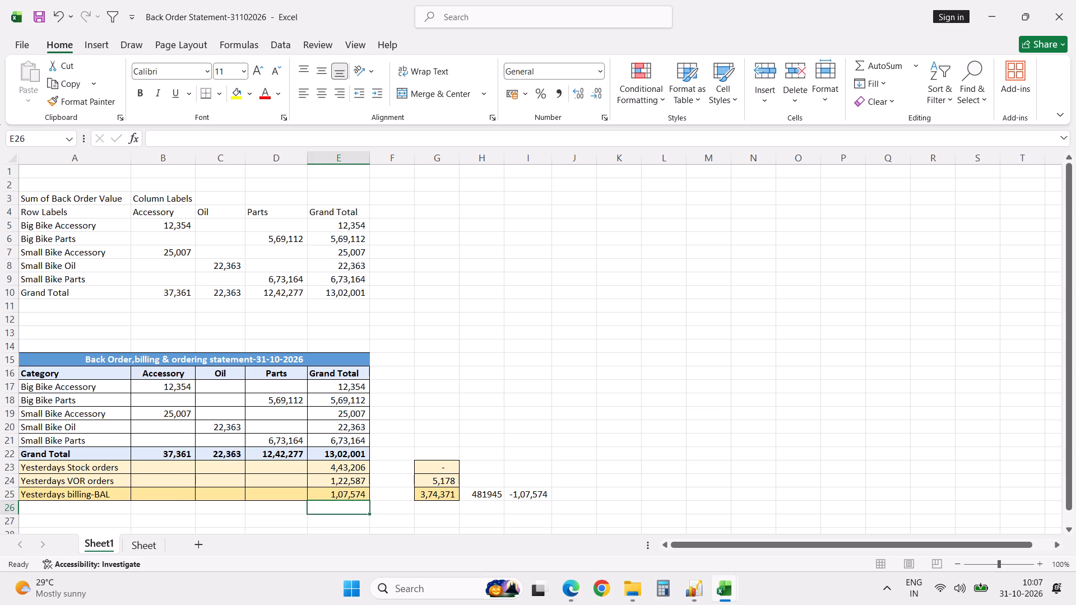
Clear the two working figures in H25 and I25 beside the summary and save the workbook.
{"action": "left_click", "coordinate": [490, 484]}
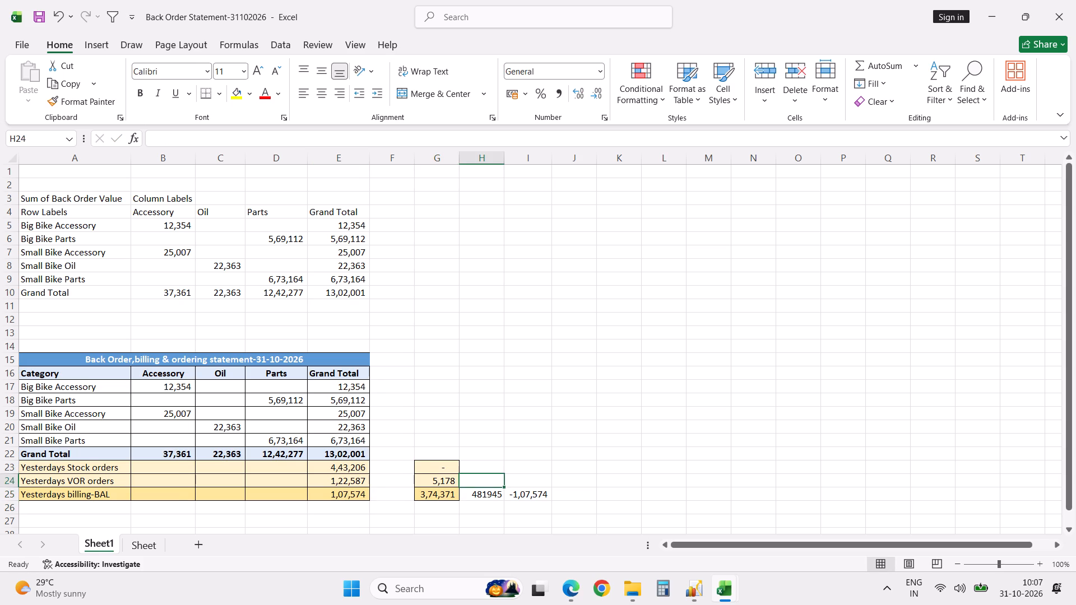
{"action": "key", "text": "shift+Down"}
{"action": "key", "text": "shift+Right"}
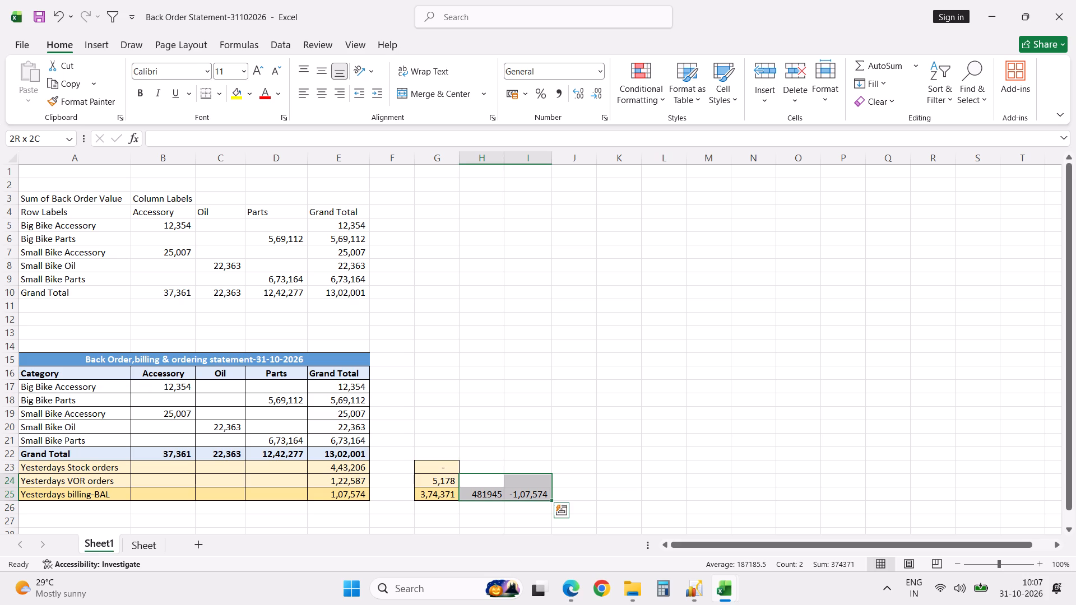
{"action": "key", "text": "ctrl+s"}
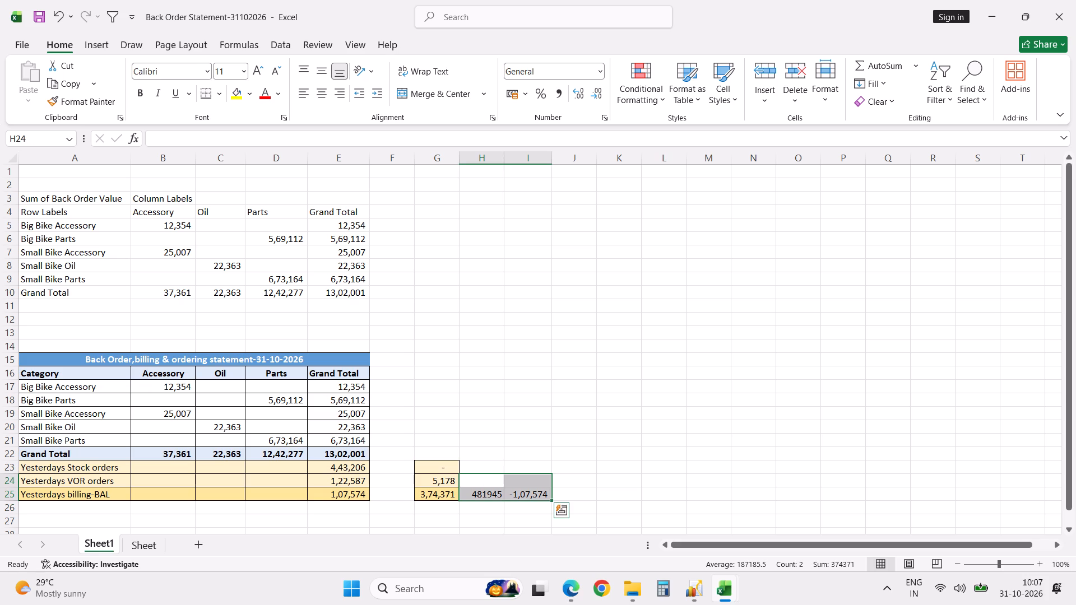
{"action": "key", "text": "ctrl+d"}
{"action": "left_click", "coordinate": [490, 484]}
{"action": "left_click", "coordinate": [727, 391]}
{"action": "key", "text": "ctrl+s"}
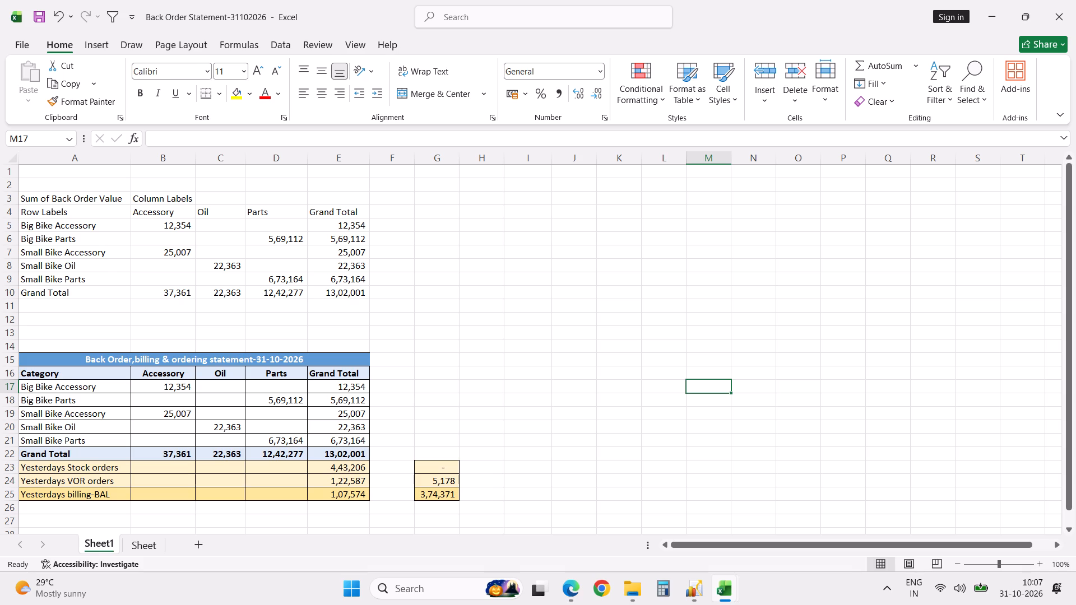
Close the Spare In-Transit Statement-30102026 workbook, saving its changes.
{"action": "key", "text": "alt+Tab"}
{"action": "left_click", "coordinate": [727, 391]}
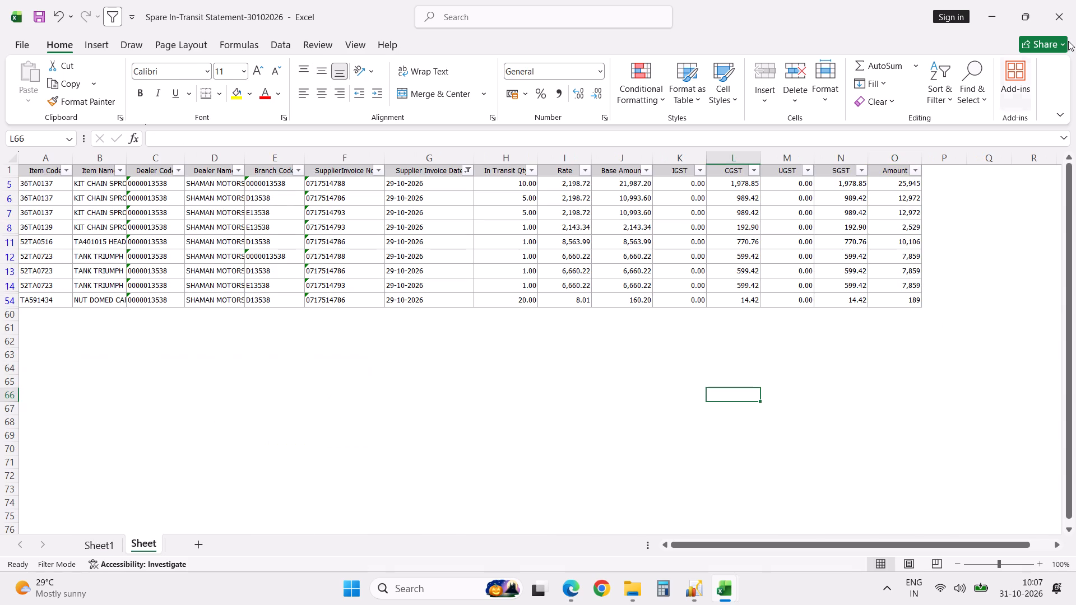
{"action": "left_click", "coordinate": [1062, 22]}
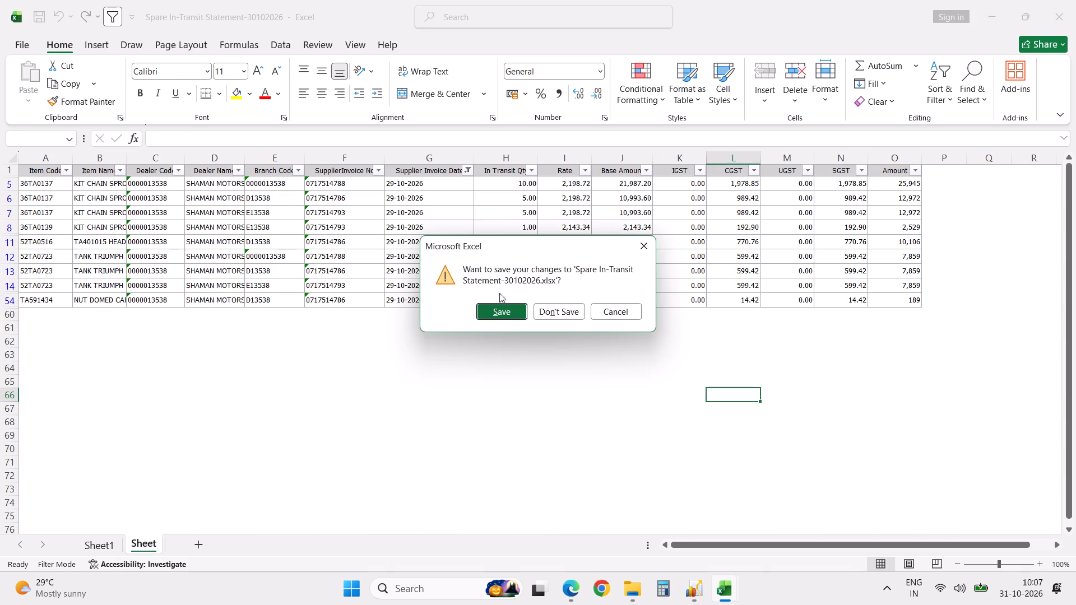
{"action": "left_click", "coordinate": [496, 309]}
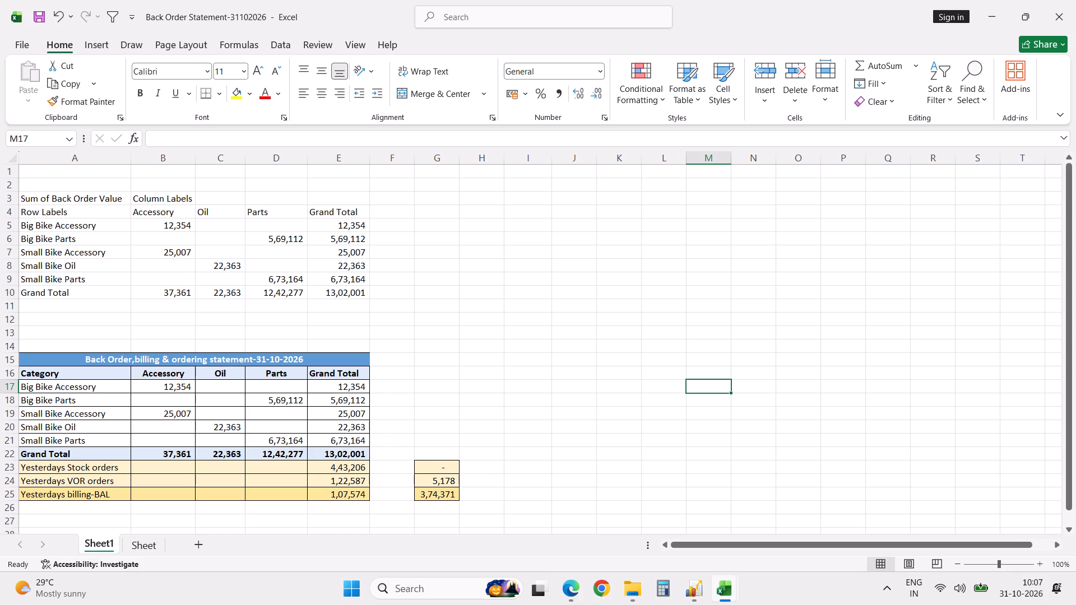
Switch to Excellon and close the Spare In-Transit Statement report.
{"action": "left_click", "coordinate": [697, 588]}
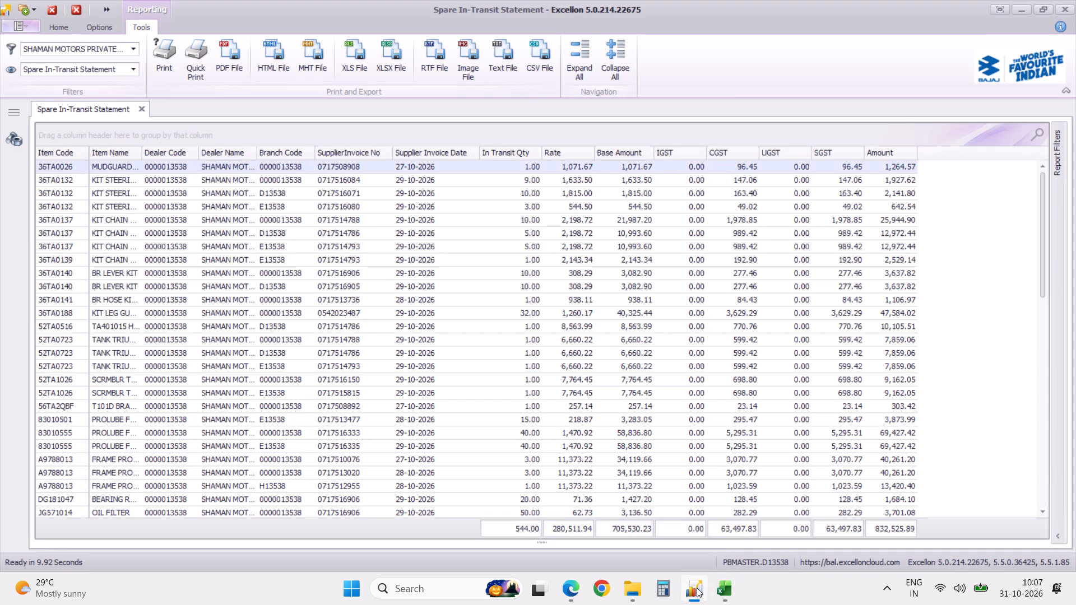
{"action": "left_click", "coordinate": [143, 115]}
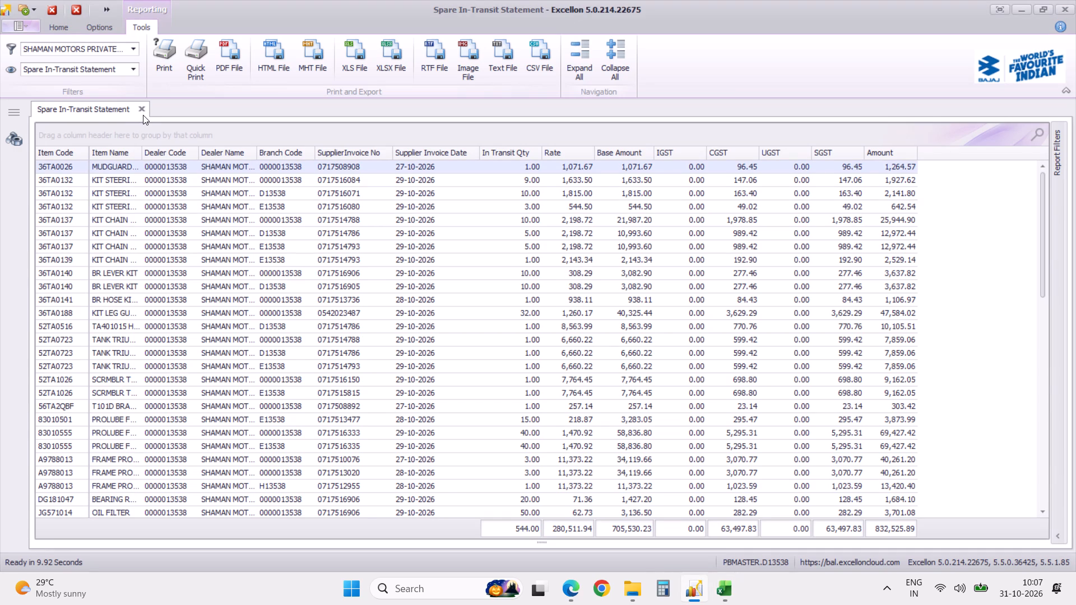
{"action": "left_click", "coordinate": [141, 109]}
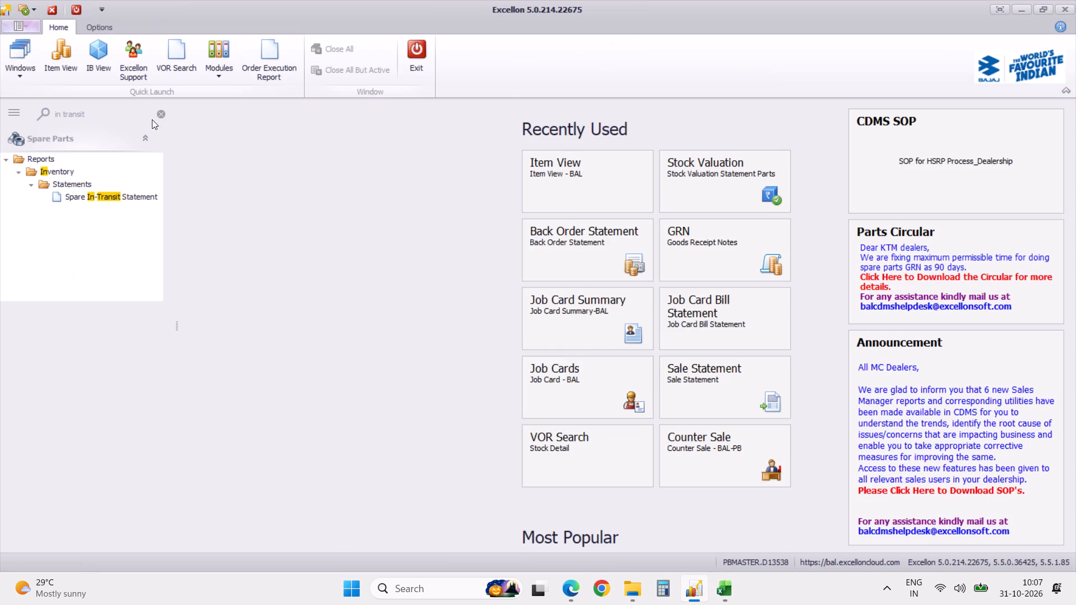
Search the modules for "fund" and generate the Spare Fund Visibility Report PB for company SHAMAN MOTORS PRIVATE LIMITED (13538).
{"action": "left_click", "coordinate": [161, 114]}
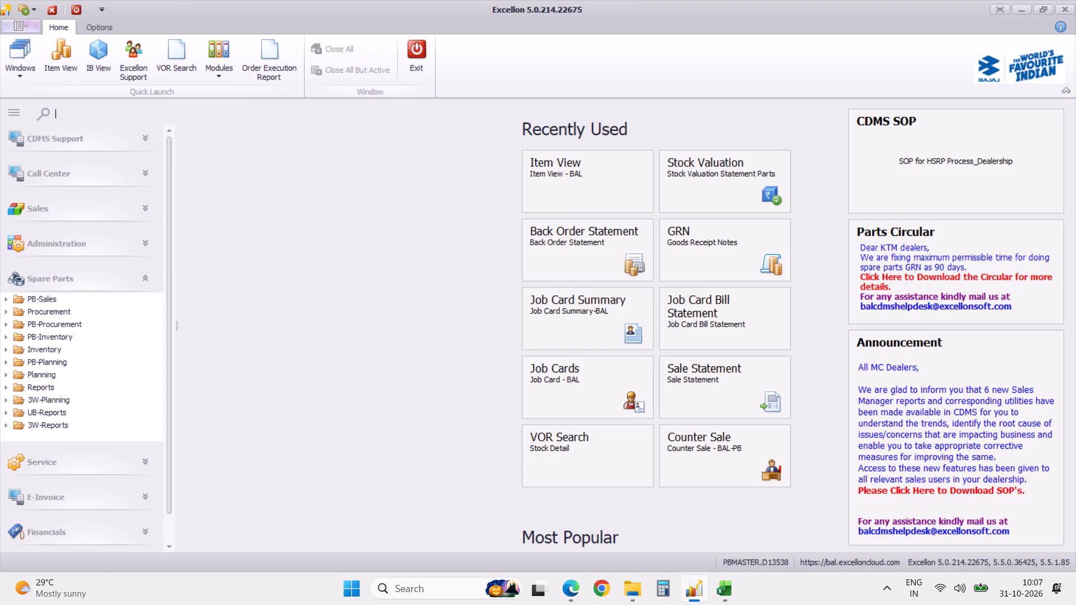
{"action": "type", "text": "fund"}
{"action": "left_click", "coordinate": [114, 173]}
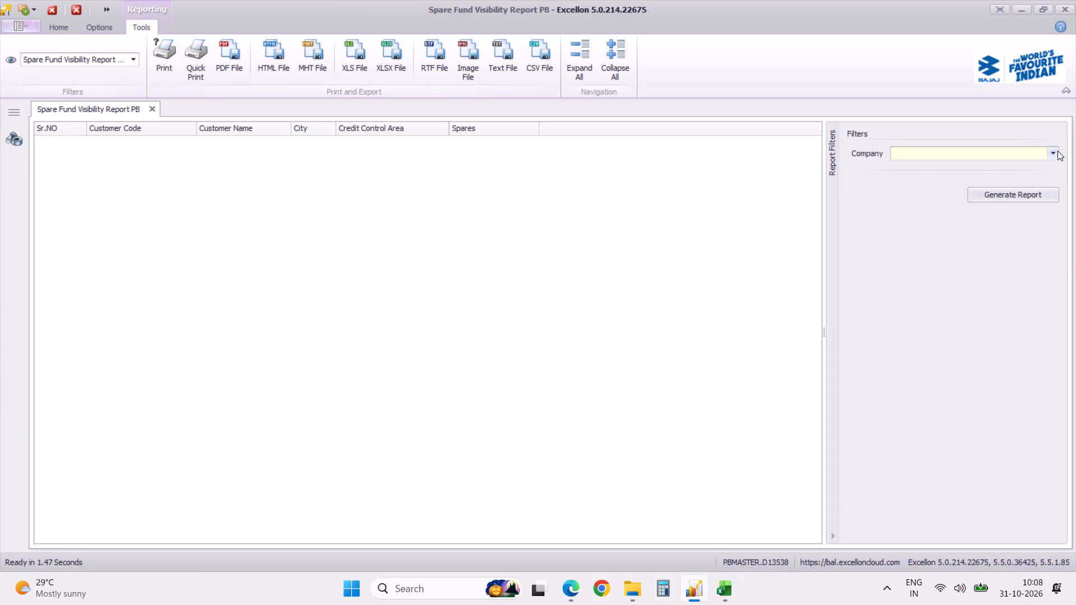
{"action": "left_click", "coordinate": [1058, 150]}
{"action": "left_click", "coordinate": [1034, 178]}
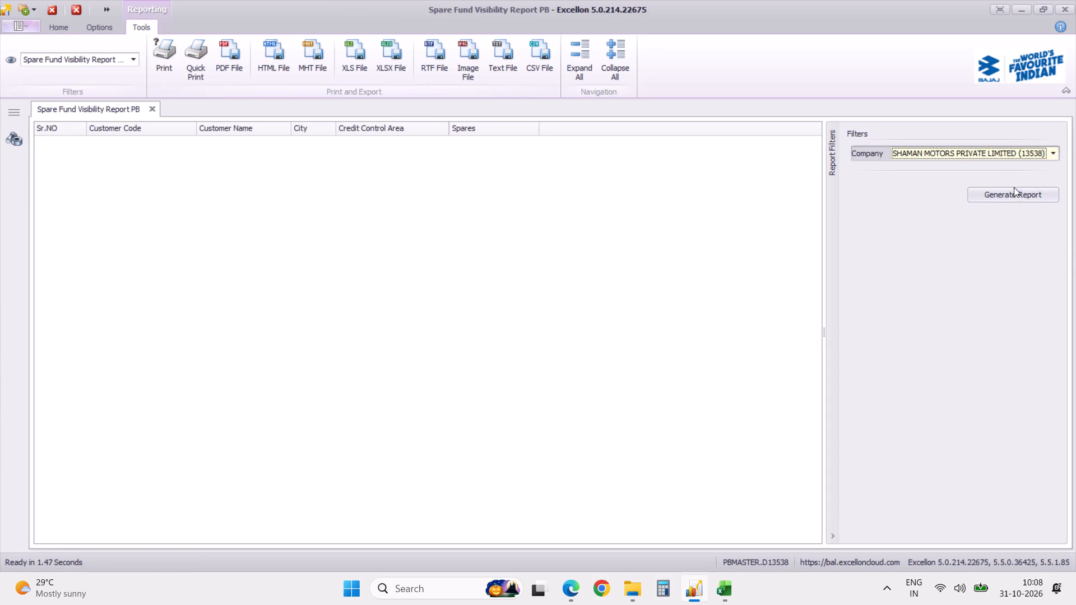
{"action": "left_click", "coordinate": [1010, 192]}
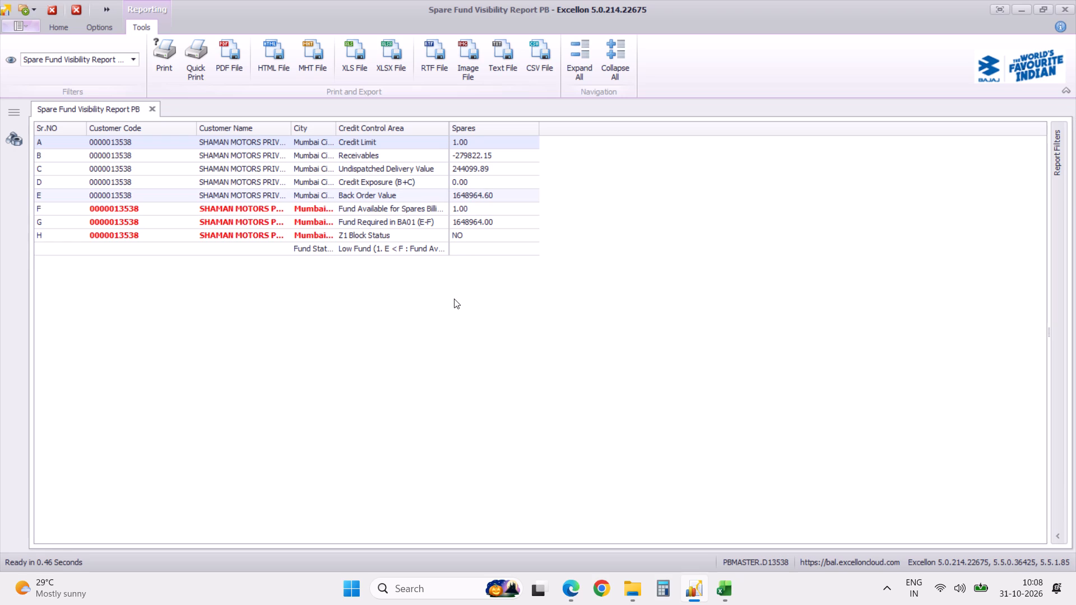
Export the fund visibility report as XLSX without hyperlinks into the Funds Statement folder, appending -31102026 to the suggested file name.
{"action": "left_click", "coordinate": [389, 62]}
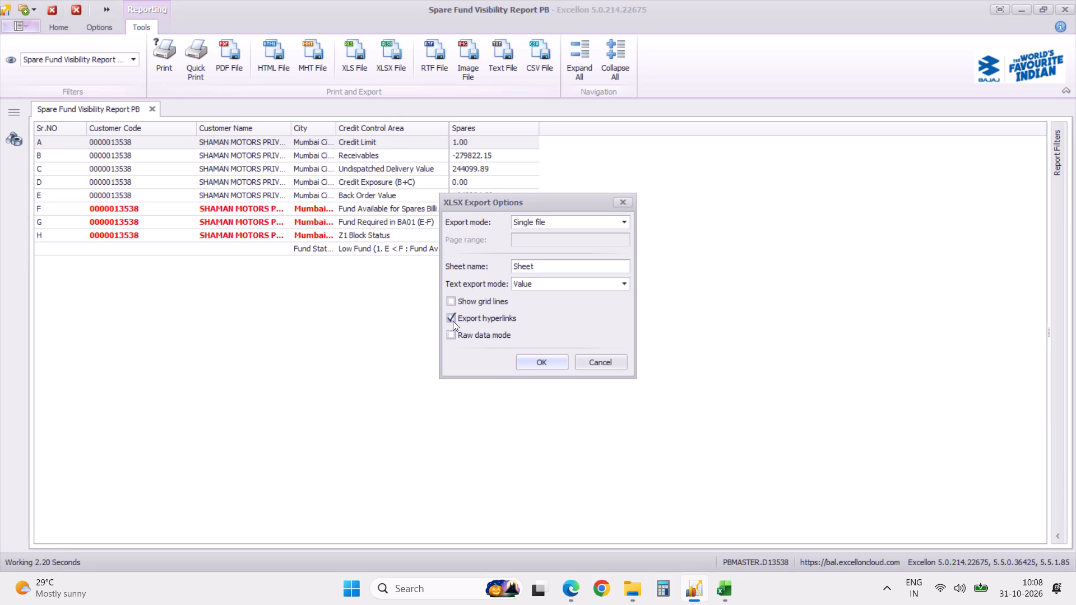
{"action": "left_click", "coordinate": [453, 321]}
{"action": "left_click", "coordinate": [536, 367]}
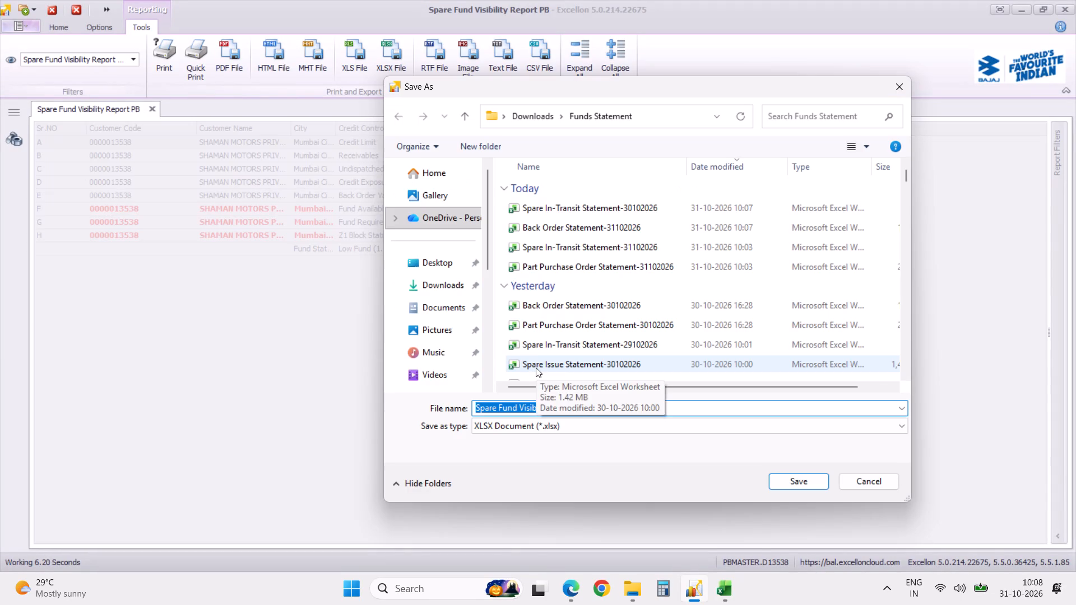
{"action": "key", "text": "Right"}
{"action": "key", "text": "minus"}
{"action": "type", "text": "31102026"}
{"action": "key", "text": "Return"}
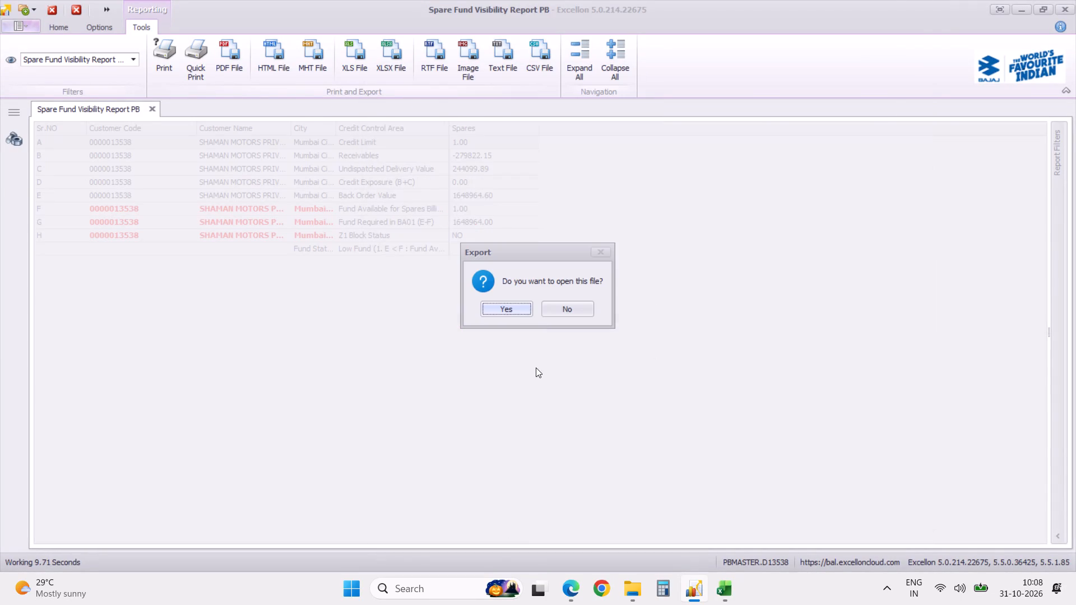
Open the exported fund visibility report and convert the Spares values in F2:F8 to comma-style numbers without decimals.
{"action": "left_click", "coordinate": [513, 304]}
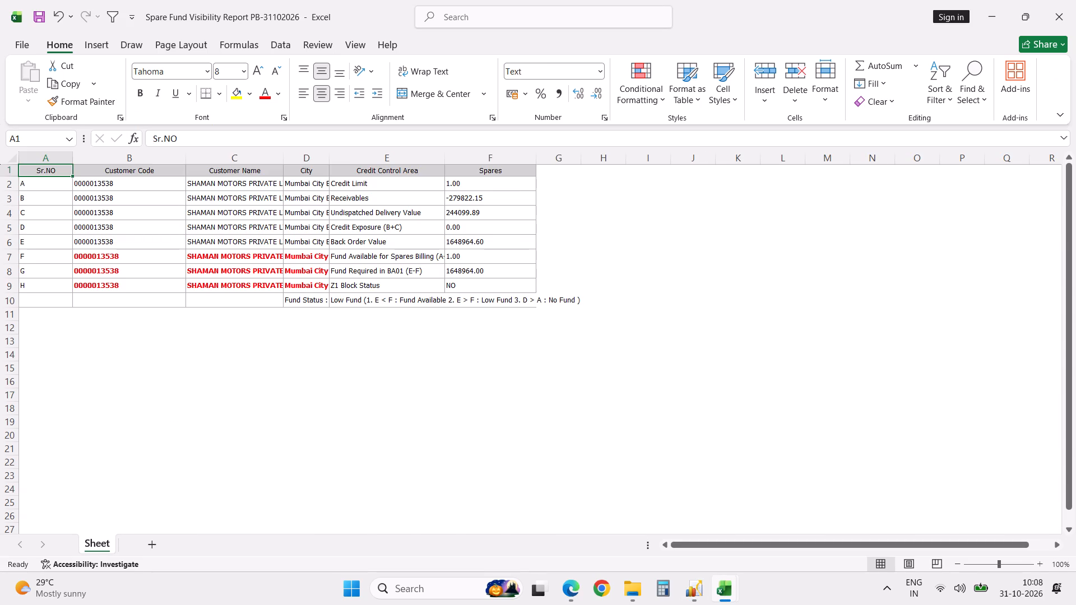
{"action": "left_click", "coordinate": [476, 187]}
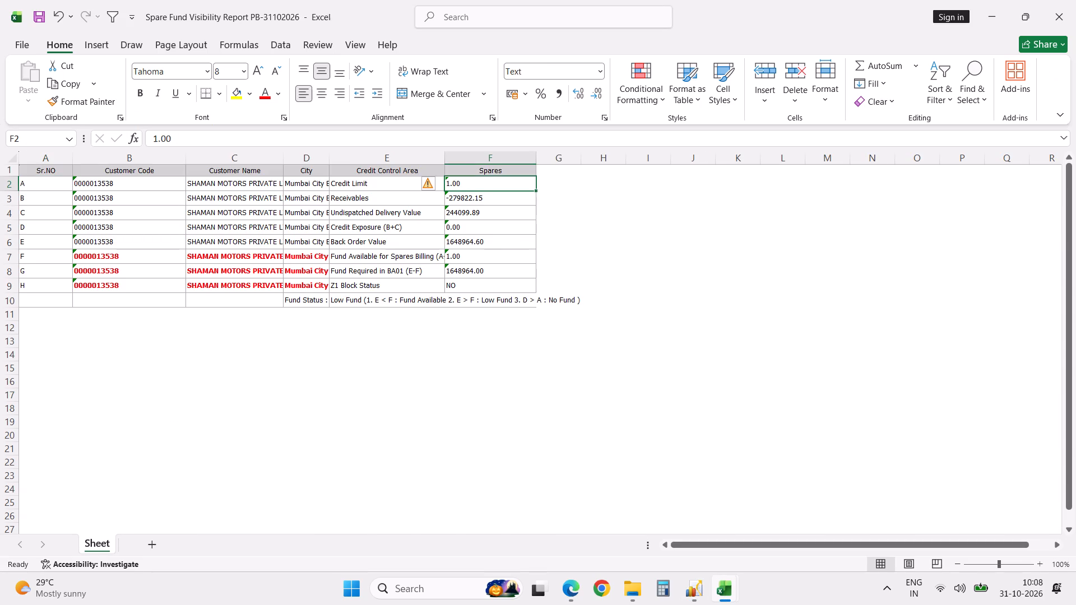
{"action": "left_click", "coordinate": [475, 268], "text": "shift"}
{"action": "left_click", "coordinate": [429, 183]}
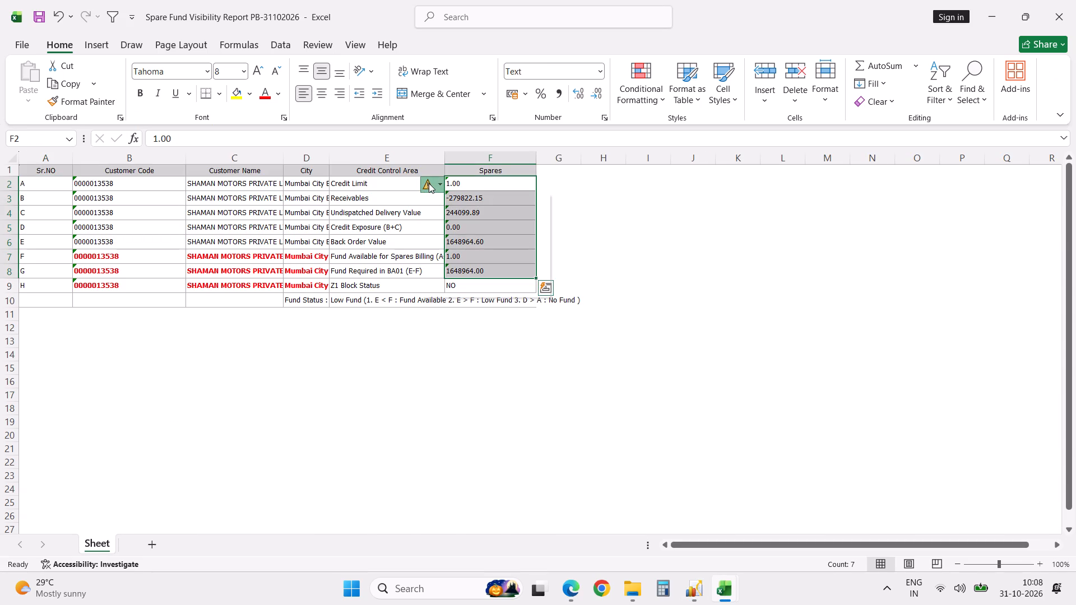
{"action": "left_click", "coordinate": [463, 220]}
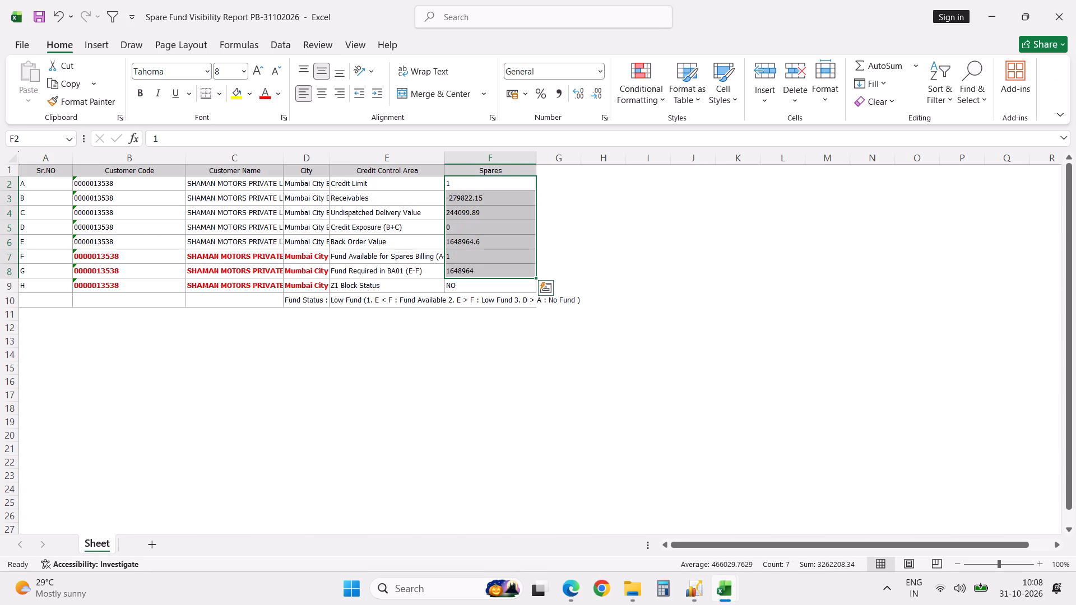
{"action": "left_click", "coordinate": [557, 95]}
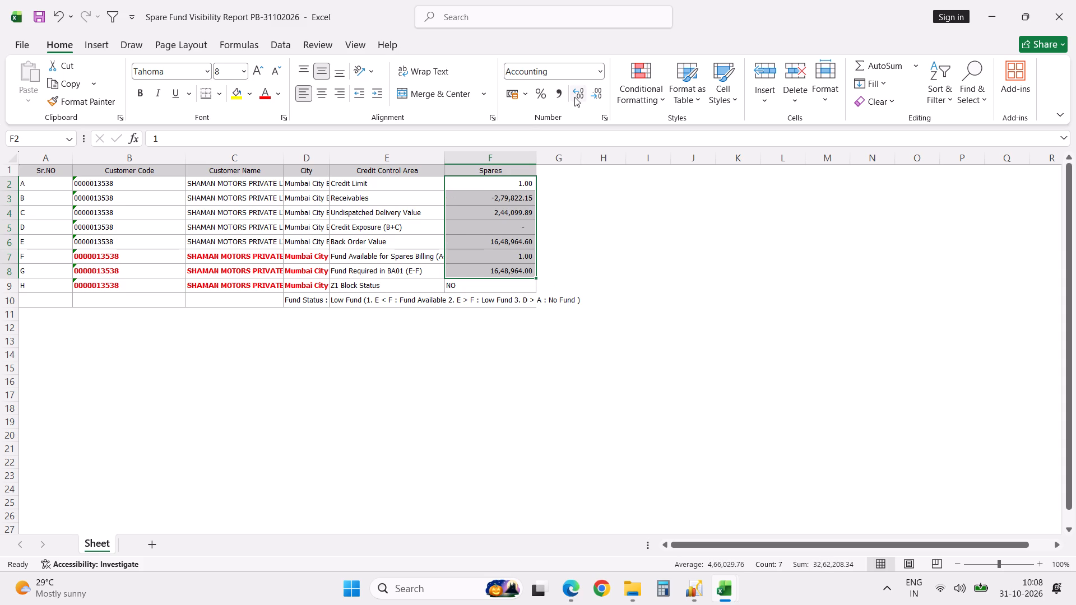
{"action": "triple_click", "coordinate": [600, 97]}
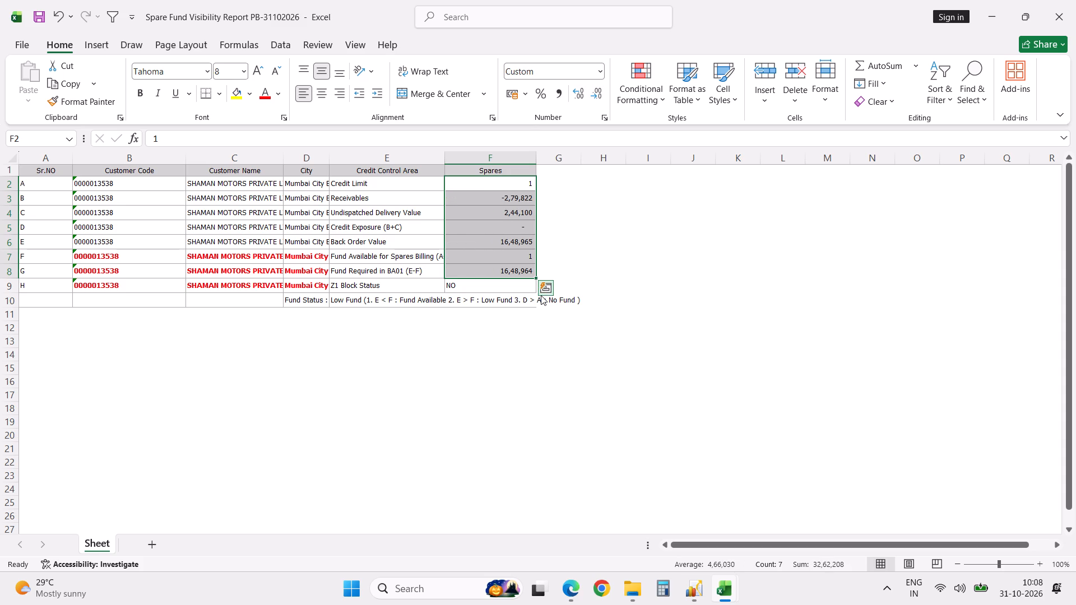
{"action": "left_click", "coordinate": [493, 436]}
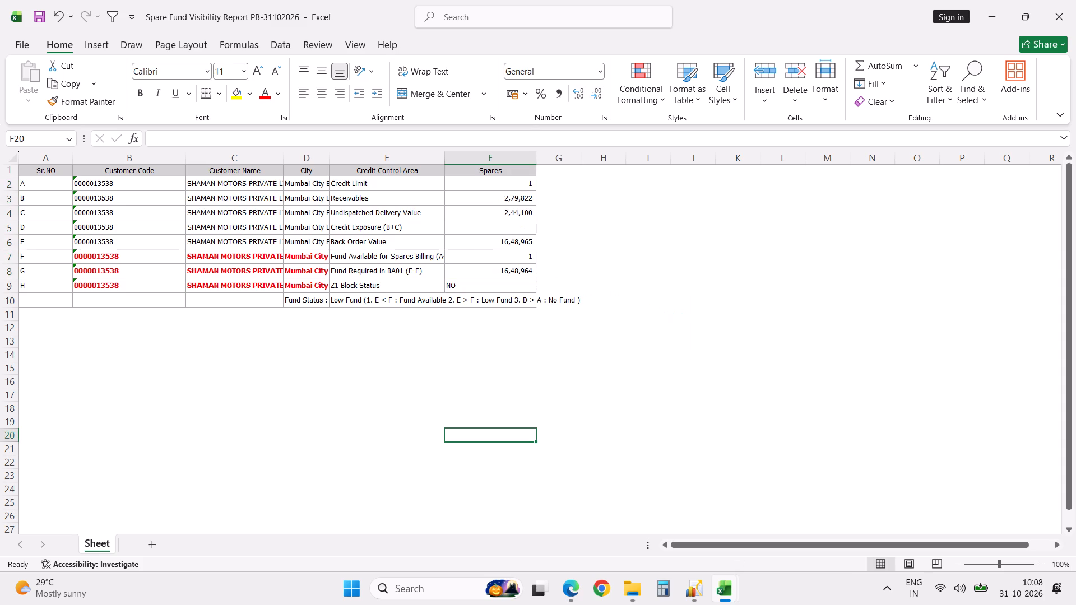
Switch to the Part Purchase Order Statement-31102026 workbook and reset its header filters so all rows are unfiltered.
{"action": "left_click", "coordinate": [725, 587]}
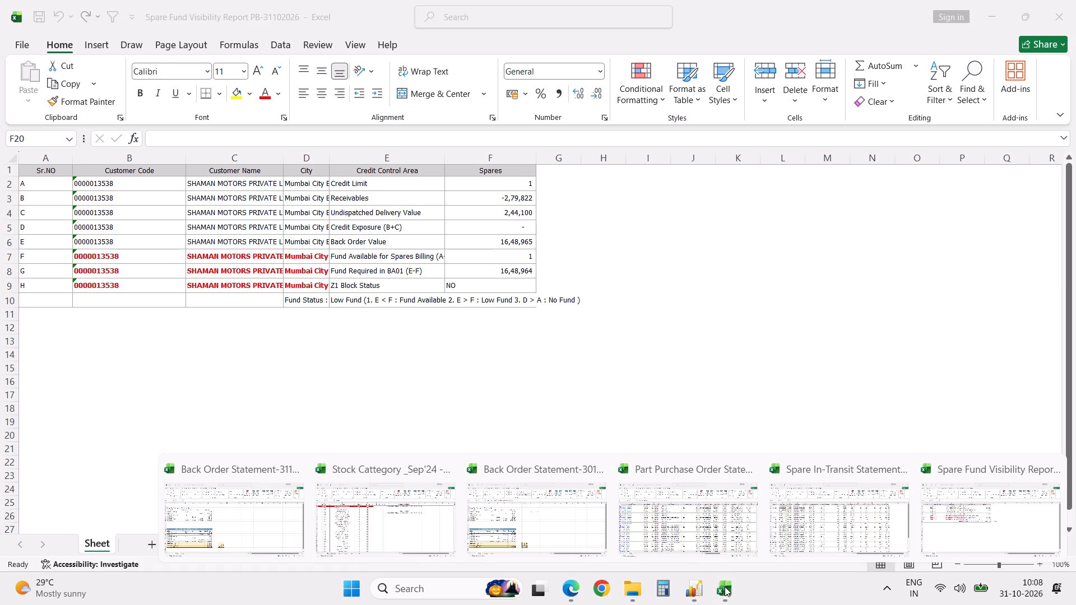
{"action": "left_click", "coordinate": [641, 502]}
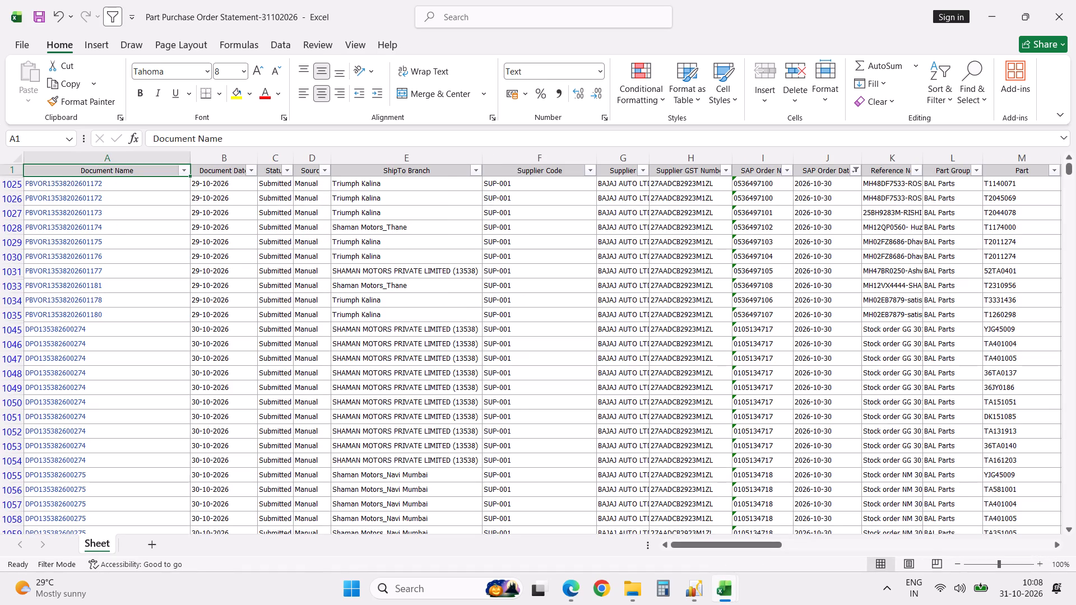
{"action": "key", "text": "alt+d"}
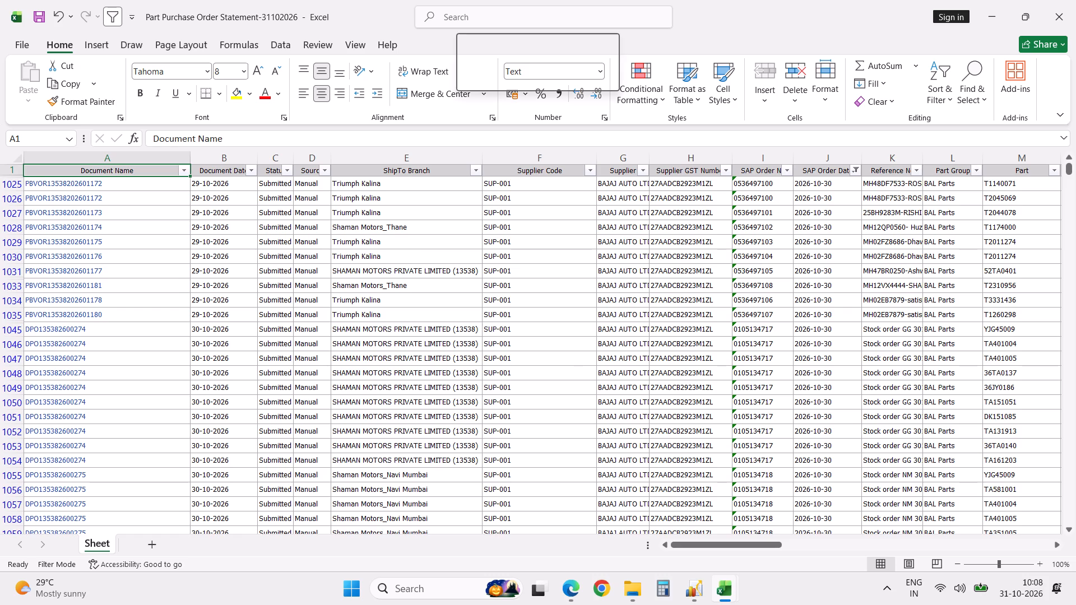
{"action": "type", "text": "ff"}
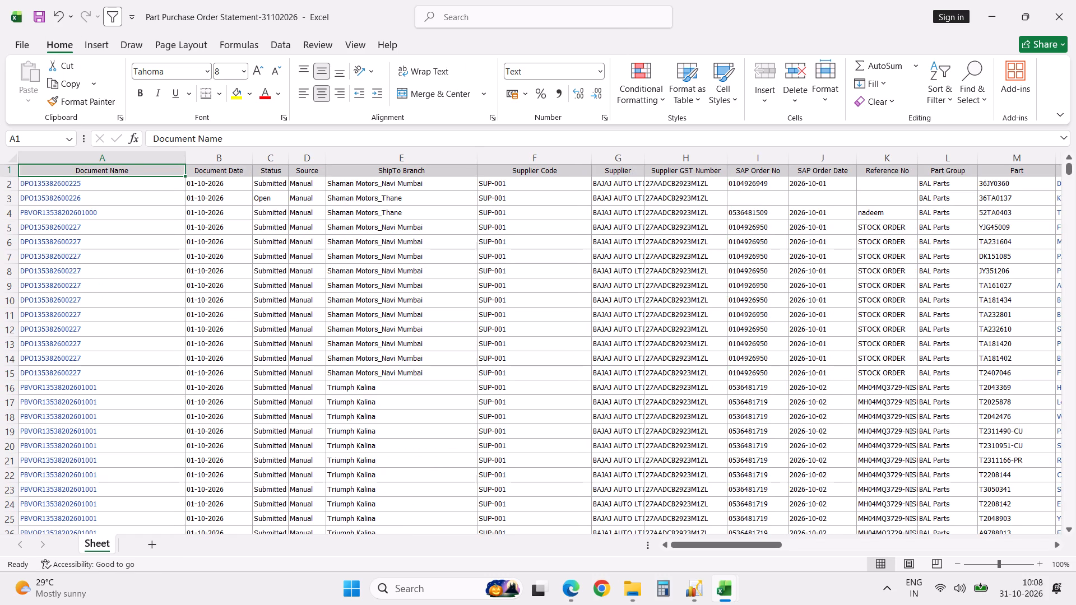
{"action": "left_click", "coordinate": [451, 172]}
{"action": "key", "text": "alt+d"}
{"action": "type", "text": "ff"}
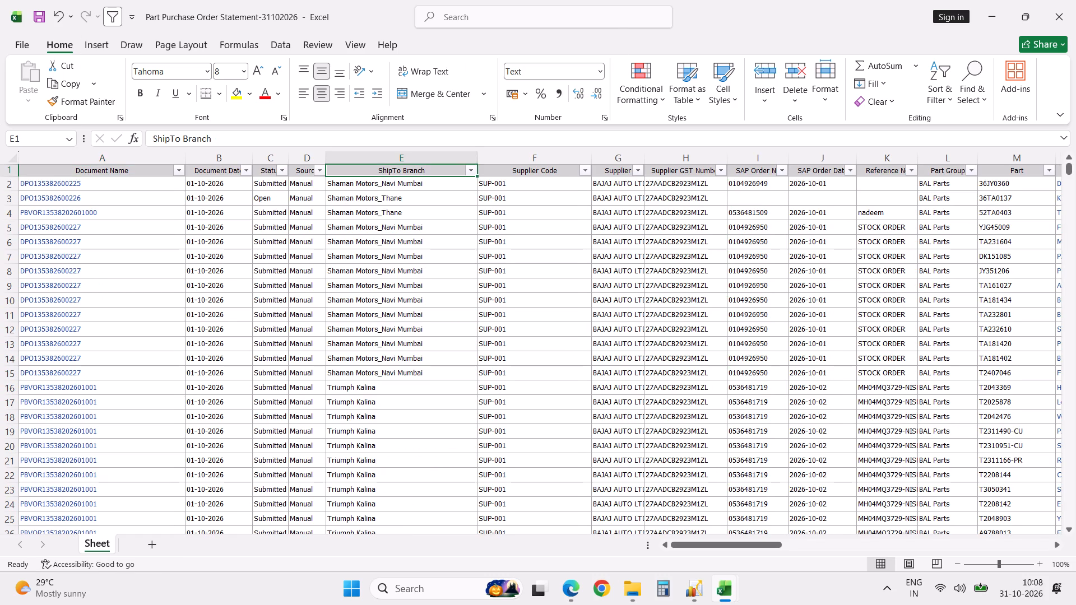
Filter the Back Order Qty column to exclude 0.00.
{"action": "left_click", "coordinate": [681, 284]}
{"action": "key", "text": "Right"}
{"action": "key", "text": "Right"}
{"action": "key", "text": "Right"}
{"action": "key", "text": "Right"}
{"action": "key", "text": "Right"}
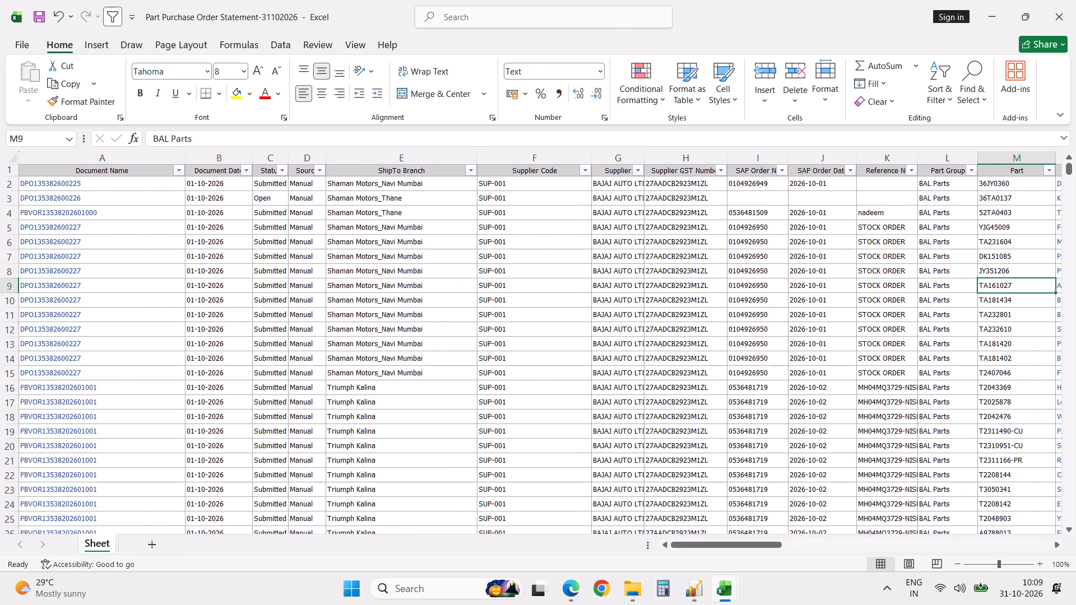
{"action": "key", "text": "Right"}
{"action": "key", "text": "Right"}
{"action": "key", "text": "Right"}
{"action": "key", "text": "Right"}
{"action": "key", "text": "Right"}
{"action": "key", "text": "Right"}
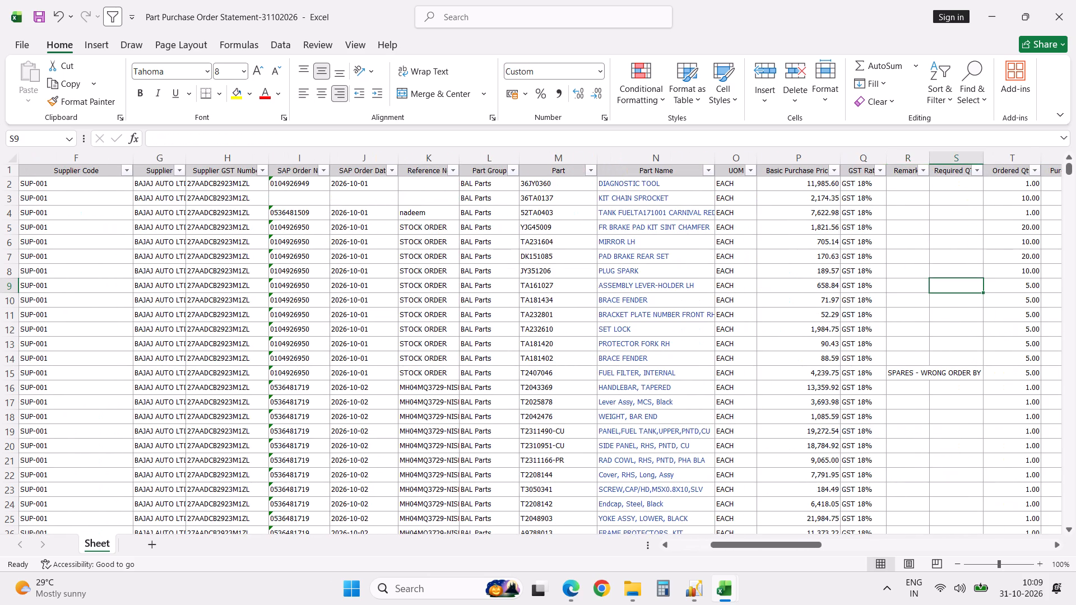
{"action": "key", "text": "Right"}
{"action": "key", "text": "Right"}
{"action": "key", "text": "Right"}
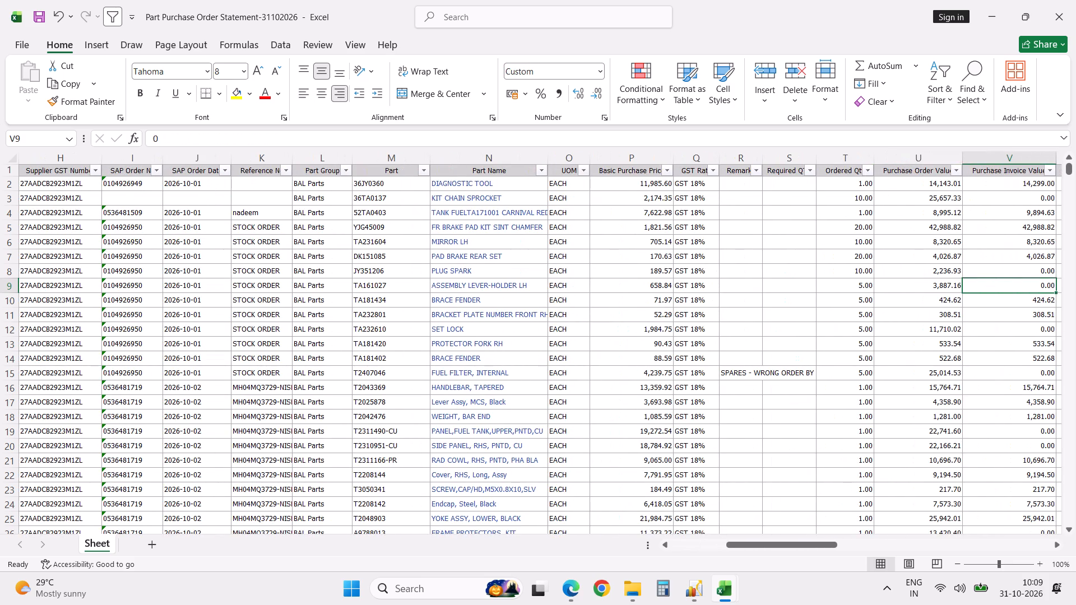
{"action": "key", "text": "Right"}
{"action": "key", "text": "Right"}
{"action": "key", "text": "Right"}
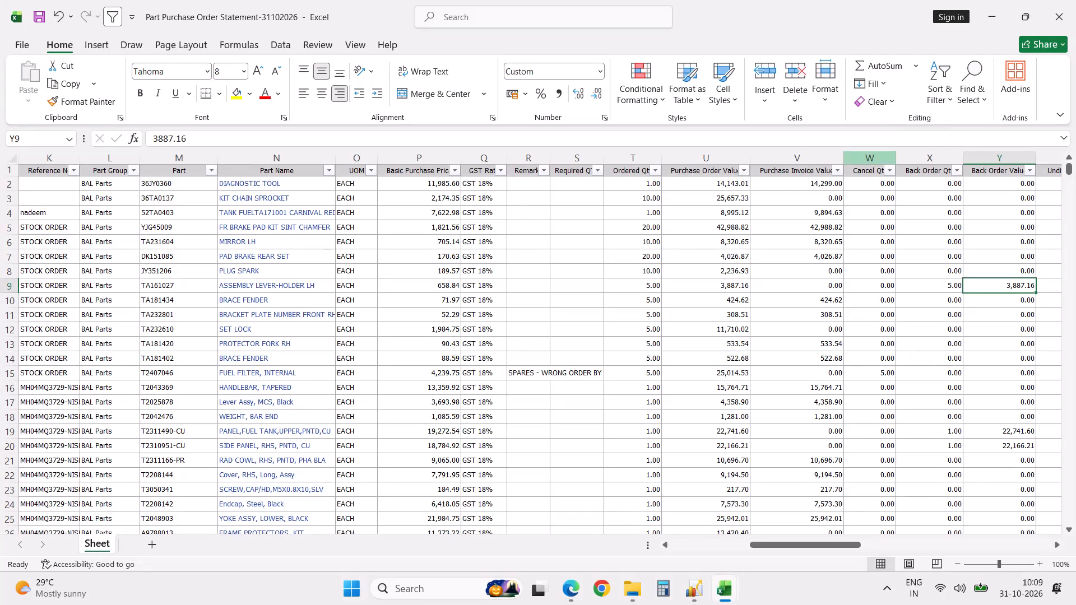
{"action": "left_click", "coordinate": [958, 173]}
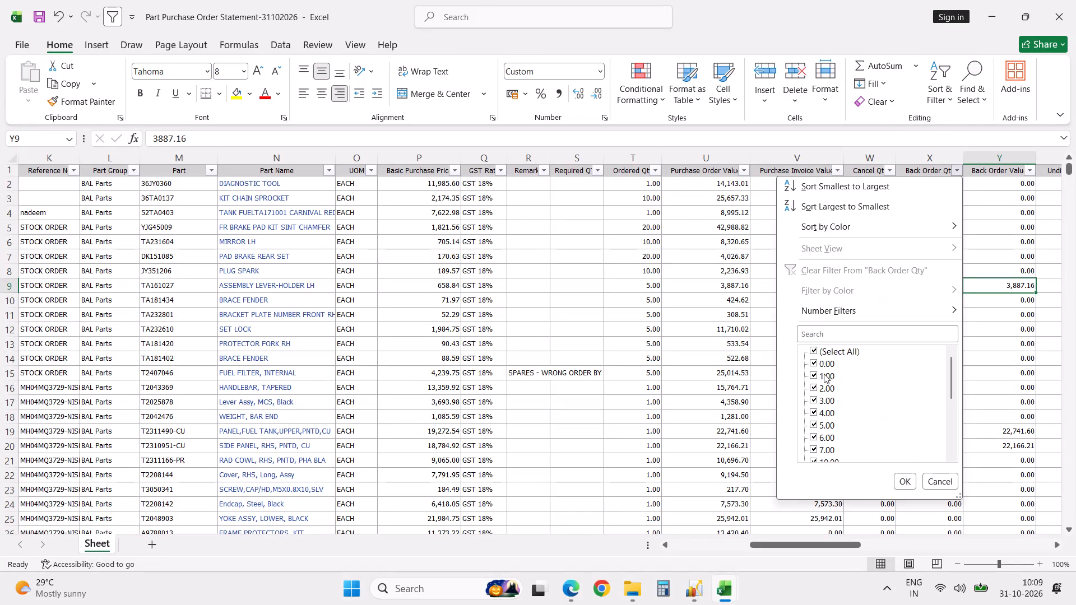
{"action": "left_click", "coordinate": [826, 367]}
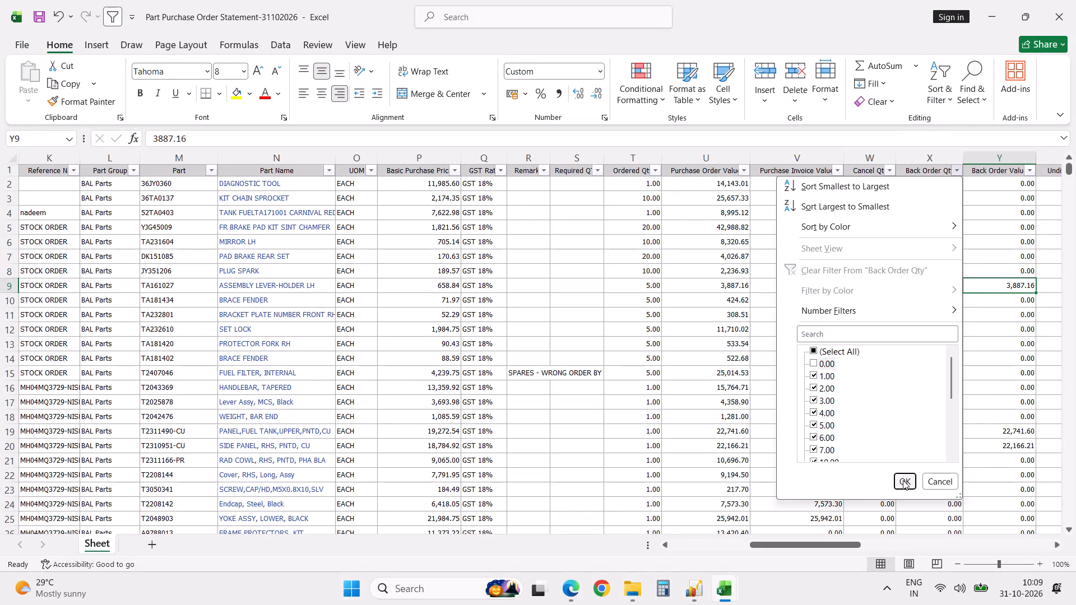
{"action": "left_click", "coordinate": [903, 480]}
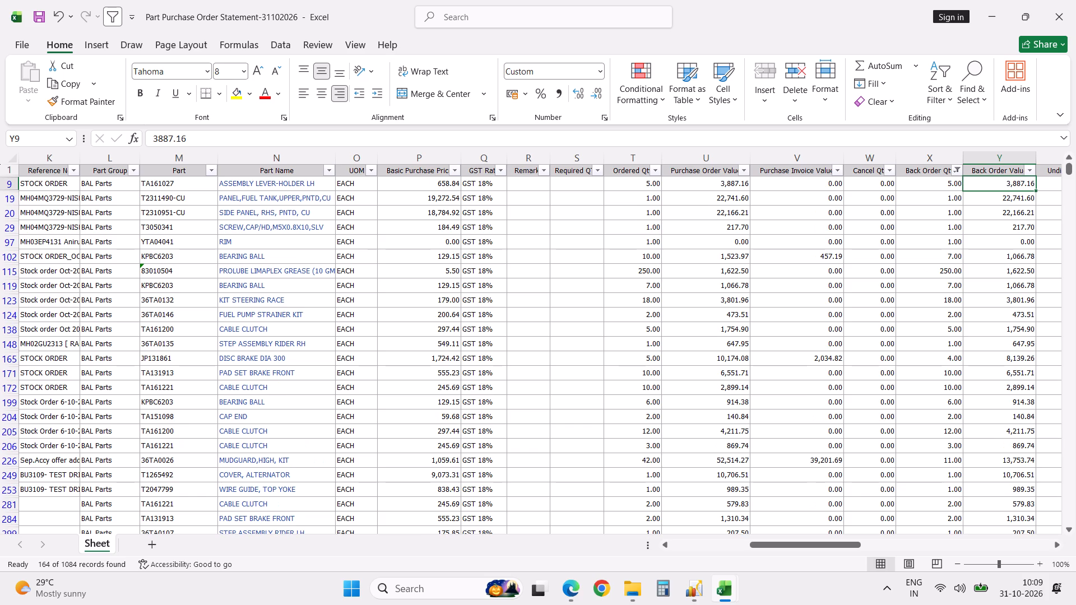
Filter the SAP Order Date column to exclude 2026-10-30.
{"action": "key", "text": "Left"}
{"action": "key", "text": "Left"}
{"action": "key", "text": "Left"}
{"action": "key", "text": "Left"}
{"action": "key", "text": "Left"}
{"action": "key", "text": "Left"}
{"action": "key", "text": "Left"}
{"action": "key", "text": "Left"}
{"action": "key", "text": "Left"}
{"action": "key", "text": "Left"}
{"action": "key", "text": "Left"}
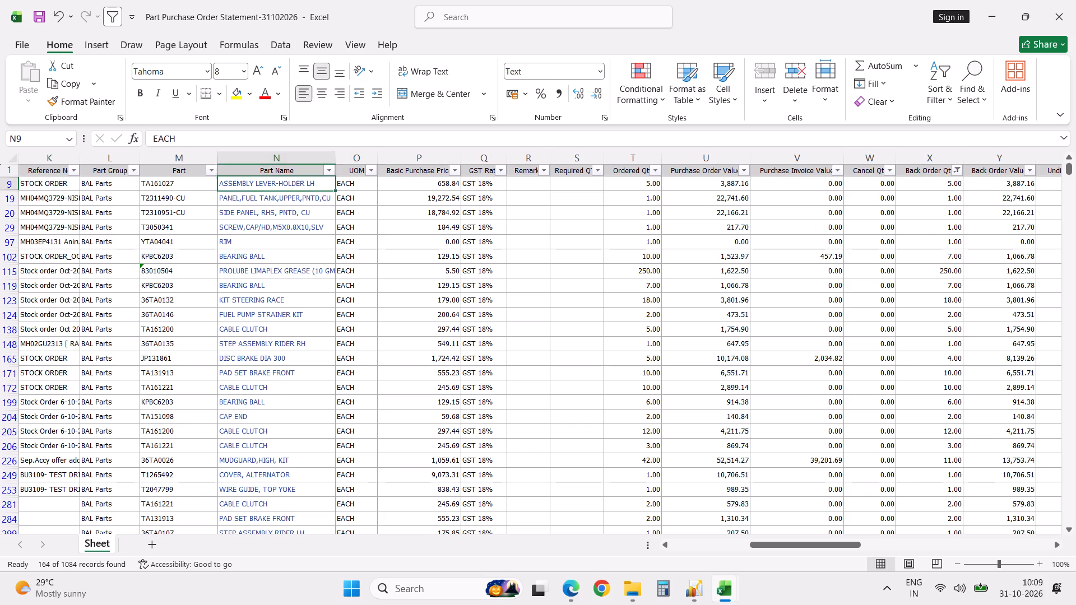
{"action": "key", "text": "Left"}
{"action": "key", "text": "Left"}
{"action": "key", "text": "Left"}
{"action": "key", "text": "Left"}
{"action": "key", "text": "Left"}
{"action": "key", "text": "Left"}
{"action": "key", "text": "Left"}
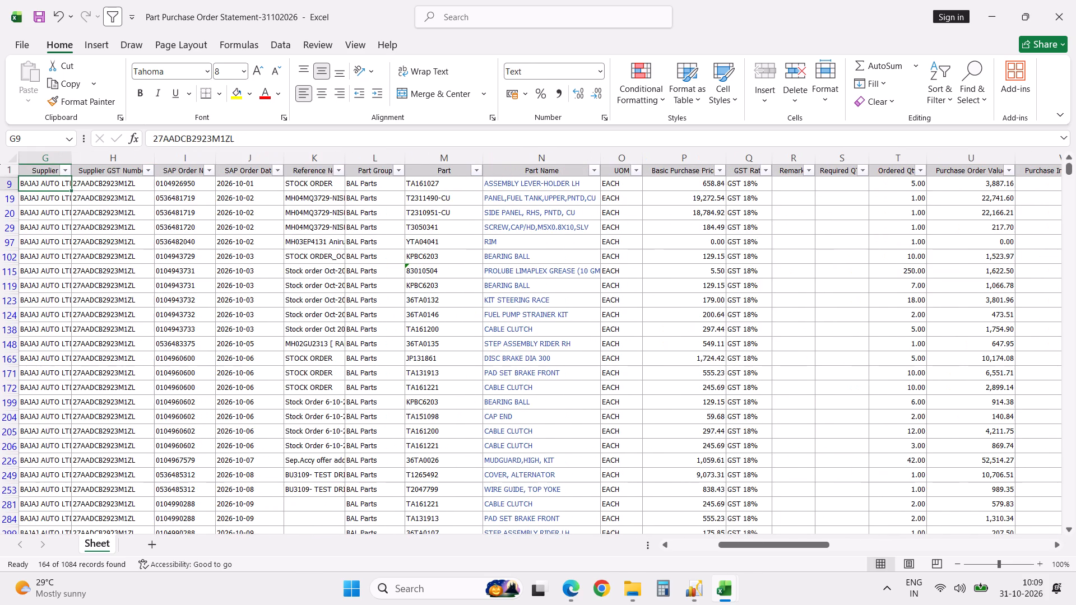
{"action": "left_click", "coordinate": [278, 170]}
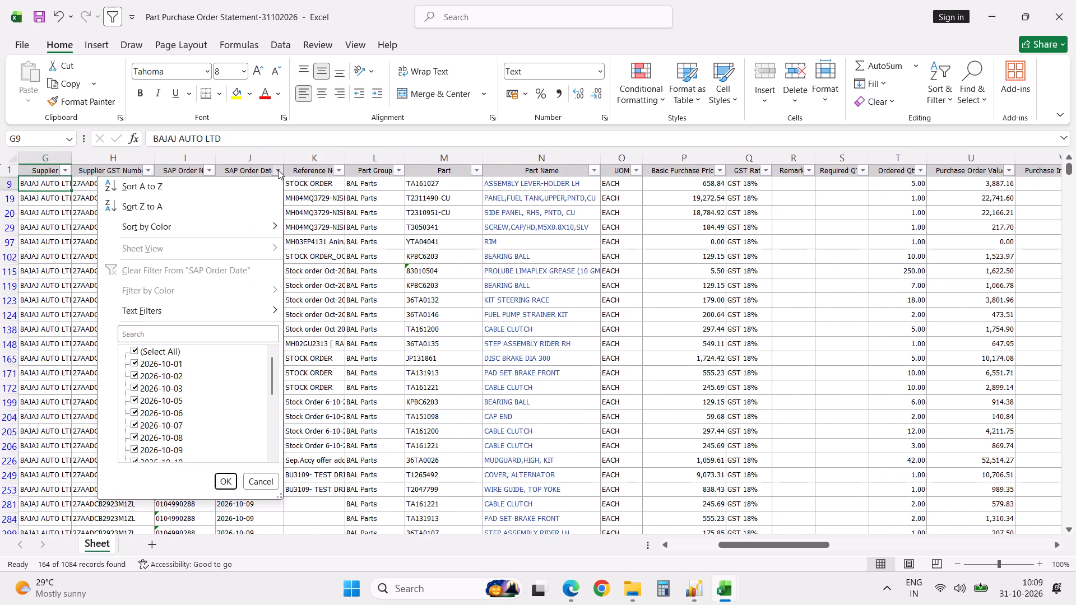
{"action": "triple_click", "coordinate": [270, 445]}
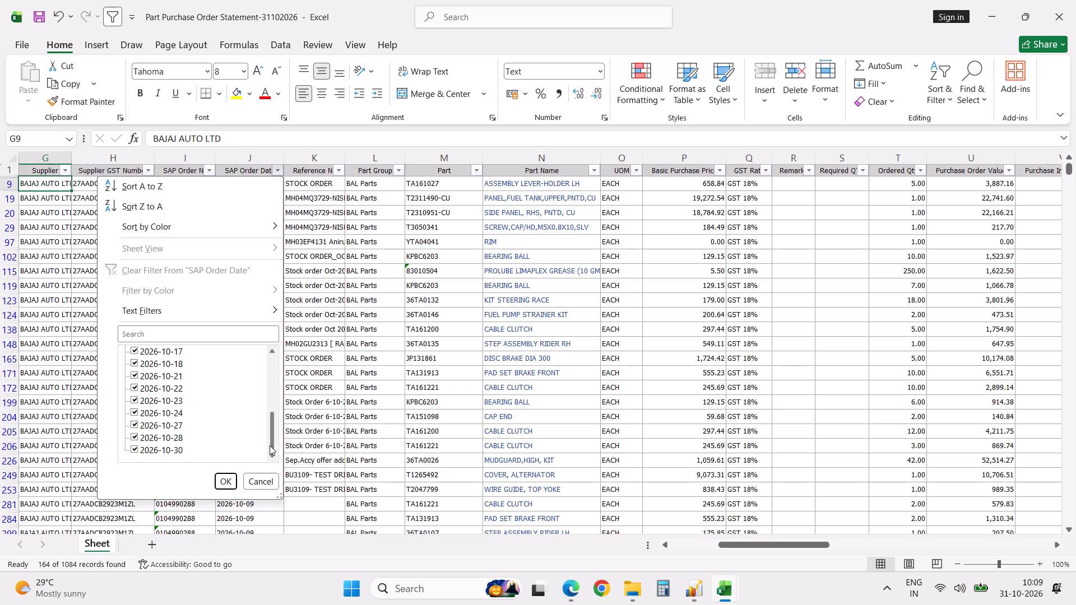
{"action": "left_click", "coordinate": [173, 450]}
{"action": "left_click", "coordinate": [233, 482]}
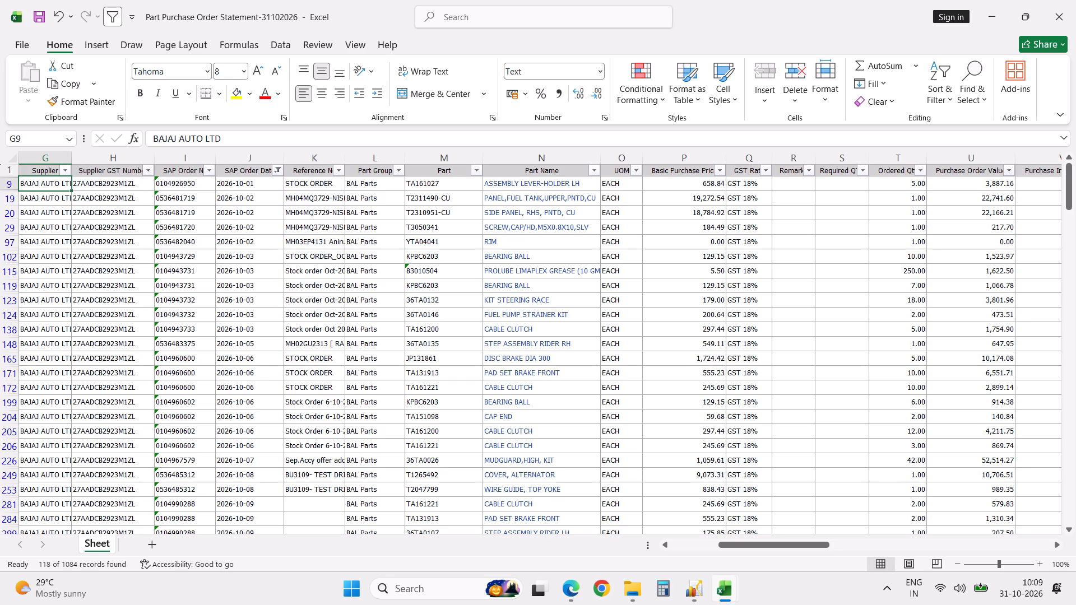
Examine the filtered back-order rows, checking their order dates, reference numbers and parts.
{"action": "scroll", "coordinate": [369, 403], "scroll_direction": "down", "scroll_amount": 3}
{"action": "left_click", "coordinate": [329, 451]}
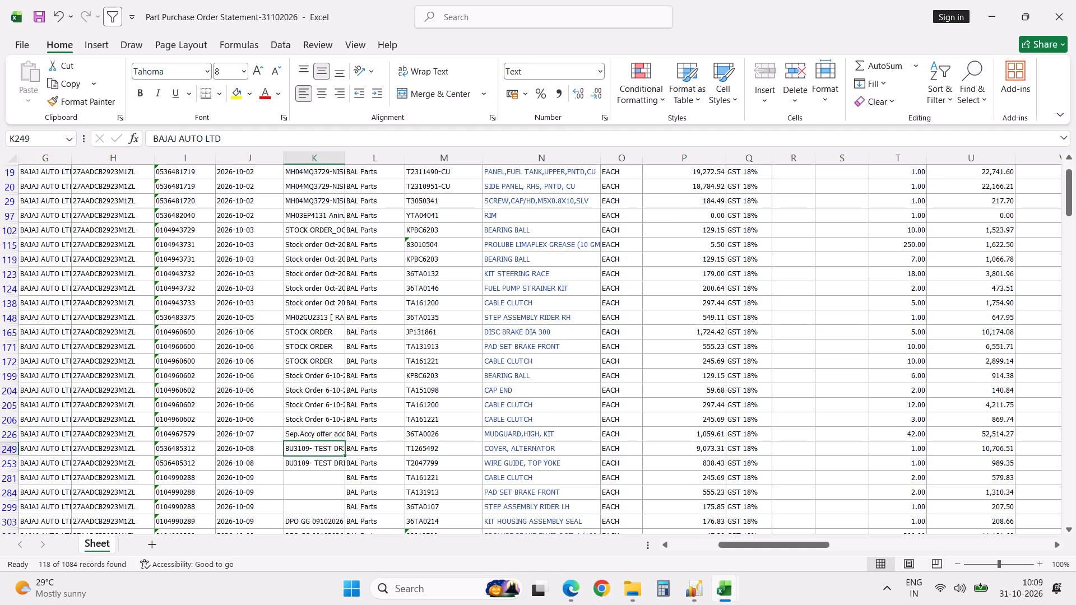
{"action": "scroll", "coordinate": [395, 430], "scroll_direction": "down", "scroll_amount": 4}
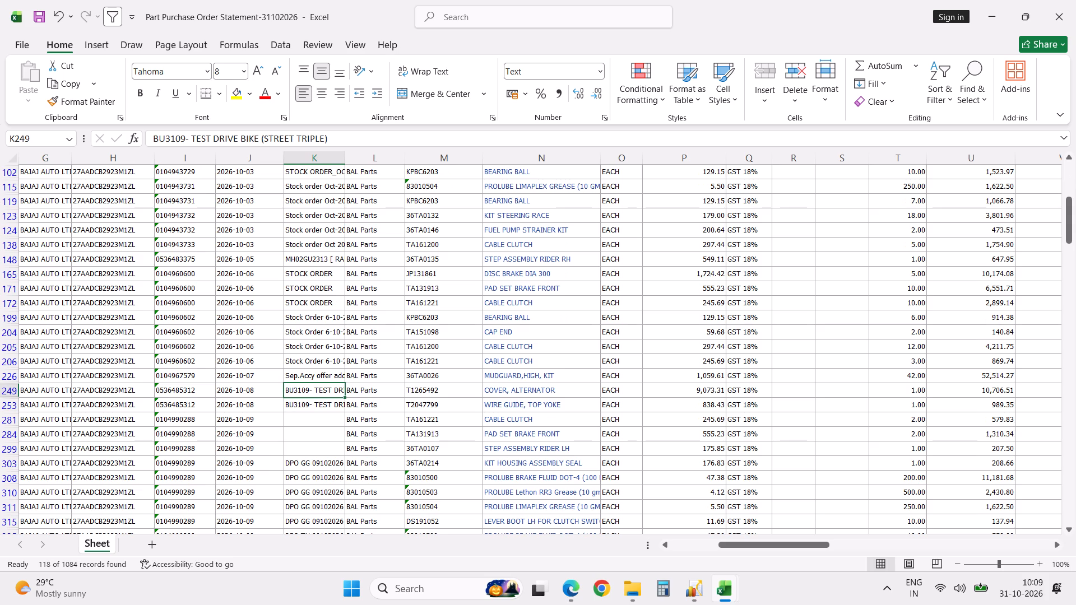
{"action": "scroll", "coordinate": [395, 430], "scroll_direction": "down", "scroll_amount": 7}
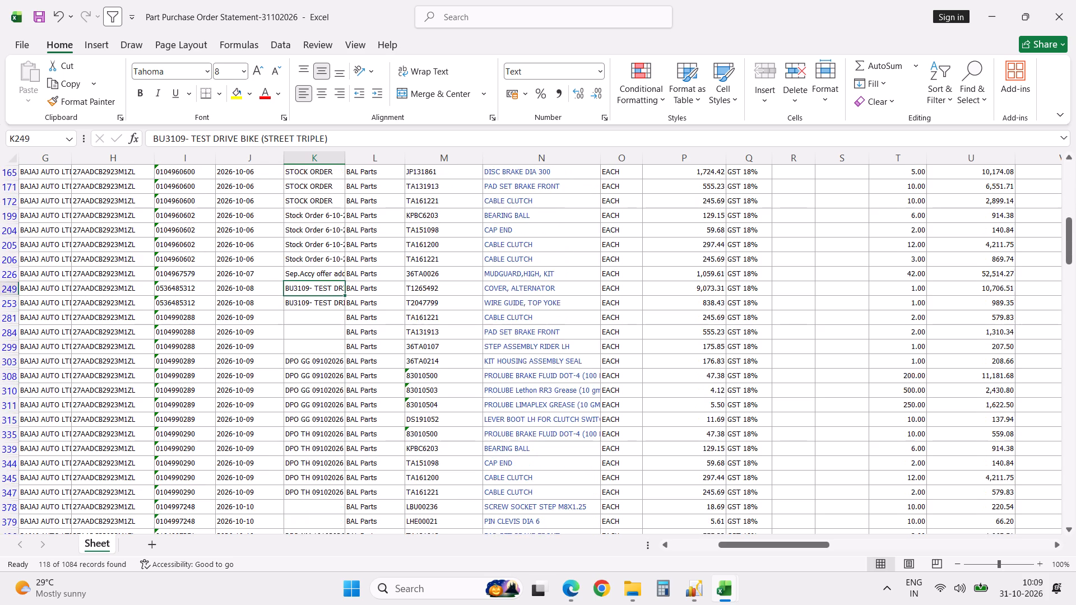
{"action": "scroll", "coordinate": [395, 430], "scroll_direction": "down", "scroll_amount": 12}
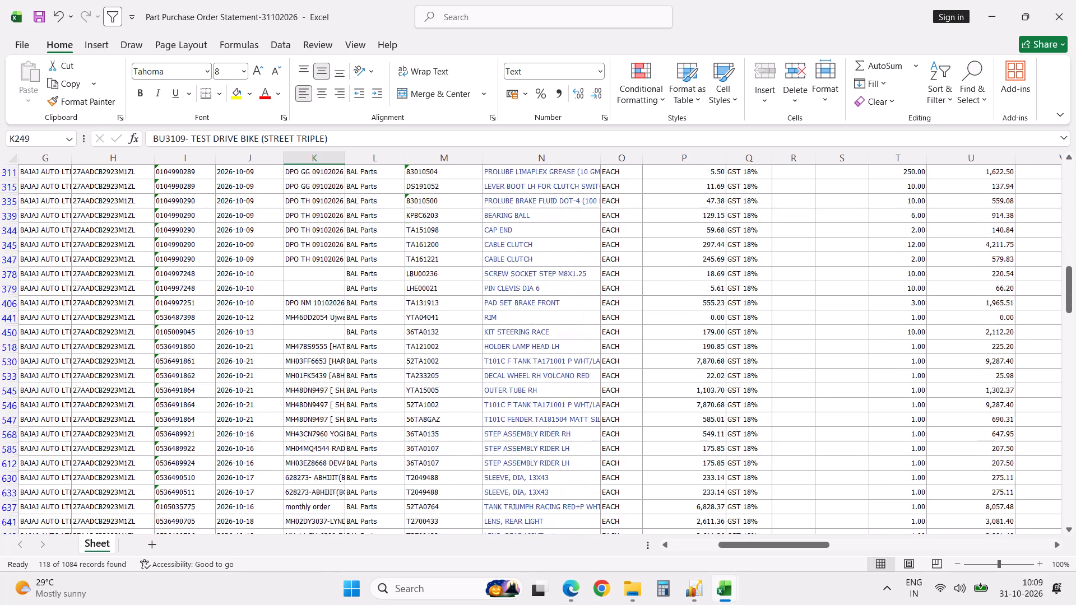
{"action": "scroll", "coordinate": [395, 430], "scroll_direction": "down", "scroll_amount": 11}
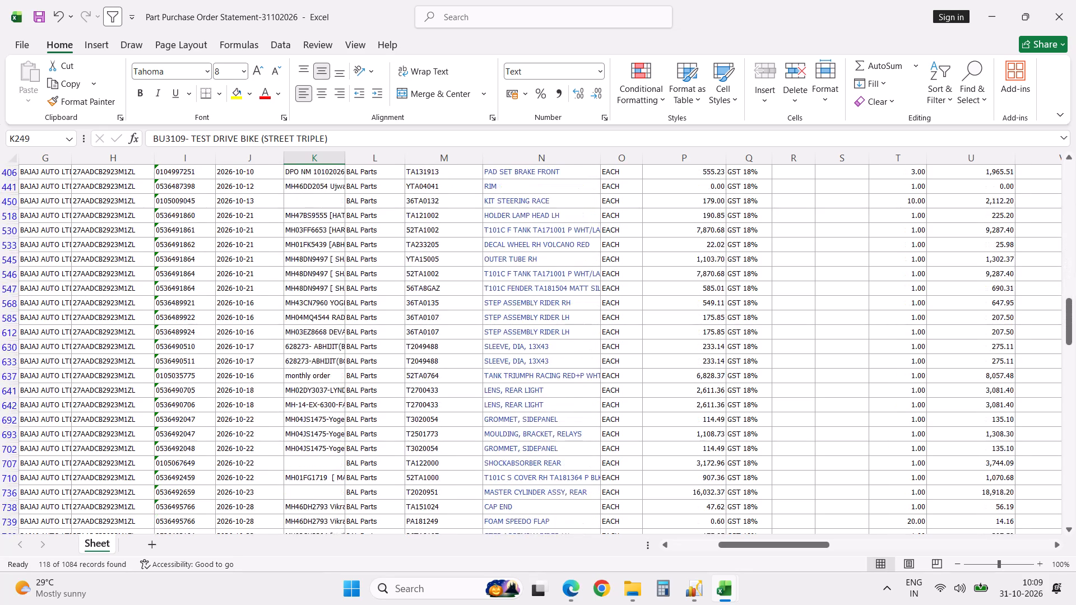
{"action": "scroll", "coordinate": [395, 430], "scroll_direction": "down", "scroll_amount": 16}
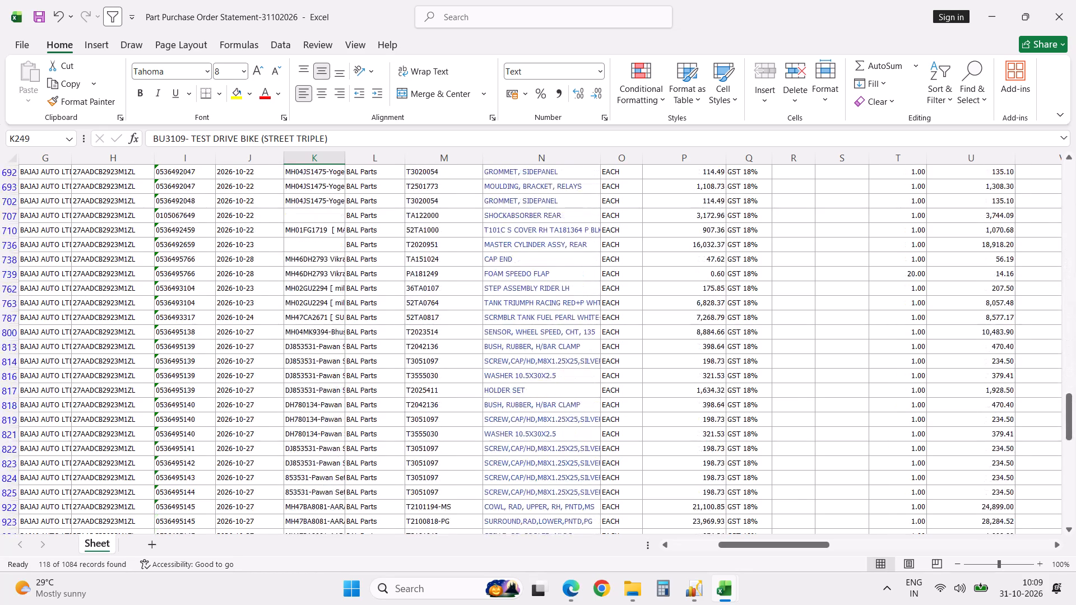
{"action": "scroll", "coordinate": [395, 430], "scroll_direction": "down", "scroll_amount": 4}
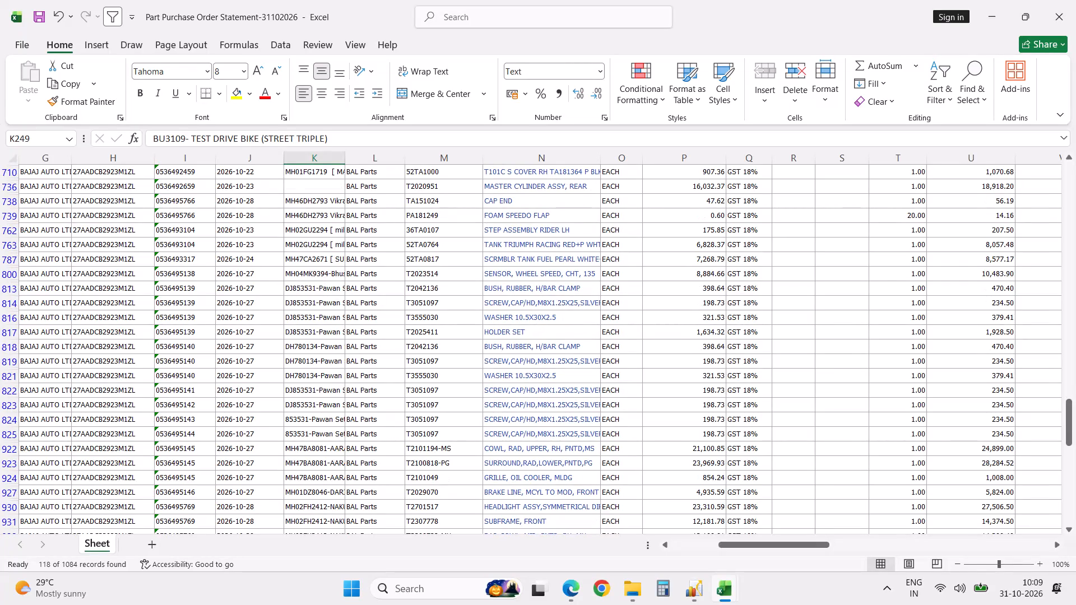
{"action": "left_click", "coordinate": [316, 290]}
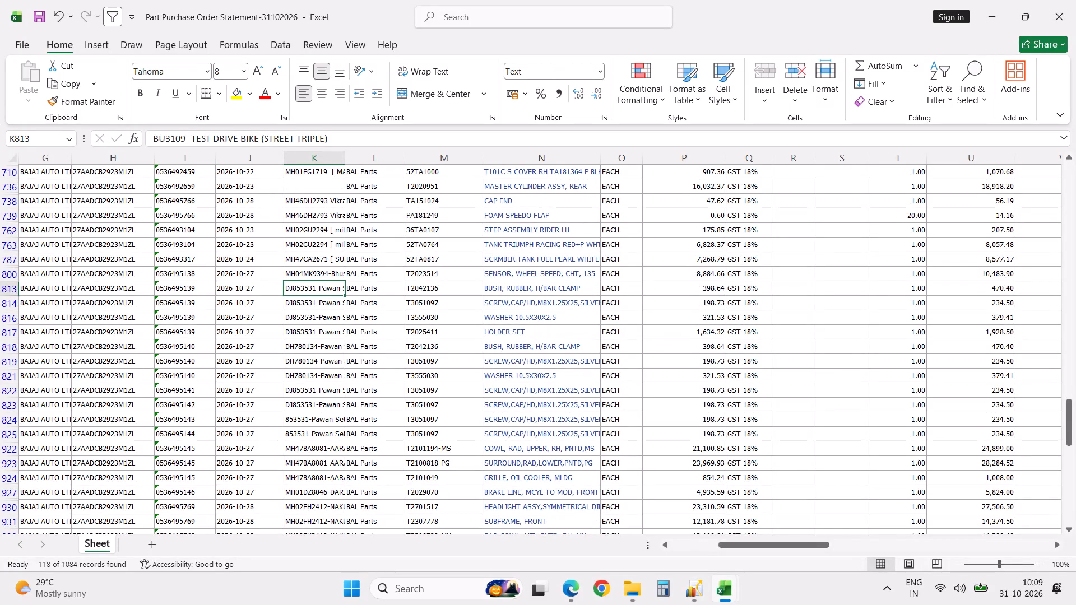
{"action": "scroll", "coordinate": [410, 364], "scroll_direction": "down", "scroll_amount": 18}
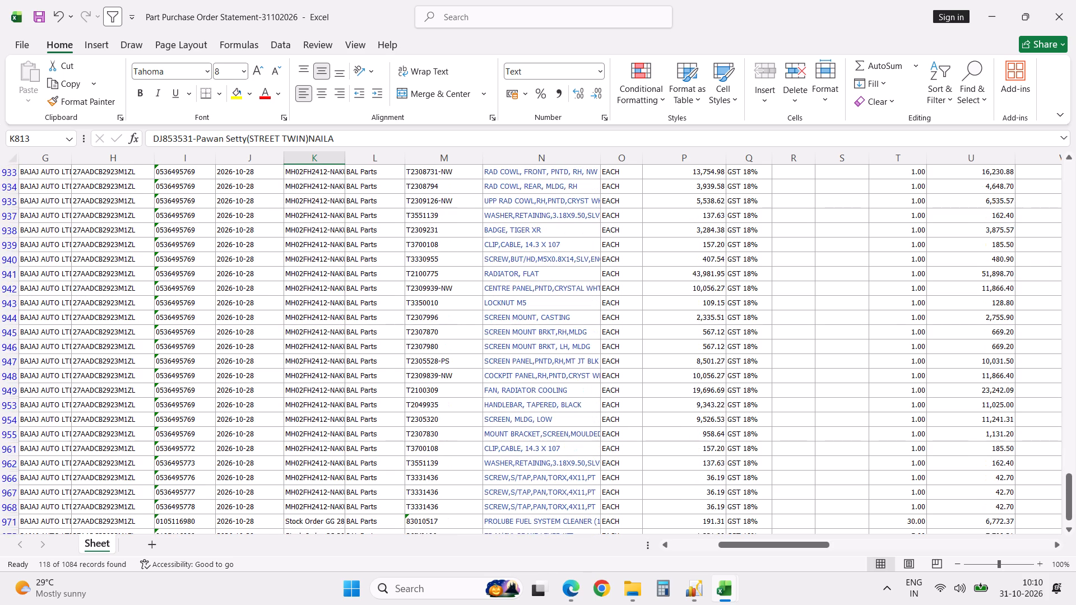
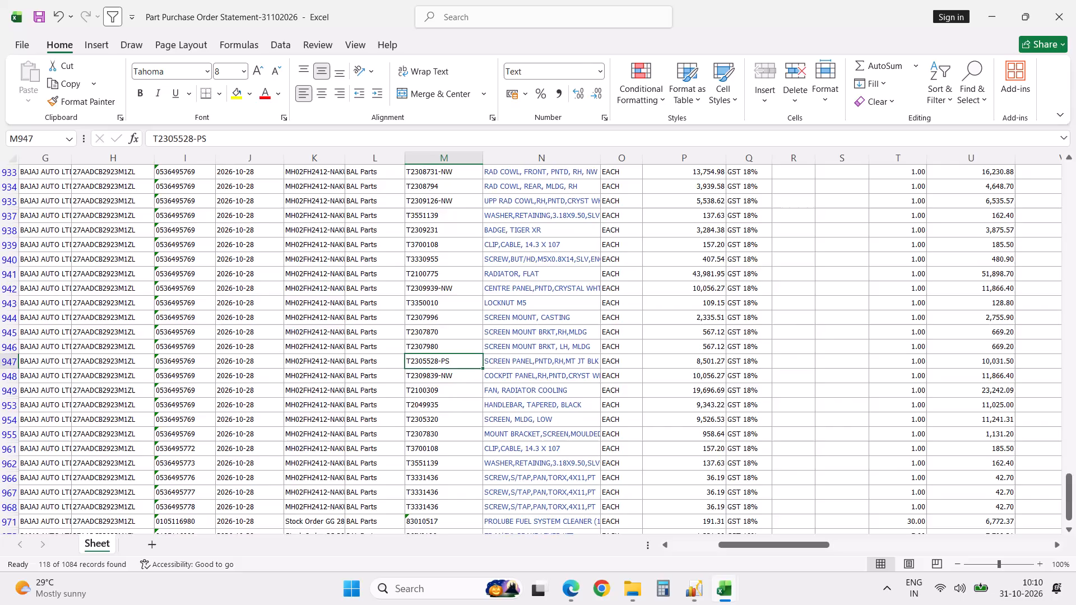
Return to the header row's first column and reset the header filters so every row is shown.
{"action": "key", "text": "ctrl+Up"}
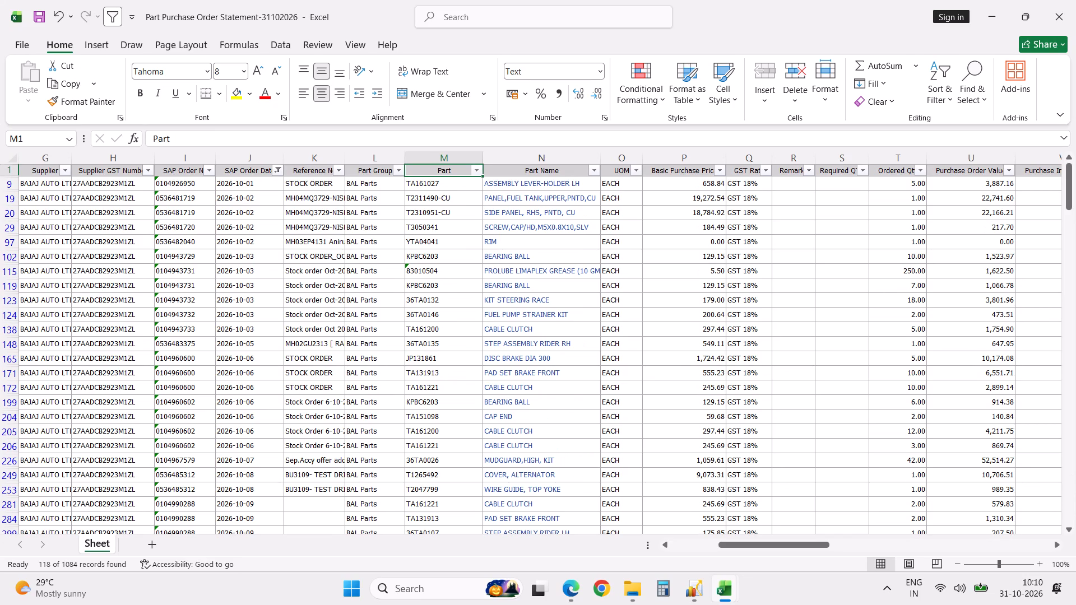
{"action": "key", "text": "Left"}
{"action": "key", "text": "Left"}
{"action": "key", "text": "Left"}
{"action": "key", "text": "Left"}
{"action": "key", "text": "Left"}
{"action": "key", "text": "Left"}
{"action": "key", "text": "Left"}
{"action": "key", "text": "Left"}
{"action": "key", "text": "Left"}
{"action": "key", "text": "Left"}
{"action": "key", "text": "Left"}
{"action": "key", "text": "Left"}
{"action": "key", "text": "Left"}
{"action": "key", "text": "Left"}
{"action": "key", "text": "Left"}
{"action": "key", "text": "Left"}
{"action": "key", "text": "Left"}
{"action": "key", "text": "Left"}
{"action": "key", "text": "Left"}
{"action": "key", "text": "Left"}
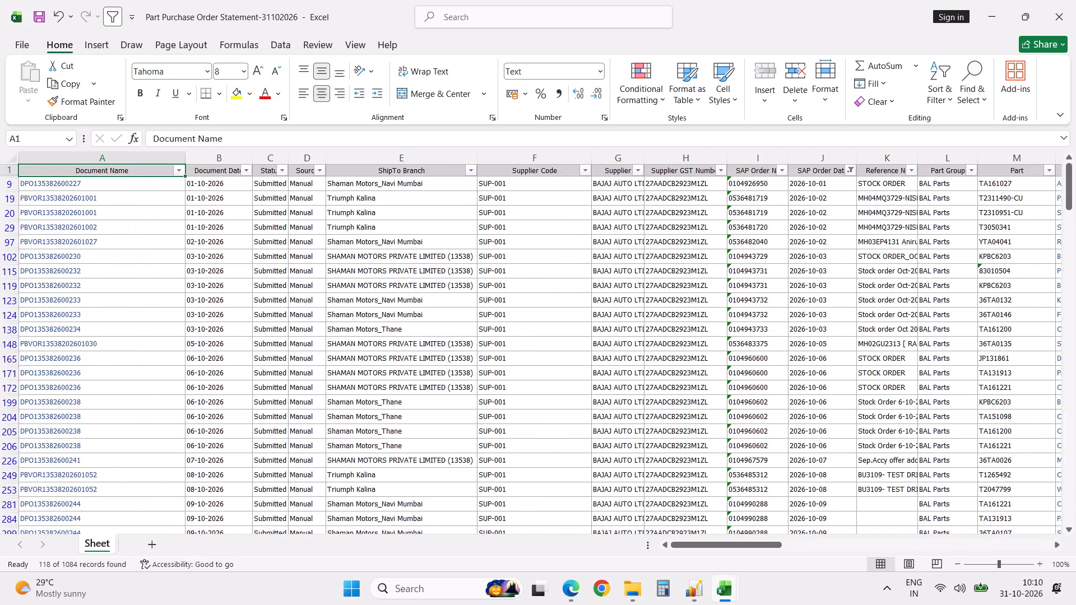
{"action": "type", "text": "dff"}
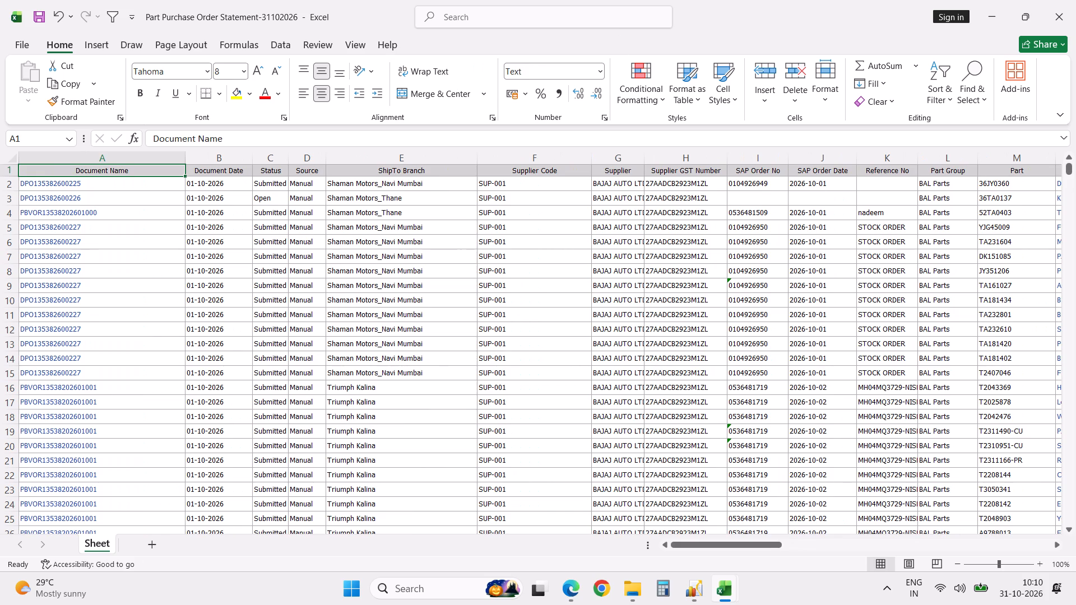
{"action": "key", "text": "alt+d"}
{"action": "type", "text": "ff"}
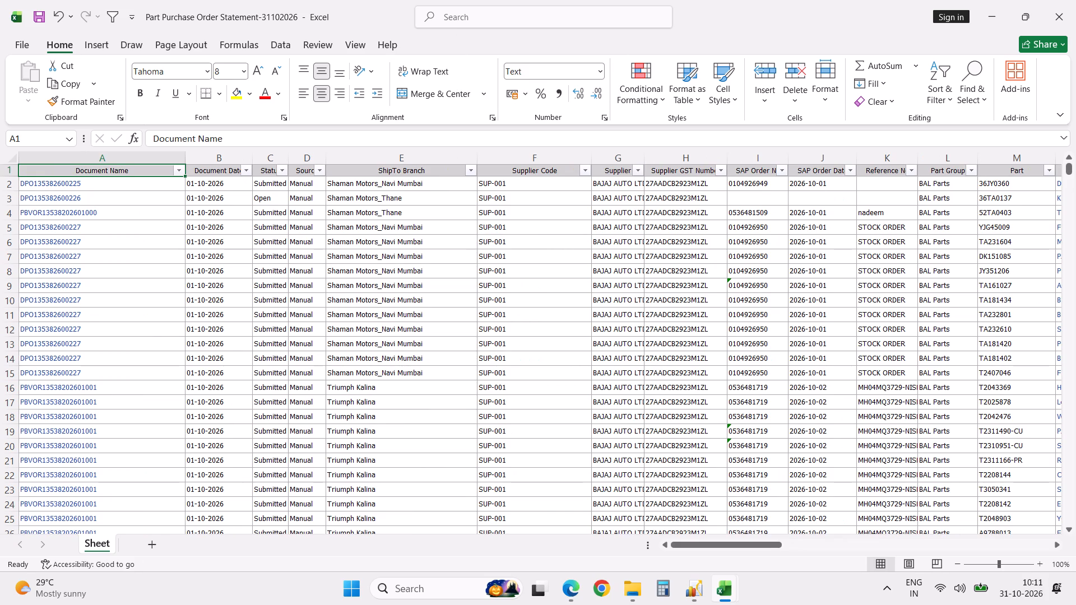
Filter the ShipTo Branch column to Triumph Thane only.
{"action": "left_click", "coordinate": [473, 174]}
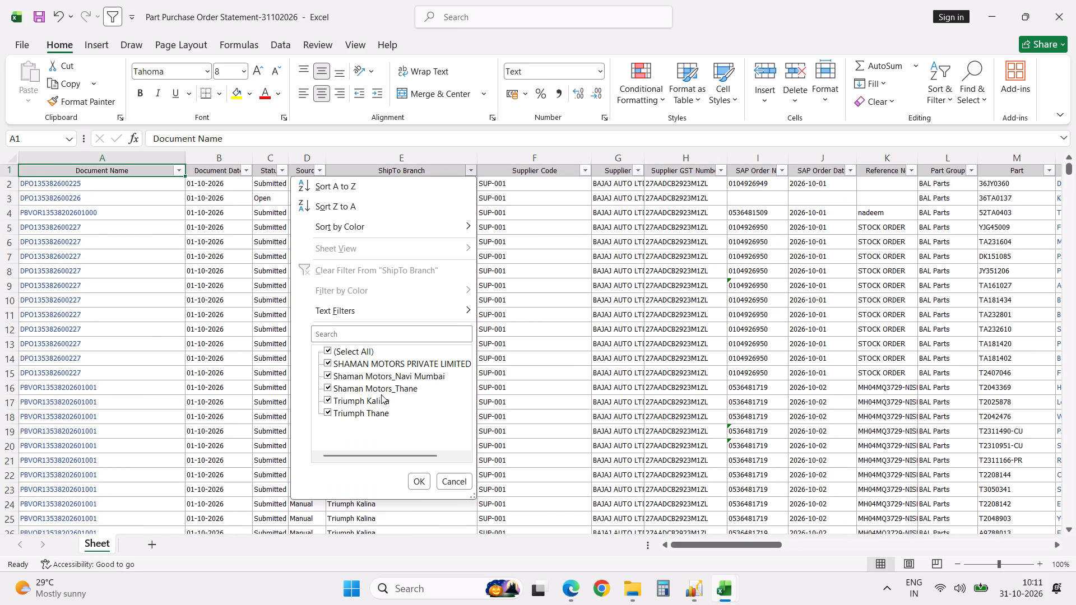
{"action": "left_click", "coordinate": [379, 399]}
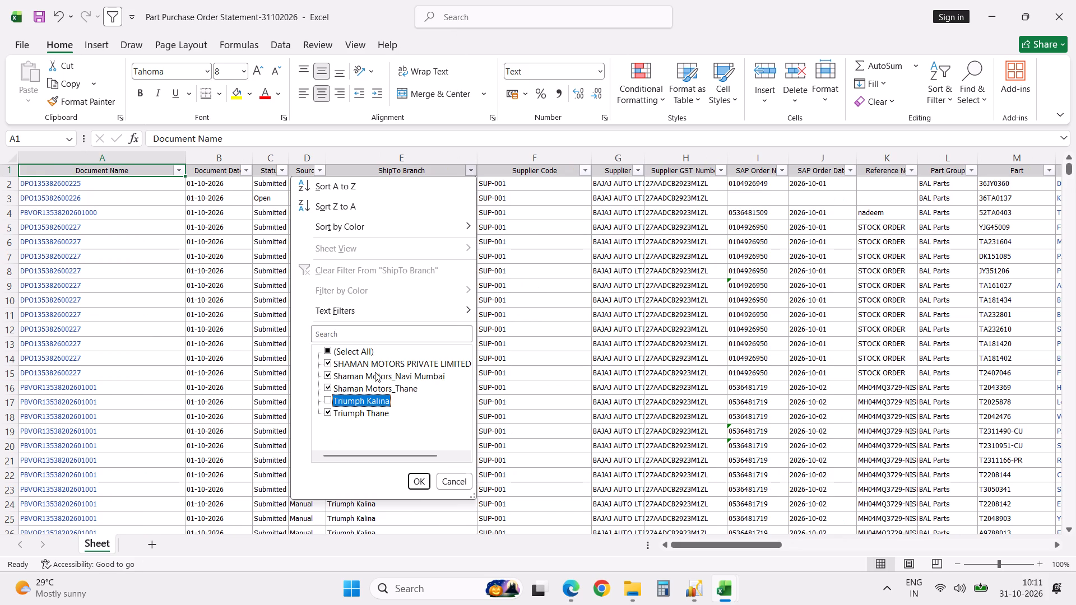
{"action": "left_click", "coordinate": [367, 351]}
{"action": "left_click", "coordinate": [367, 351]}
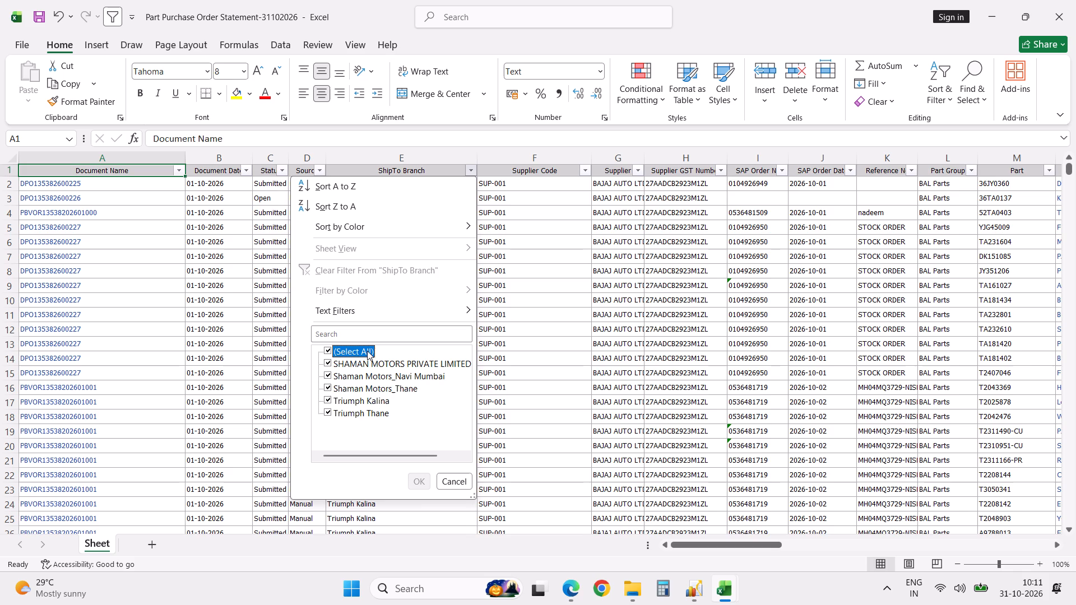
{"action": "left_click", "coordinate": [359, 415]}
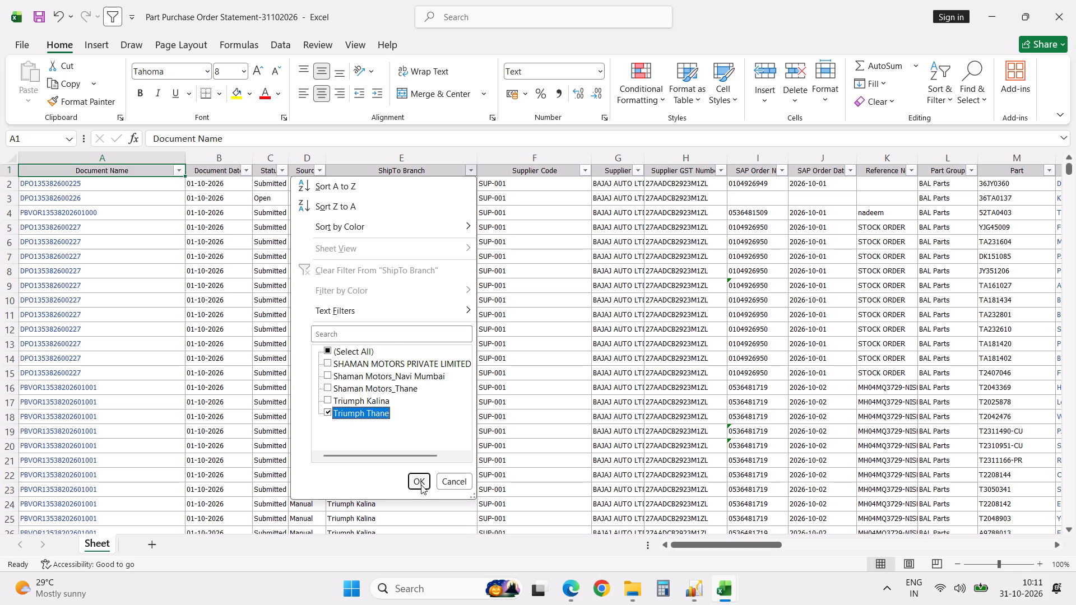
{"action": "left_click", "coordinate": [421, 485]}
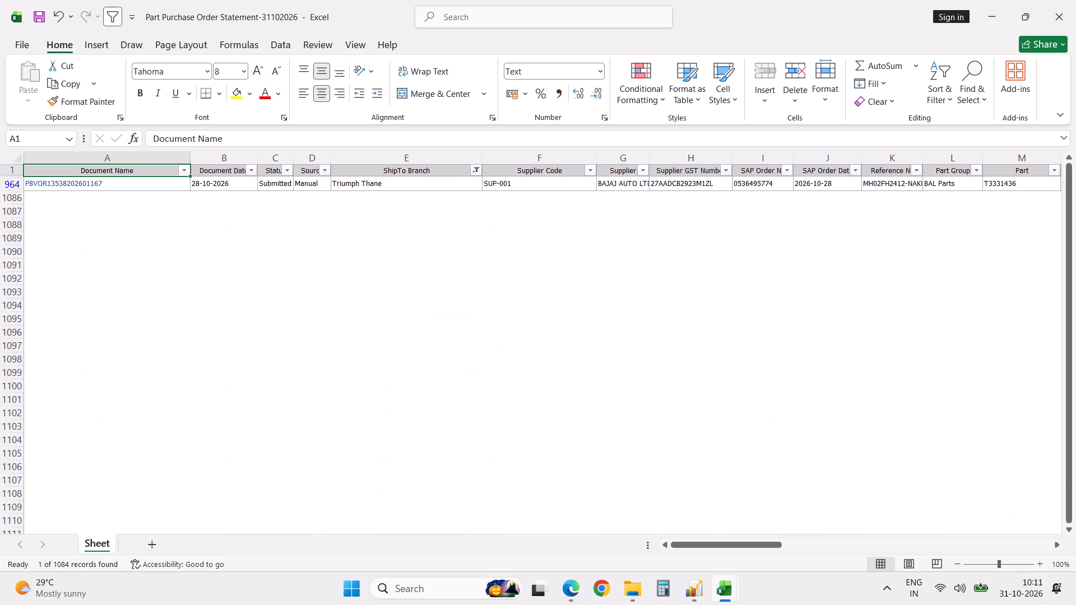
Examine the Triumph Thane order row across its columns, checking the order date, reference, part and price.
{"action": "left_click", "coordinate": [685, 184]}
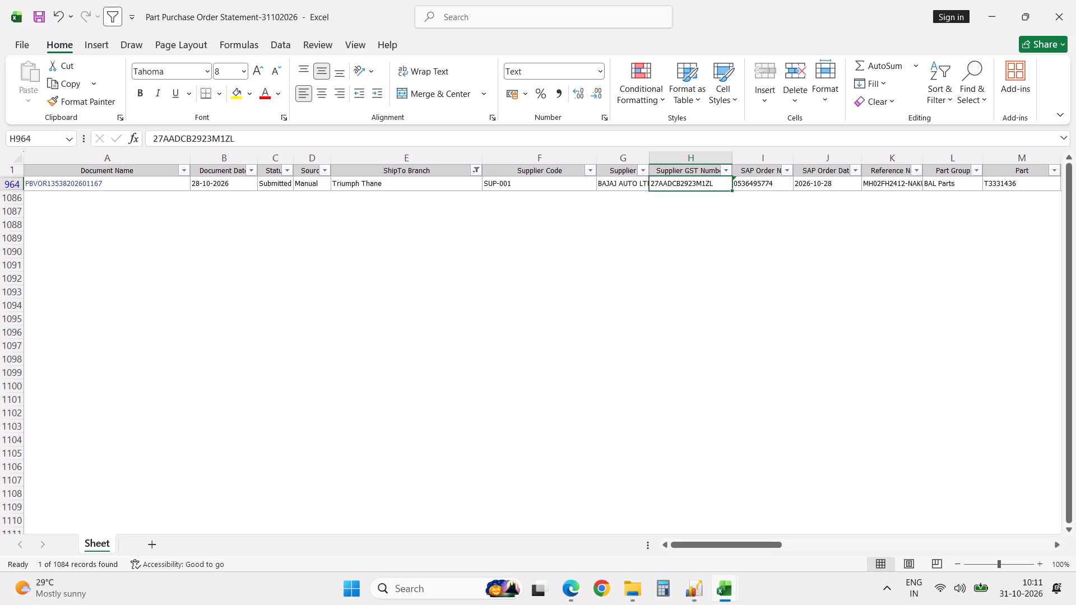
{"action": "key", "text": "Right"}
{"action": "key", "text": "Right"}
{"action": "key", "text": "Right"}
{"action": "key", "text": "Right"}
{"action": "key", "text": "Right"}
{"action": "key", "text": "Right"}
{"action": "key", "text": "Right"}
{"action": "key", "text": "Right"}
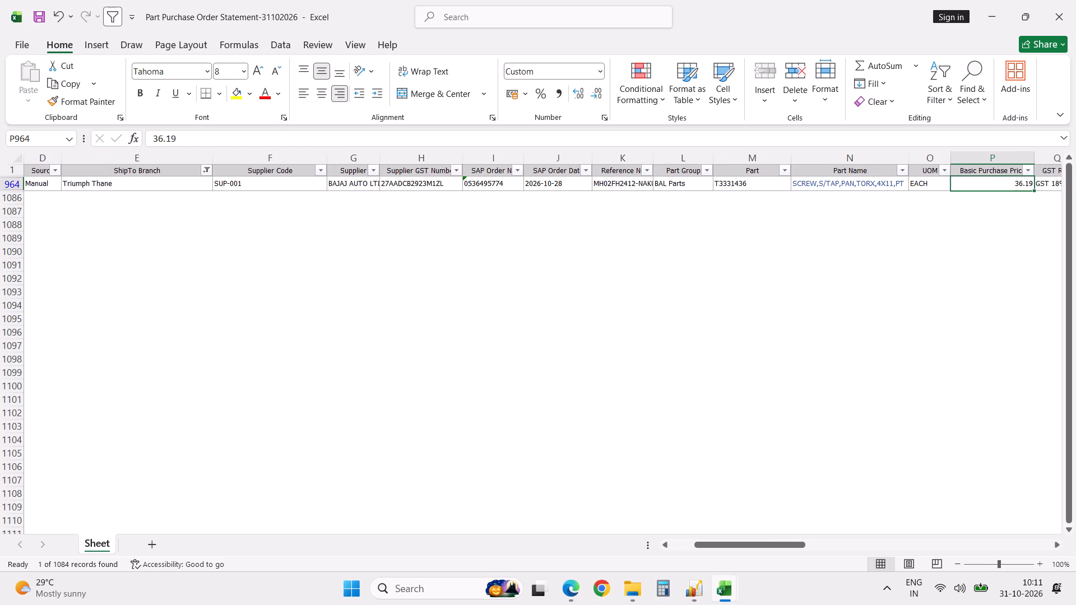
{"action": "key", "text": "Right"}
{"action": "key", "text": "Right"}
{"action": "key", "text": "Right"}
{"action": "key", "text": "Left"}
{"action": "key", "text": "Left"}
{"action": "key", "text": "Left"}
{"action": "key", "text": "Left"}
{"action": "key", "text": "Left"}
{"action": "key", "text": "Left"}
{"action": "key", "text": "Left"}
{"action": "key", "text": "Left"}
{"action": "key", "text": "Left"}
{"action": "key", "text": "Left"}
{"action": "key", "text": "Left"}
{"action": "key", "text": "Left"}
{"action": "key", "text": "Left"}
{"action": "key", "text": "Left"}
{"action": "key", "text": "Left"}
{"action": "key", "text": "Left"}
{"action": "key", "text": "Left"}
{"action": "key", "text": "Left"}
{"action": "key", "text": "Left"}
{"action": "key", "text": "Left"}
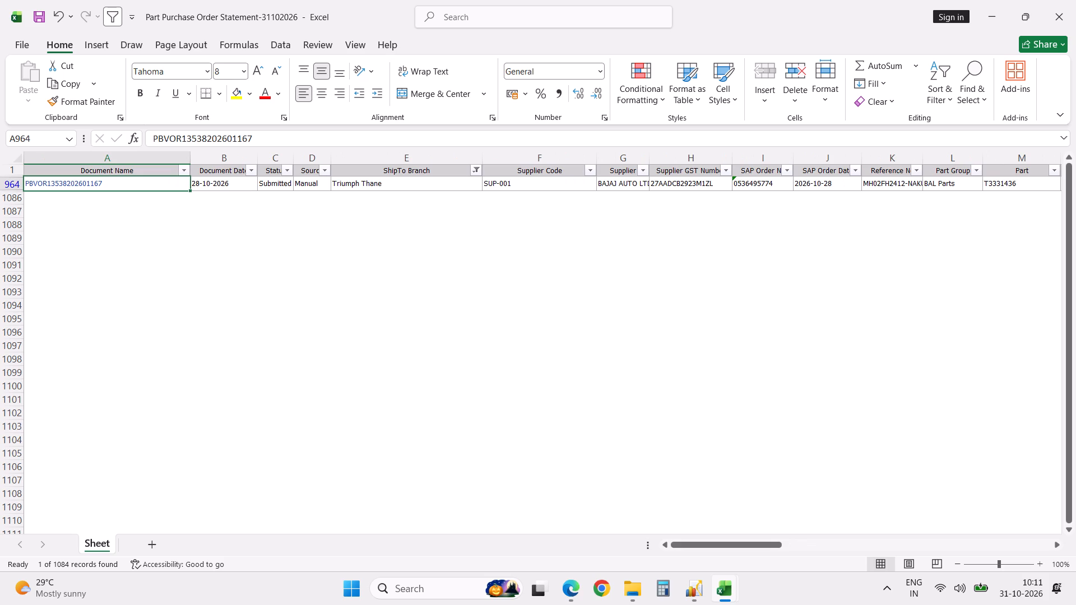
Filter the ShipTo Branch column to SHAMAN MOTORS PRIVATE LIMITED, Shaman Motors_Navi Mumbai and Shaman Motors_Thane, excluding both Triumph branches.
{"action": "left_click", "coordinate": [479, 171]}
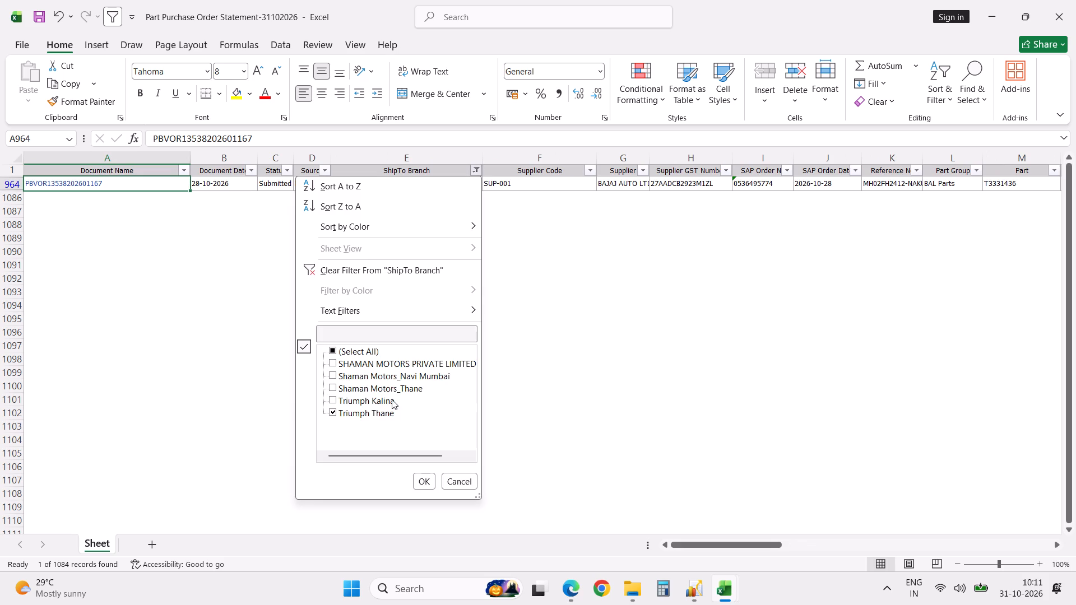
{"action": "left_click", "coordinate": [386, 412]}
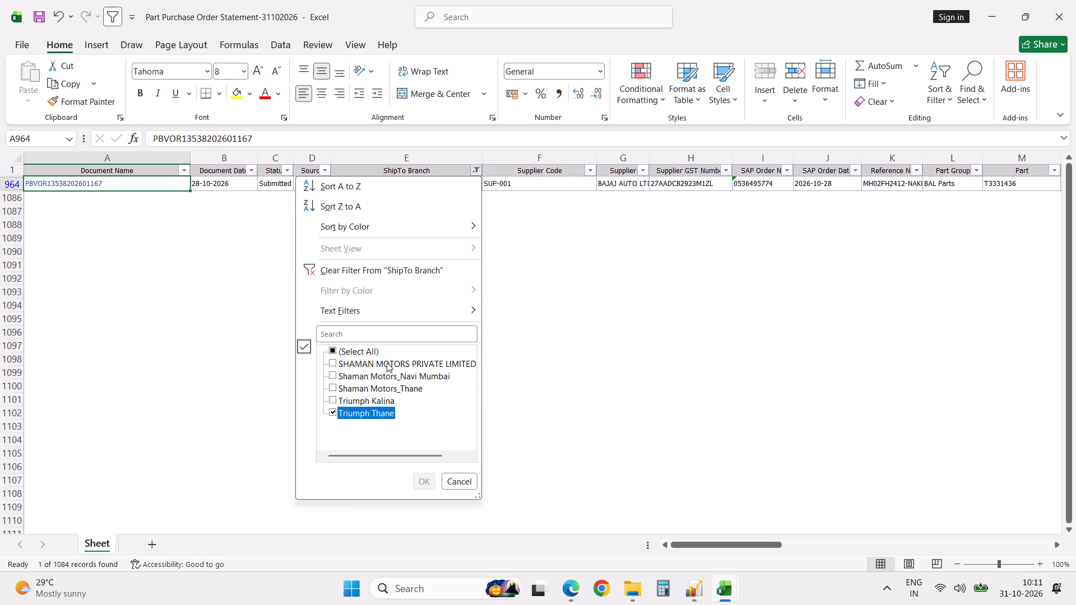
{"action": "left_click", "coordinate": [387, 362]}
{"action": "key", "text": "Down"}
{"action": "key", "text": "space"}
{"action": "key", "text": "Down"}
{"action": "key", "text": "space"}
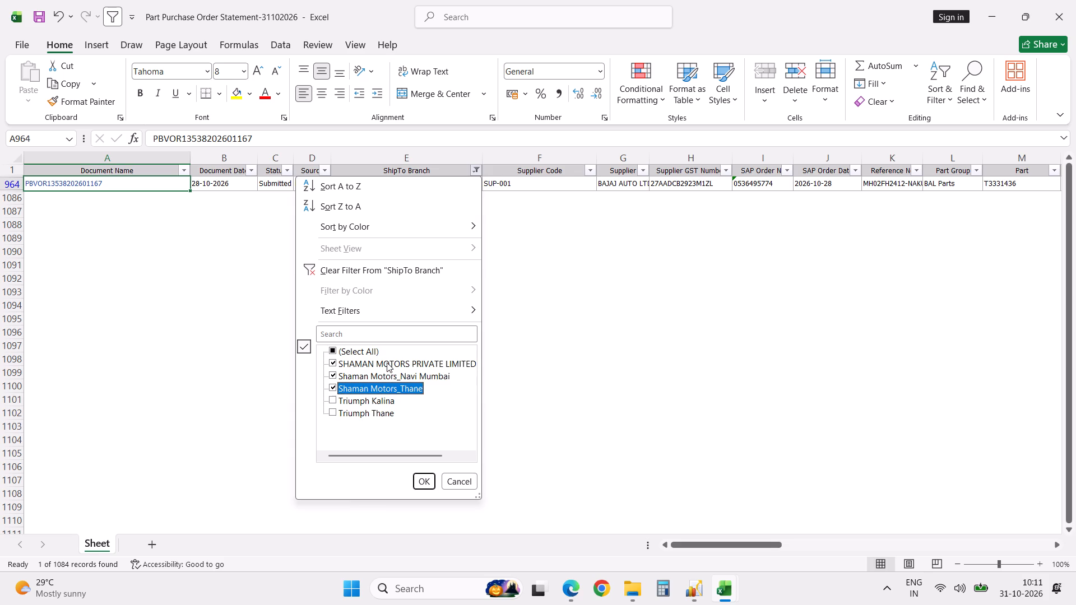
{"action": "key", "text": "Return"}
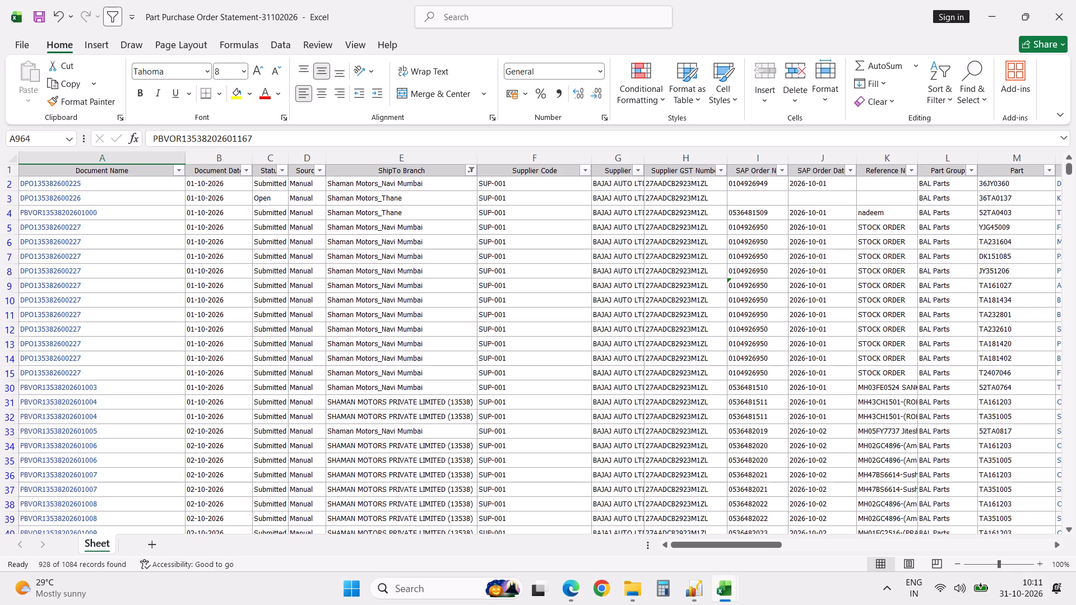
Filter the Undispatched Delivery Qty column to exclude 0.00.
{"action": "left_click", "coordinate": [864, 171]}
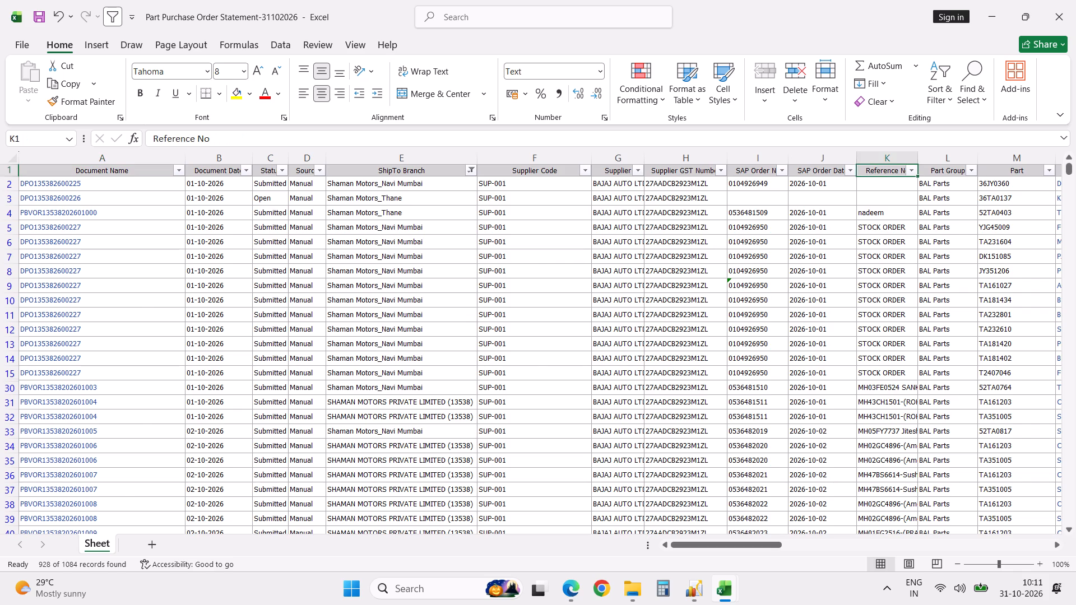
{"action": "key", "text": "Right"}
{"action": "key", "text": "Right"}
{"action": "key", "text": "Right"}
{"action": "key", "text": "Right"}
{"action": "key", "text": "Right"}
{"action": "key", "text": "Right"}
{"action": "key", "text": "Right"}
{"action": "key", "text": "Right"}
{"action": "key", "text": "Right"}
{"action": "key", "text": "Right"}
{"action": "key", "text": "Right"}
{"action": "key", "text": "Right"}
{"action": "key", "text": "Right"}
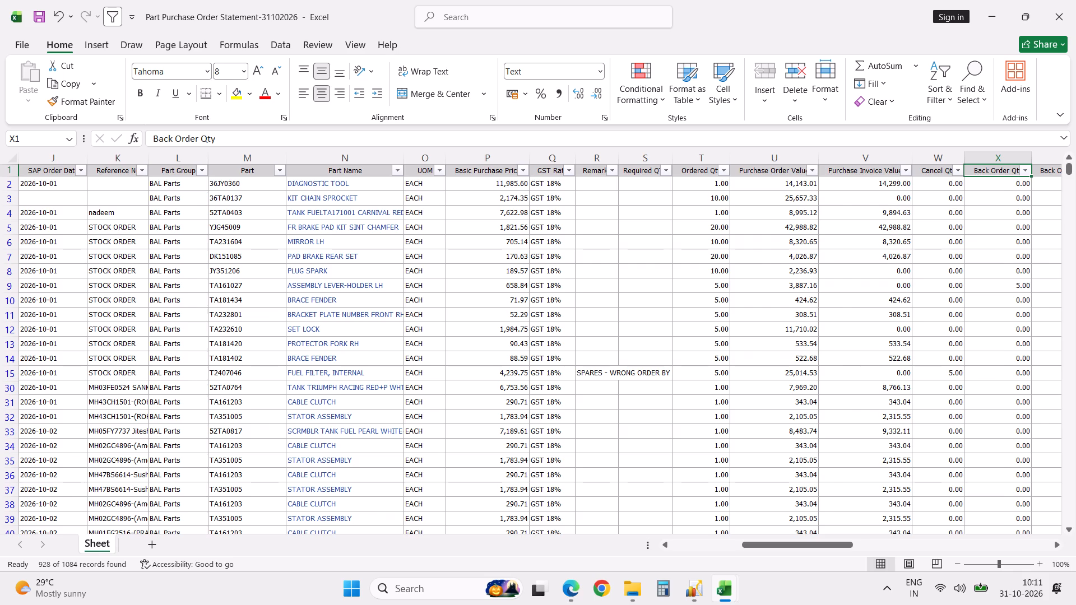
{"action": "key", "text": "Right"}
{"action": "key", "text": "Right"}
{"action": "key", "text": "Right"}
{"action": "key", "text": "Right"}
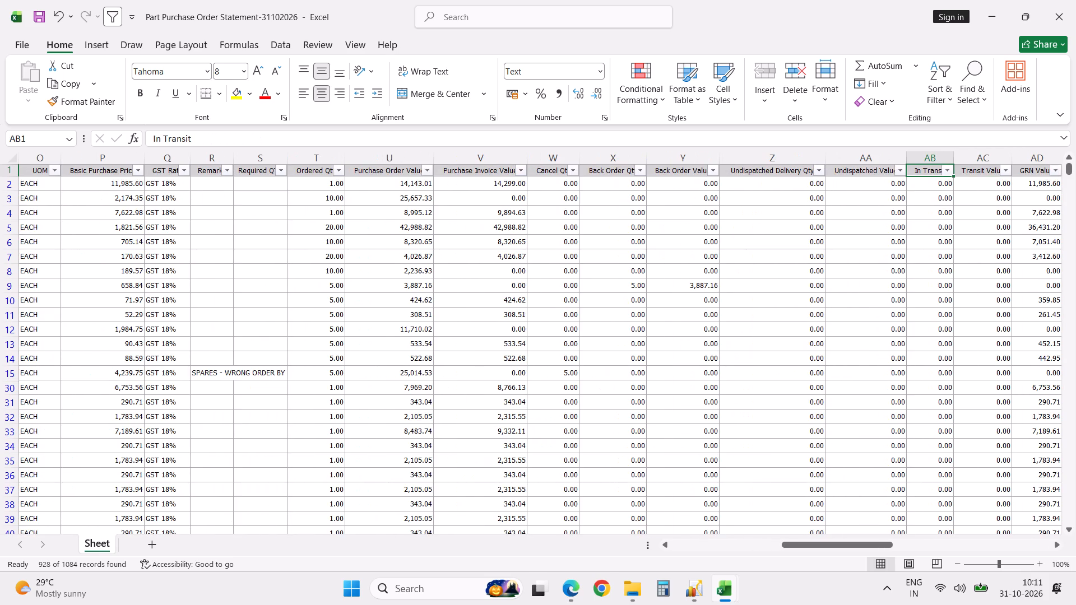
{"action": "left_click", "coordinate": [823, 173]}
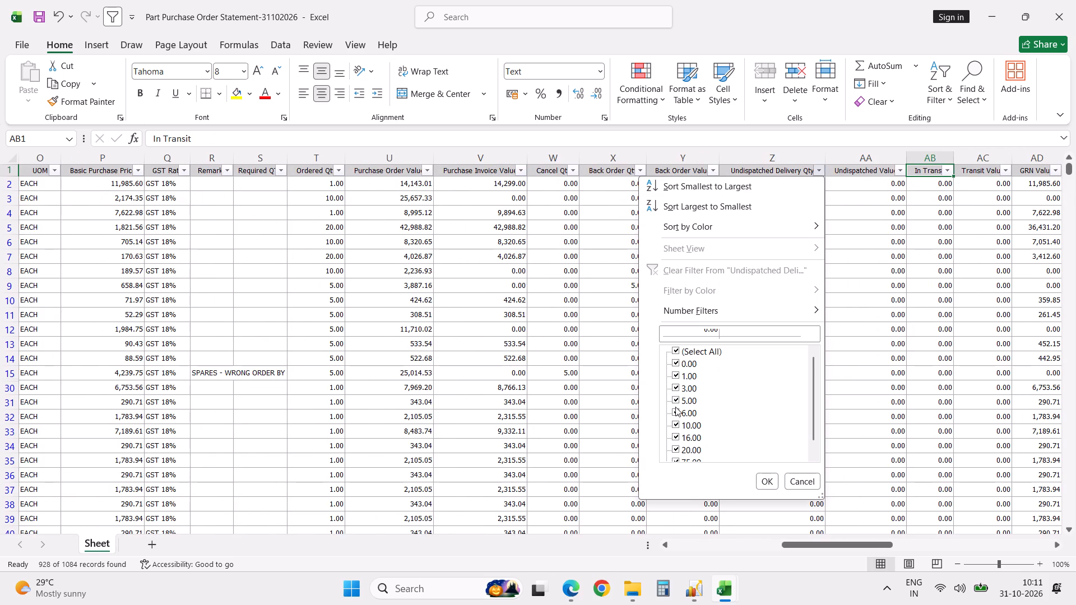
{"action": "left_click", "coordinate": [688, 361]}
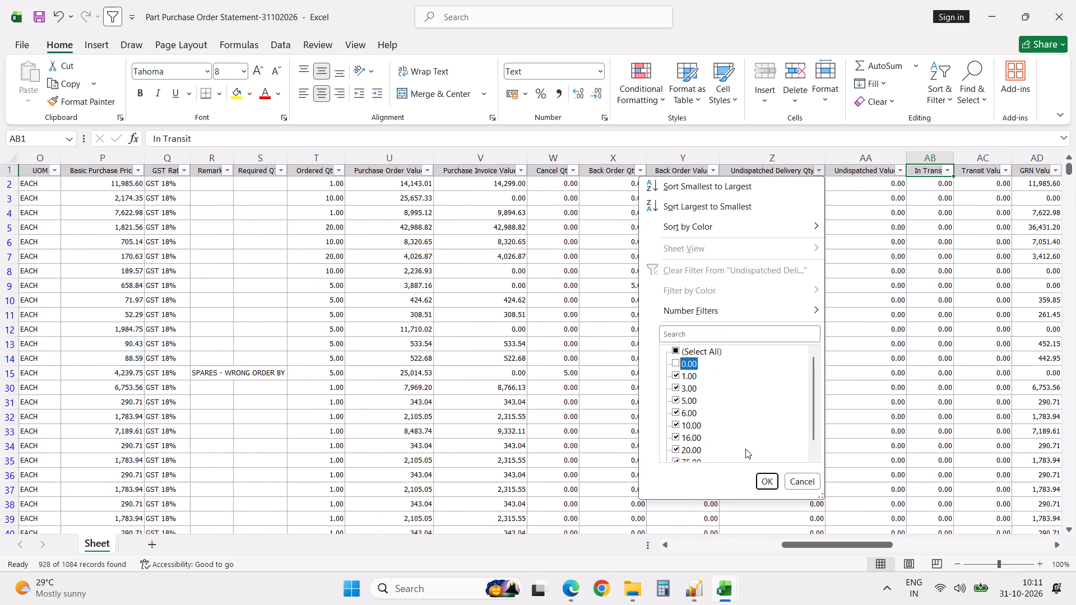
{"action": "left_click", "coordinate": [769, 482]}
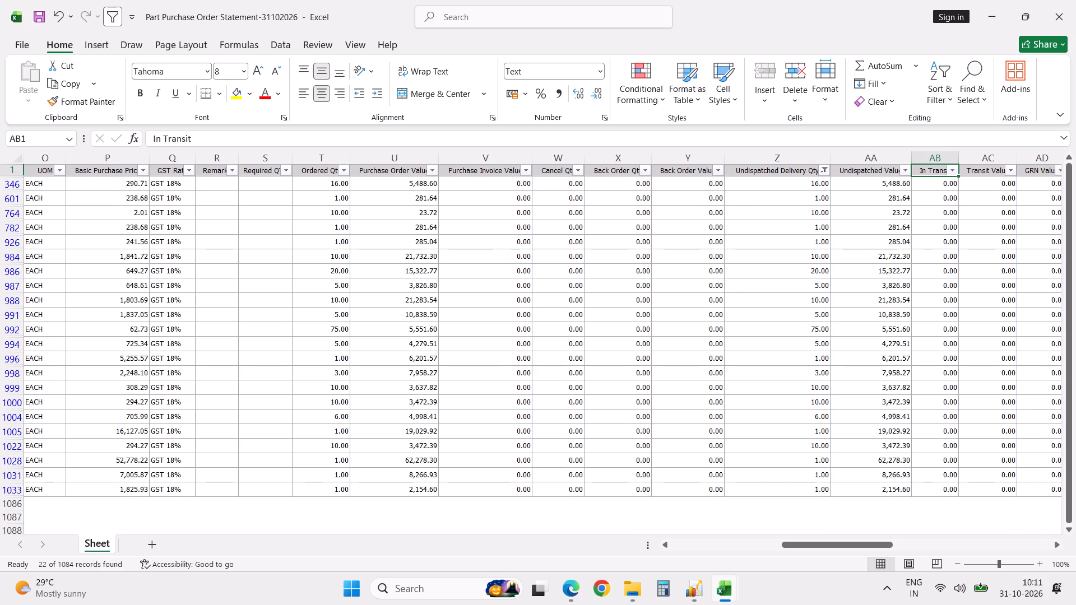
Examine the undispatched order rows for the Shaman Motors branches, checking their parts, part names and quantities.
{"action": "left_click", "coordinate": [668, 345]}
{"action": "key", "text": "Left"}
{"action": "key", "text": "Left"}
{"action": "key", "text": "Left"}
{"action": "key", "text": "Left"}
{"action": "key", "text": "Left"}
{"action": "key", "text": "Left"}
{"action": "key", "text": "Left"}
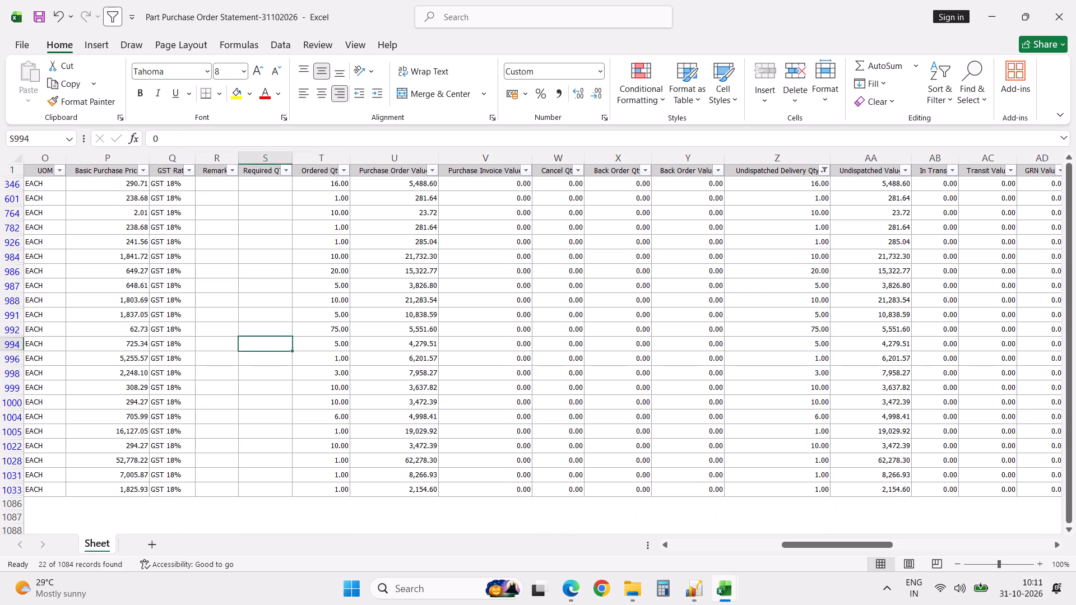
{"action": "key", "text": "Left"}
{"action": "key", "text": "Left"}
{"action": "key", "text": "Left"}
{"action": "key", "text": "Left"}
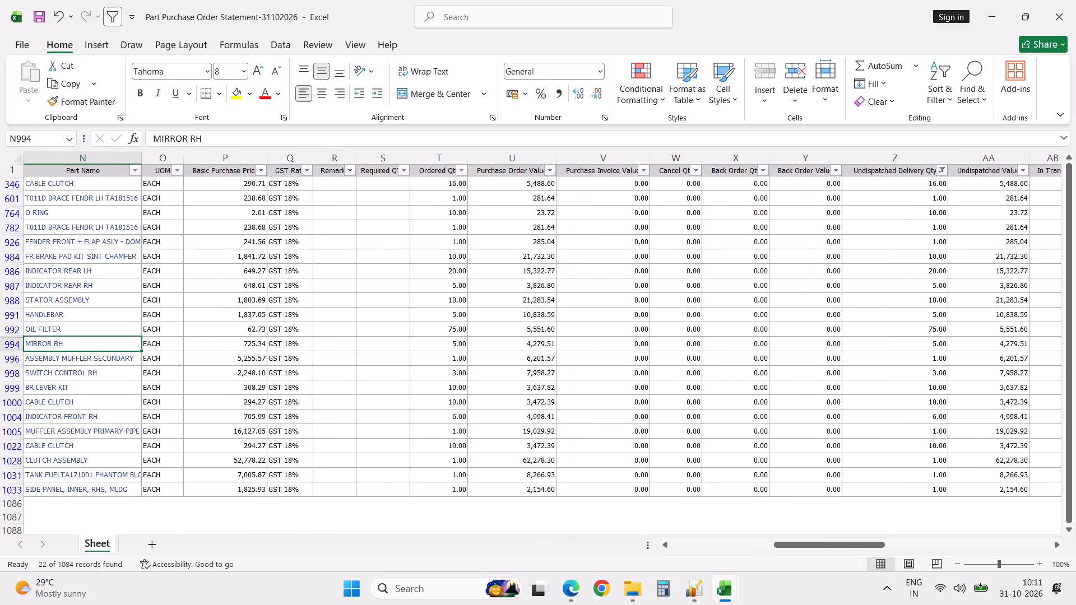
{"action": "key", "text": "Left"}
{"action": "key", "text": "Left"}
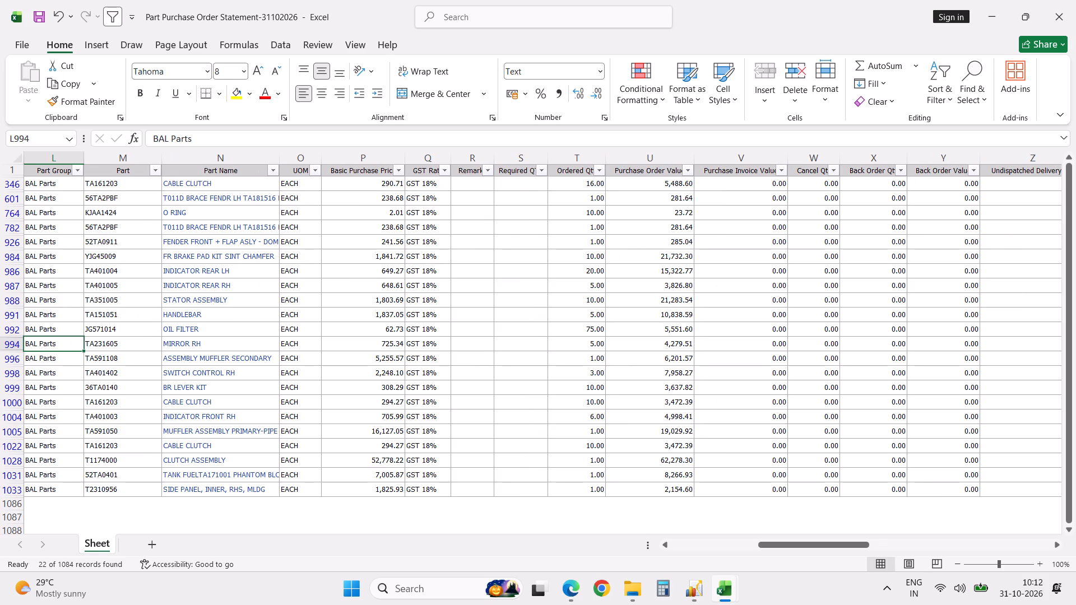
Reselect all values in the Undispatched Delivery Qty filter.
{"action": "key", "text": "Right"}
{"action": "key", "text": "Right"}
{"action": "key", "text": "Right"}
{"action": "key", "text": "Right"}
{"action": "key", "text": "Right"}
{"action": "key", "text": "Right"}
{"action": "key", "text": "Right"}
{"action": "key", "text": "Right"}
{"action": "key", "text": "Right"}
{"action": "key", "text": "Right"}
{"action": "key", "text": "Right"}
{"action": "key", "text": "Right"}
{"action": "key", "text": "Right"}
{"action": "key", "text": "Right"}
{"action": "key", "text": "Right"}
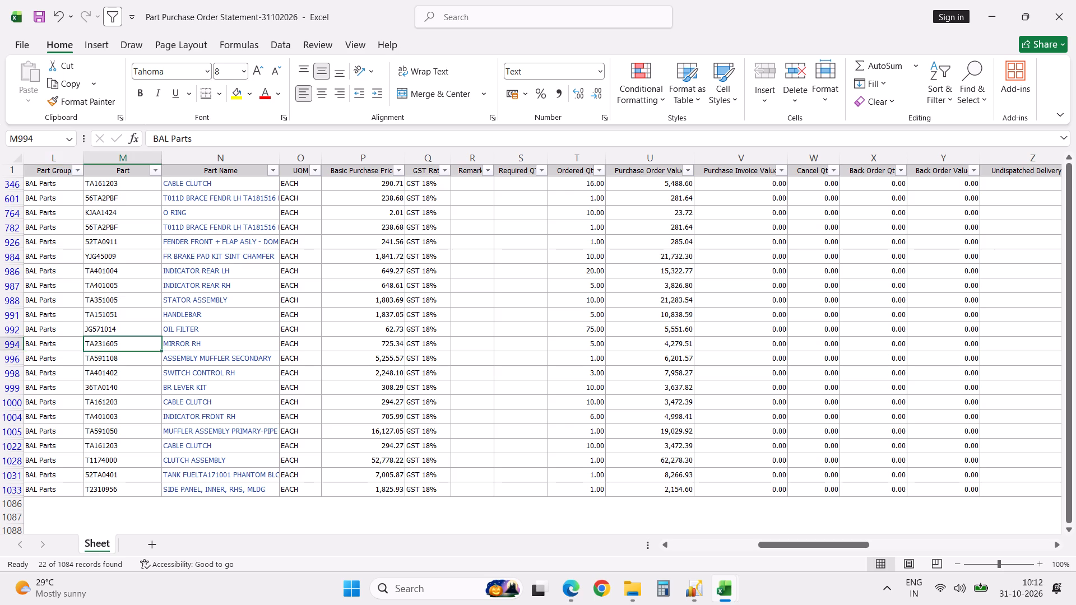
{"action": "key", "text": "Right"}
{"action": "key", "text": "Right"}
{"action": "key", "text": "Right"}
{"action": "key", "text": "Right"}
{"action": "key", "text": "Right"}
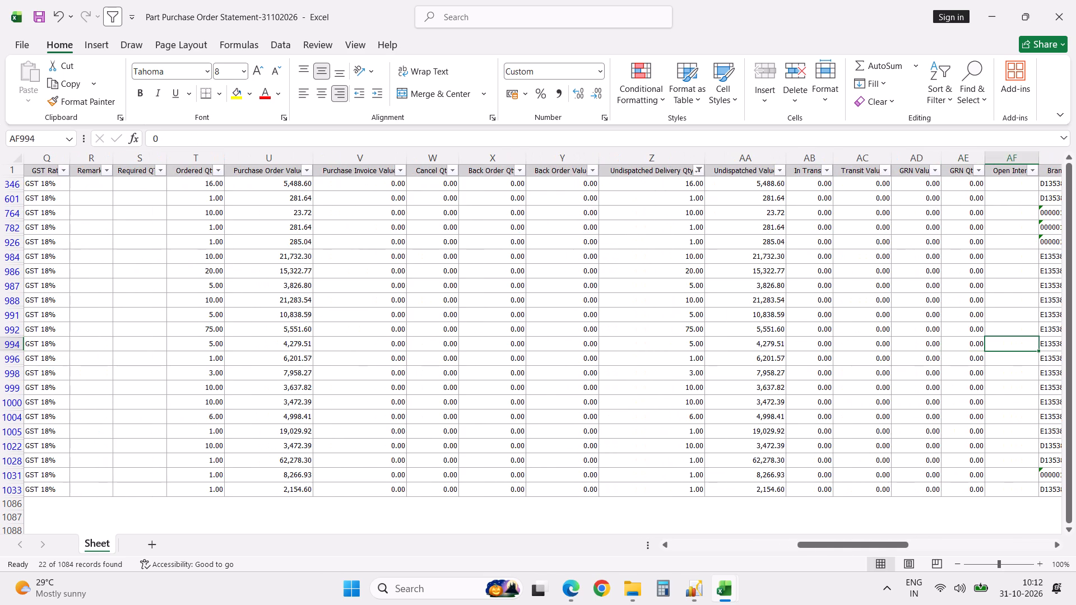
{"action": "left_click", "coordinate": [699, 173]}
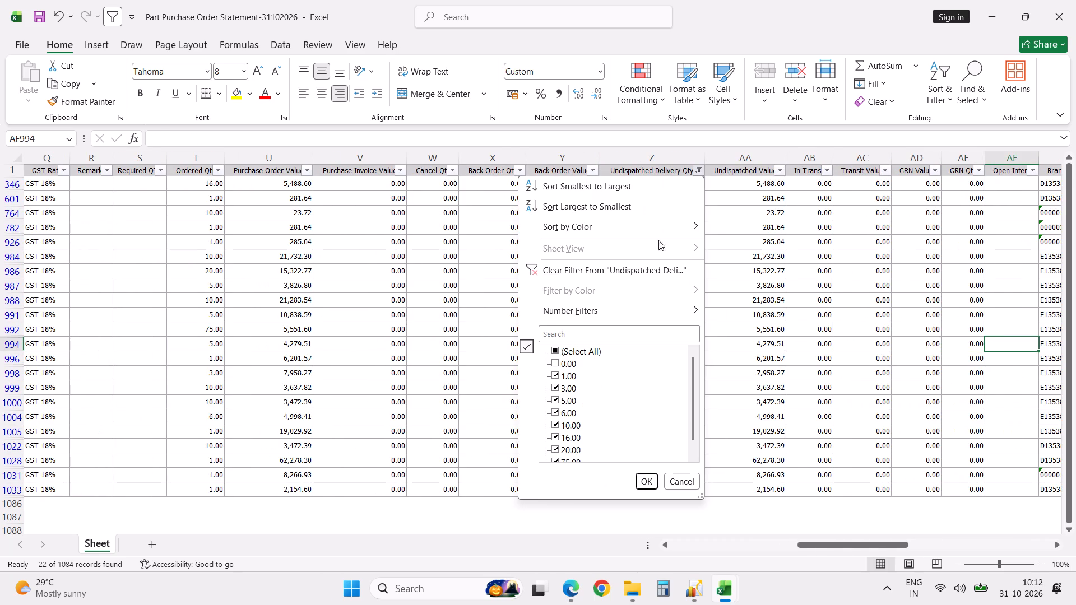
{"action": "left_click", "coordinate": [593, 351]}
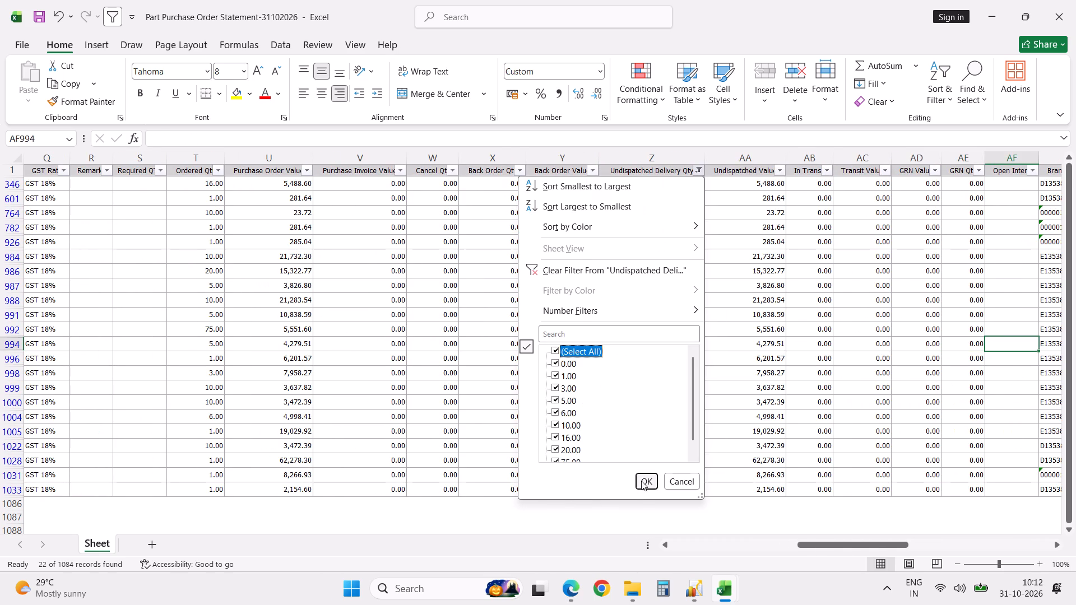
{"action": "left_click", "coordinate": [642, 481]}
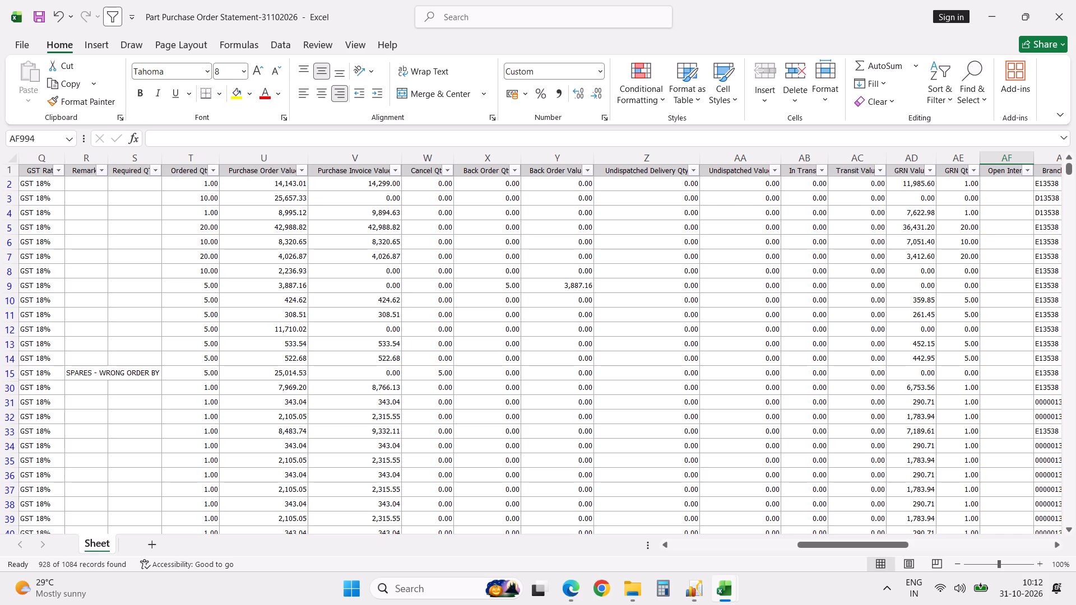
Filter the In Transit column to exclude 0.00.
{"action": "left_click", "coordinate": [822, 173]}
{"action": "left_click", "coordinate": [693, 363]}
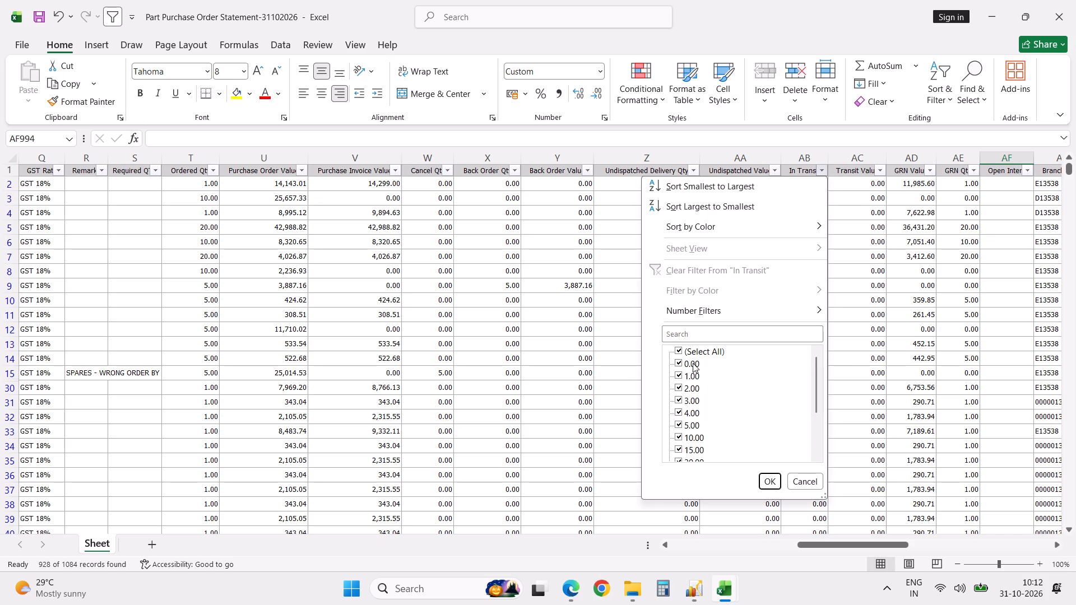
{"action": "left_click", "coordinate": [773, 483]}
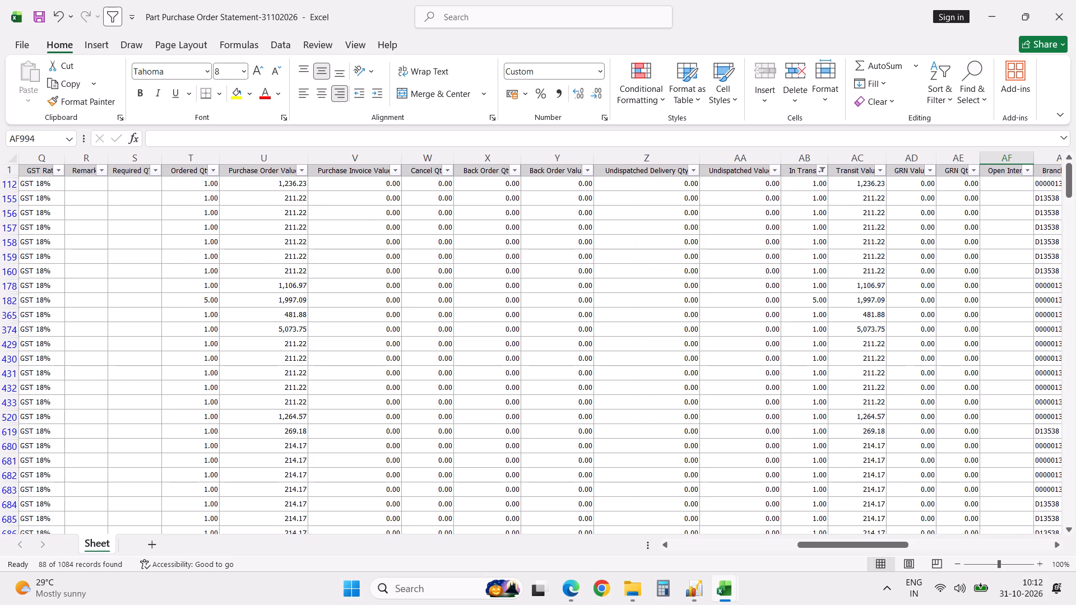
Examine the in-transit order rows through to the last record, checking their references, parts, part names and ordered quantities.
{"action": "left_click", "coordinate": [624, 339]}
{"action": "key", "text": "Left"}
{"action": "key", "text": "Left"}
{"action": "key", "text": "Left"}
{"action": "key", "text": "Left"}
{"action": "key", "text": "Left"}
{"action": "key", "text": "Left"}
{"action": "key", "text": "Left"}
{"action": "key", "text": "Left"}
{"action": "key", "text": "Left"}
{"action": "key", "text": "Left"}
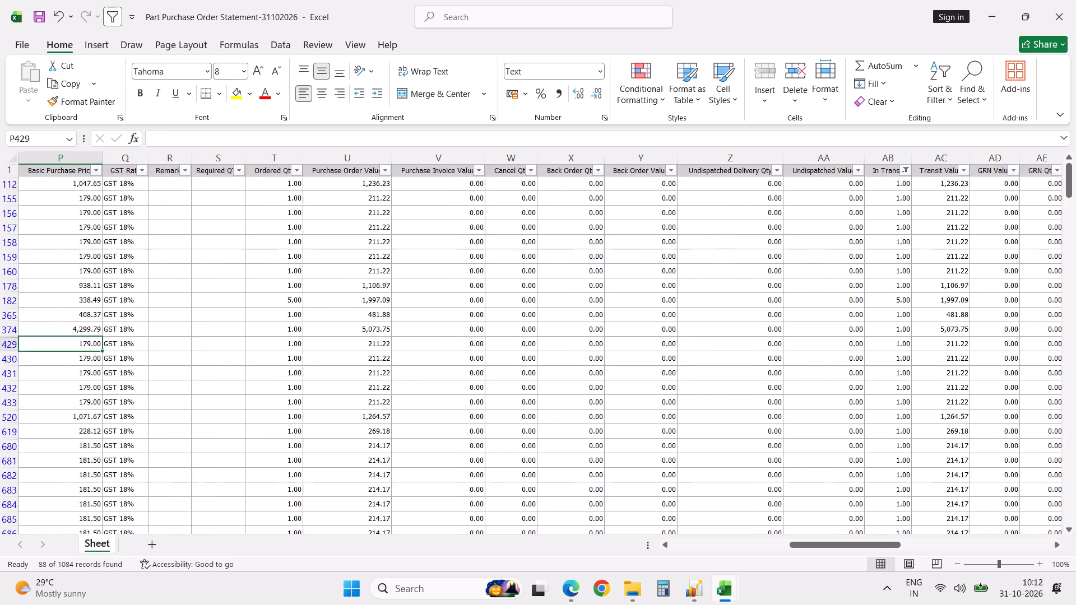
{"action": "key", "text": "Left"}
{"action": "key", "text": "Left"}
{"action": "key", "text": "Left"}
{"action": "key", "text": "Left"}
{"action": "key", "text": "Left"}
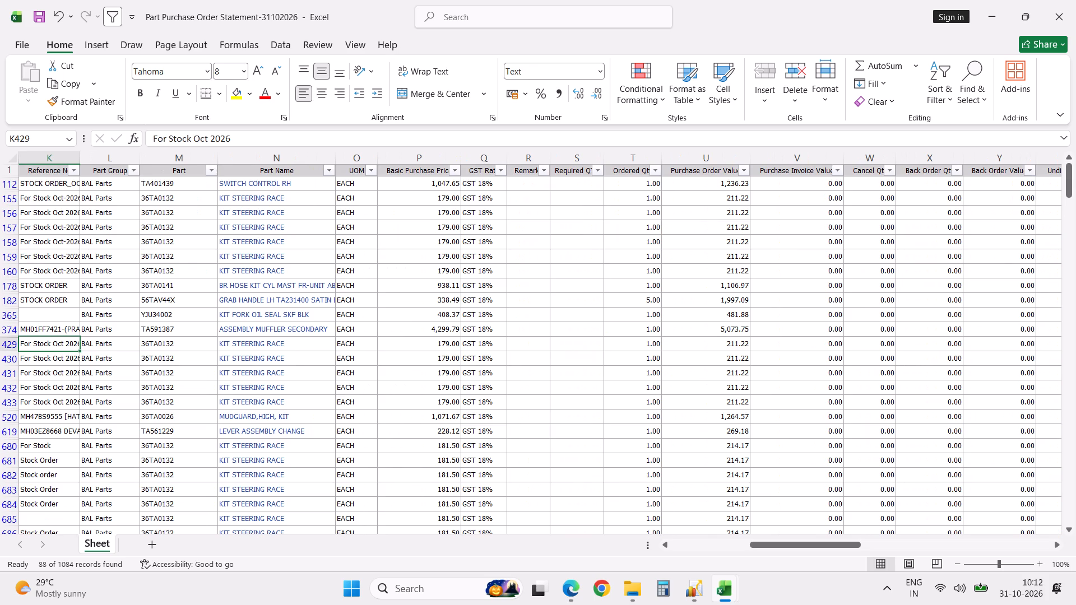
{"action": "scroll", "coordinate": [624, 339], "scroll_direction": "down", "scroll_amount": 1}
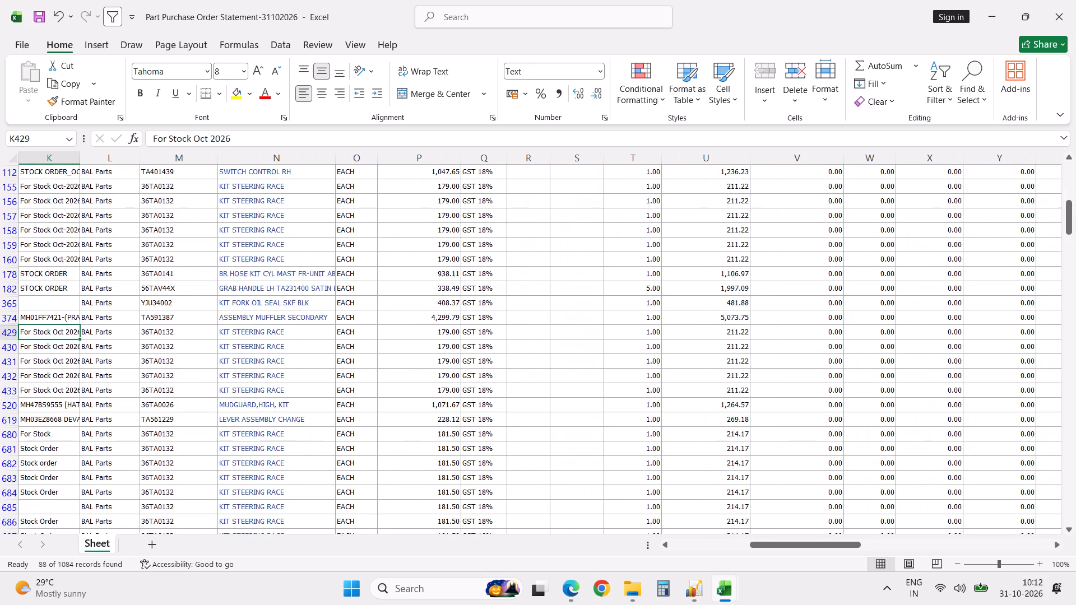
{"action": "scroll", "coordinate": [624, 339], "scroll_direction": "down", "scroll_amount": 9}
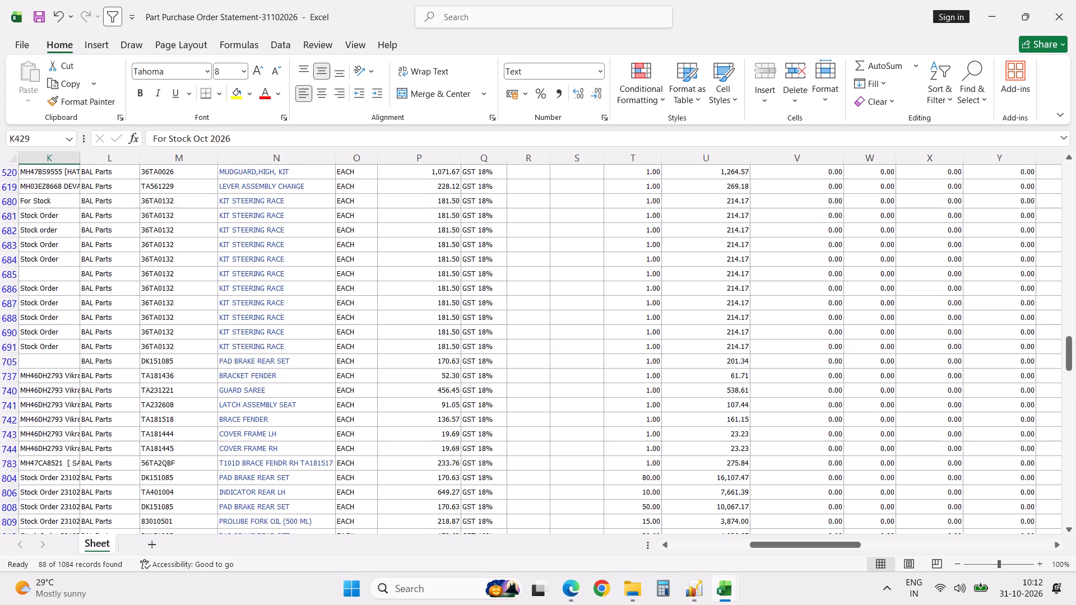
{"action": "scroll", "coordinate": [624, 339], "scroll_direction": "down", "scroll_amount": 7}
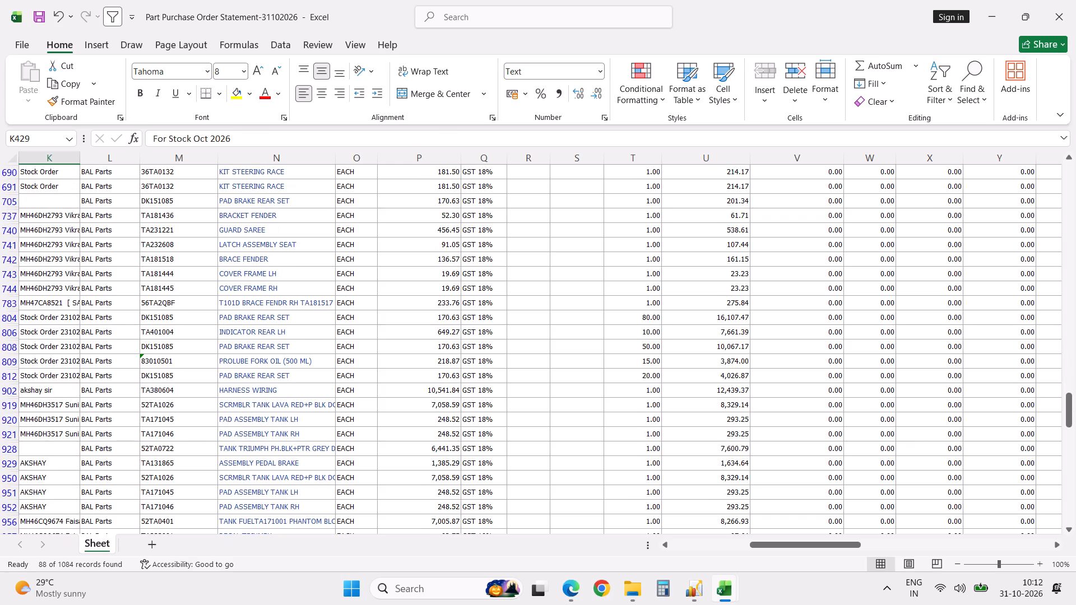
{"action": "scroll", "coordinate": [624, 339], "scroll_direction": "down", "scroll_amount": 5}
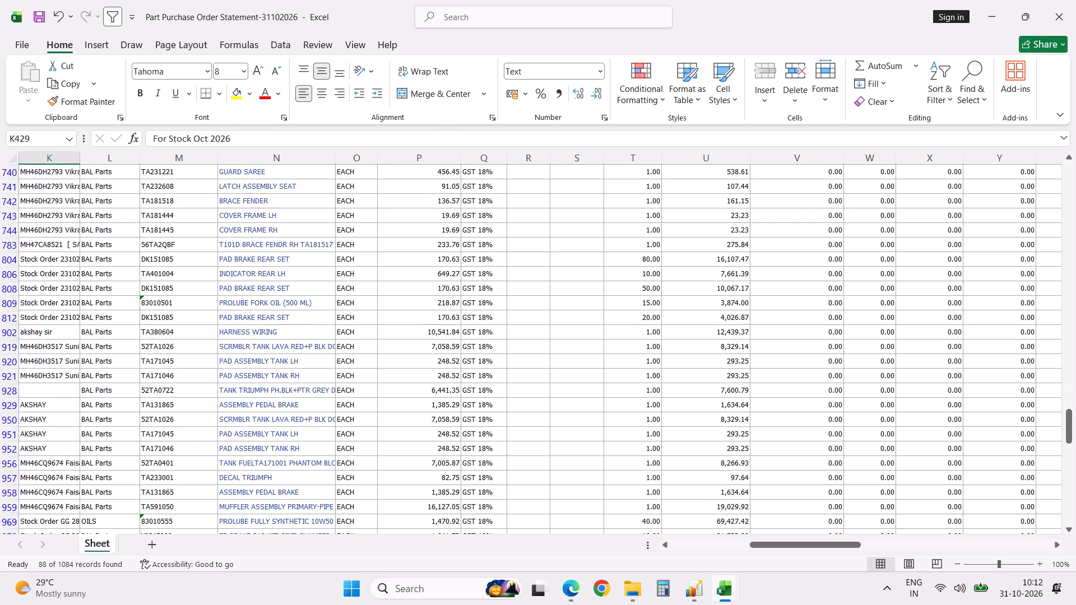
{"action": "scroll", "coordinate": [624, 339], "scroll_direction": "down", "scroll_amount": 2}
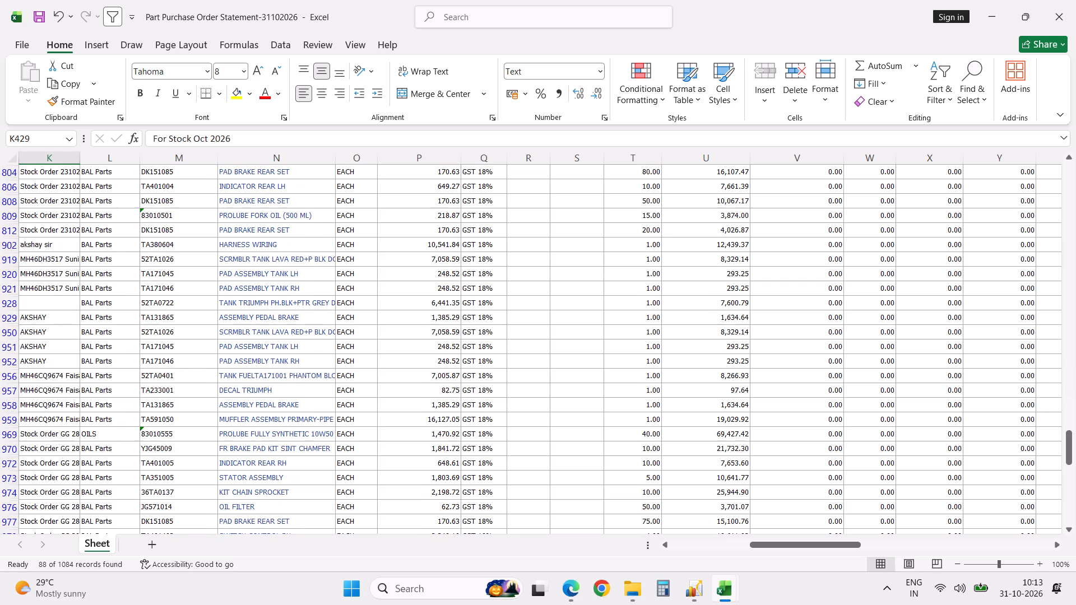
{"action": "scroll", "coordinate": [624, 339], "scroll_direction": "down", "scroll_amount": 3}
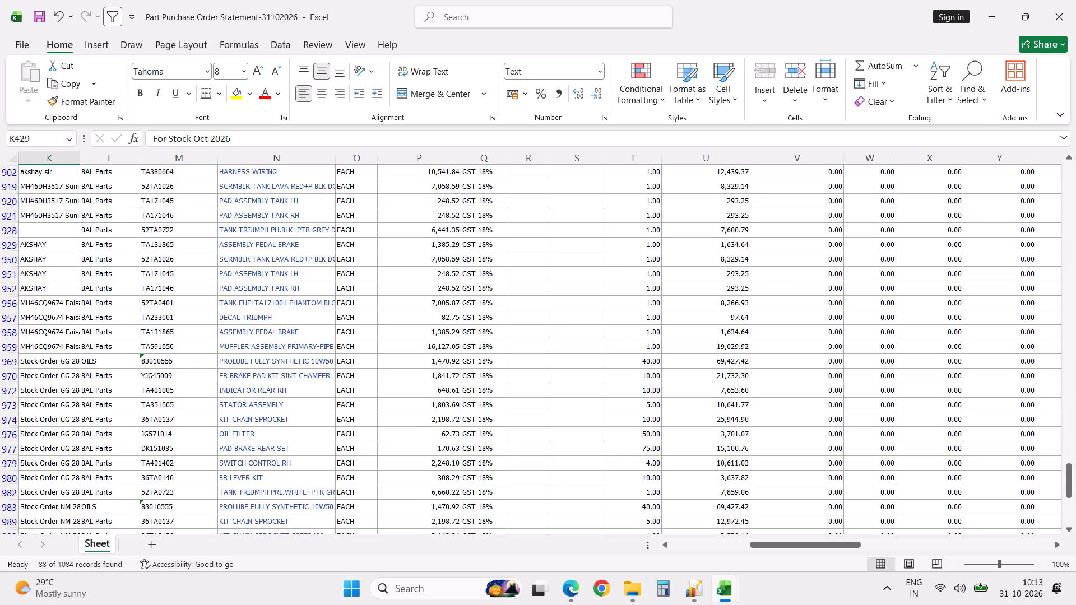
{"action": "scroll", "coordinate": [624, 339], "scroll_direction": "down", "scroll_amount": 5}
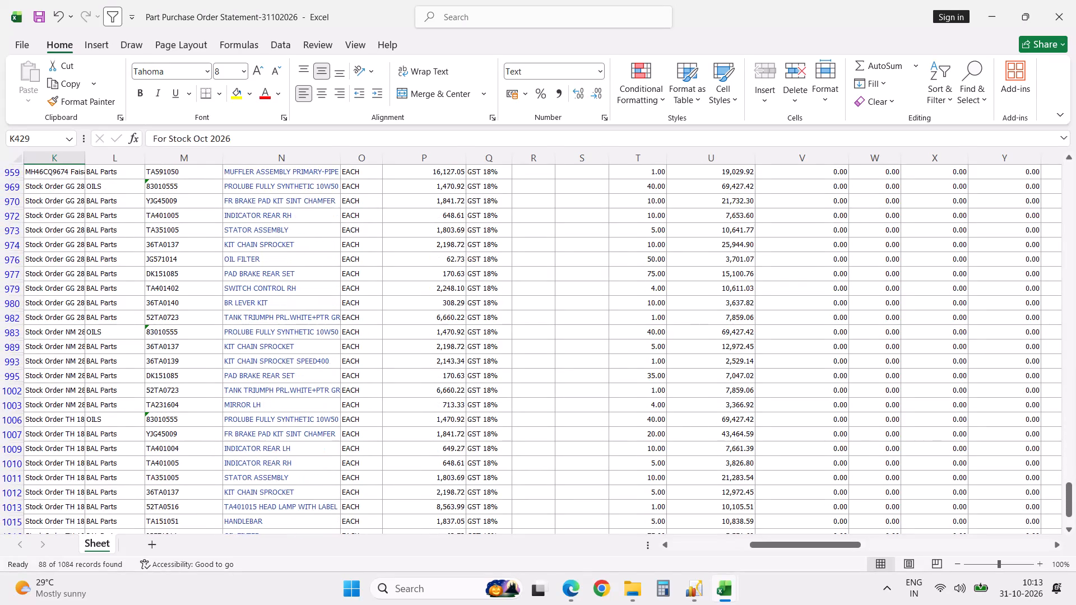
{"action": "scroll", "coordinate": [624, 339], "scroll_direction": "down", "scroll_amount": 4}
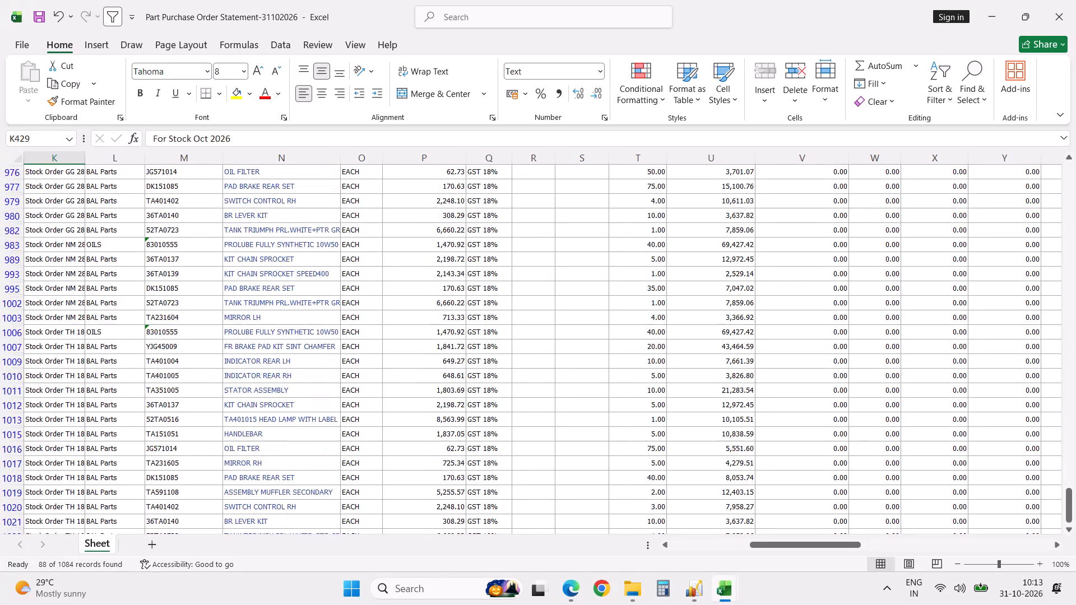
{"action": "scroll", "coordinate": [624, 339], "scroll_direction": "down", "scroll_amount": 4}
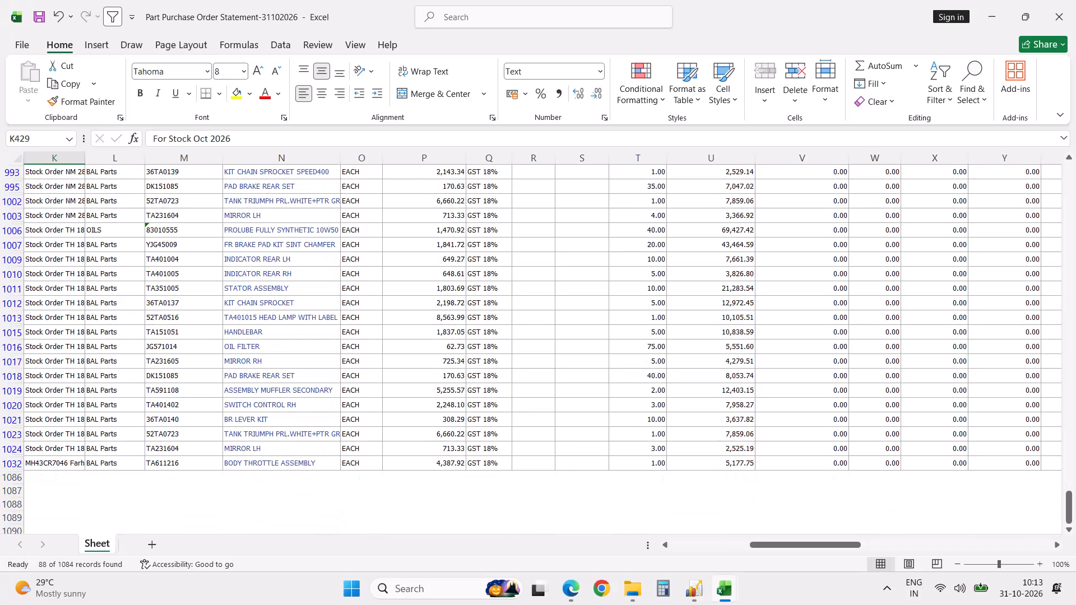
{"action": "scroll", "coordinate": [624, 339], "scroll_direction": "up", "scroll_amount": 20}
{"action": "scroll", "coordinate": [624, 339], "scroll_direction": "up", "scroll_amount": 20}
{"action": "scroll", "coordinate": [624, 339], "scroll_direction": "up", "scroll_amount": 20}
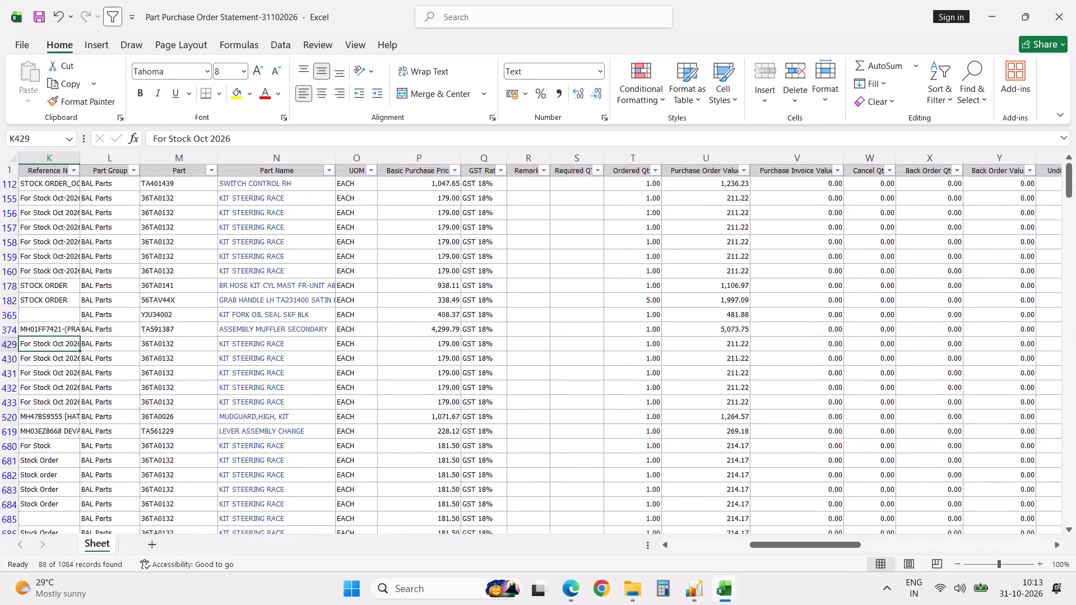
{"action": "scroll", "coordinate": [624, 339], "scroll_direction": "up", "scroll_amount": 5}
Filter the Part Name column to the "tank" matches, excluding PAD ASSEMBLY TANK LH and PAD ASSEMBLY TANK RH.
{"action": "left_click", "coordinate": [332, 173]}
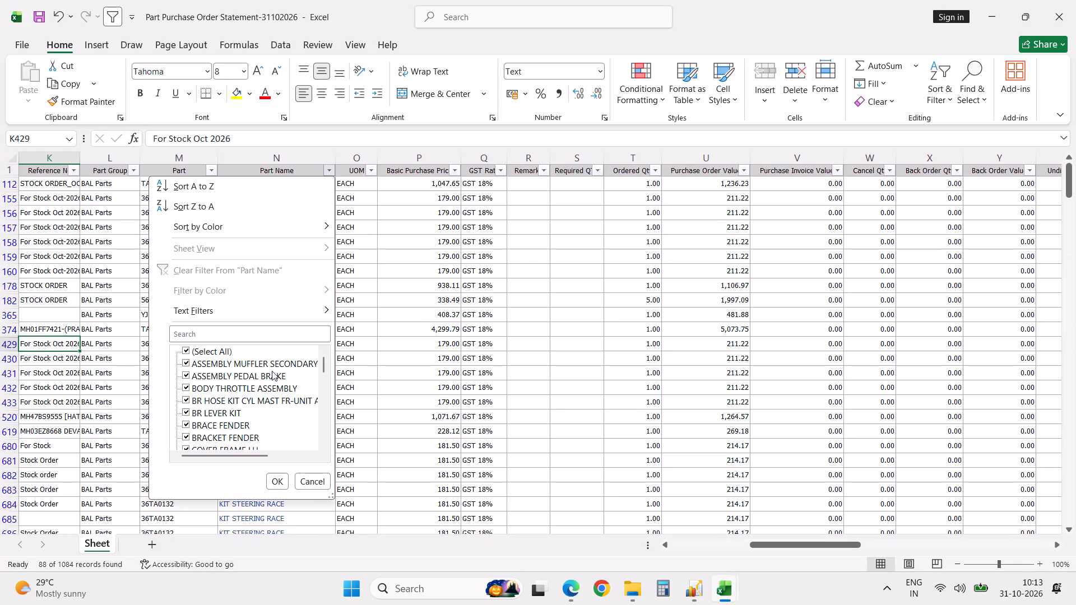
{"action": "left_click", "coordinate": [281, 334]}
{"action": "type", "text": "tan"}
{"action": "key", "text": "k"}
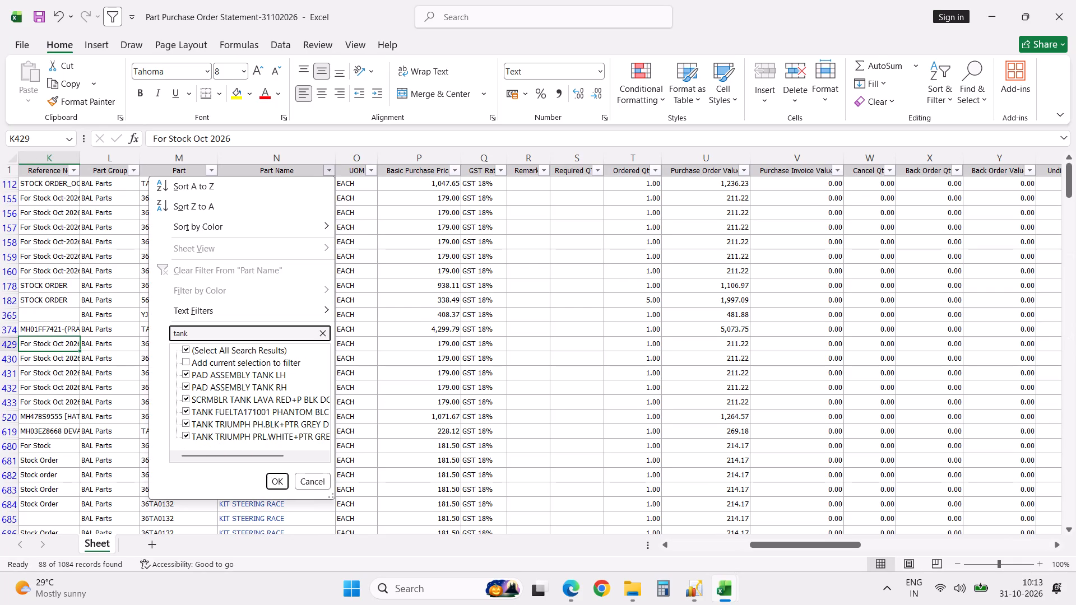
{"action": "key", "text": "Down"}
{"action": "key", "text": "Down"}
{"action": "key", "text": "Down"}
{"action": "key", "text": "Down"}
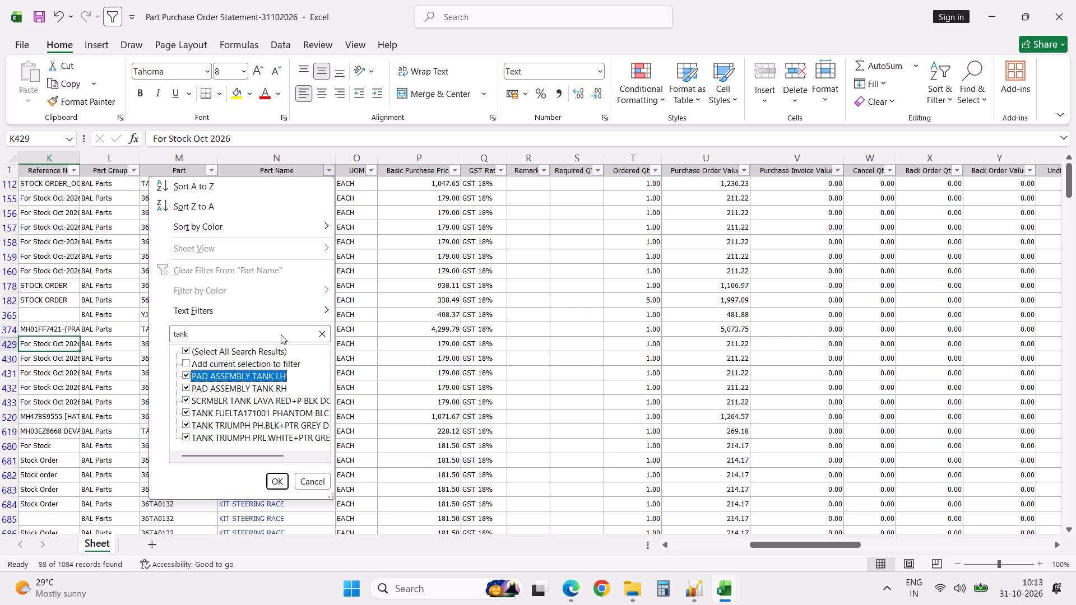
{"action": "key", "text": "space"}
{"action": "key", "text": "Down"}
{"action": "key", "text": "space"}
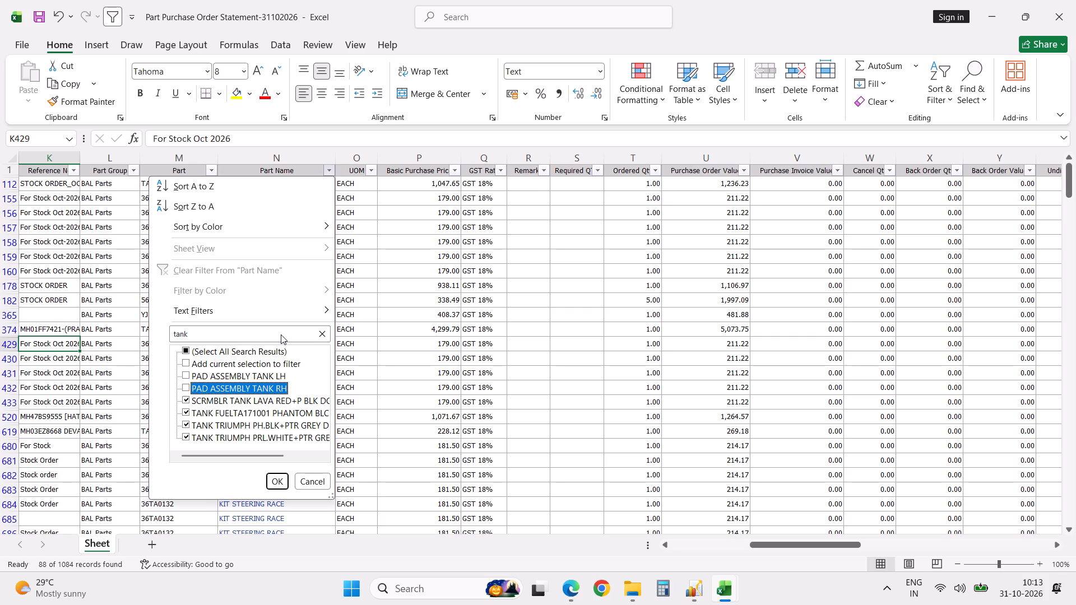
{"action": "key", "text": "Return"}
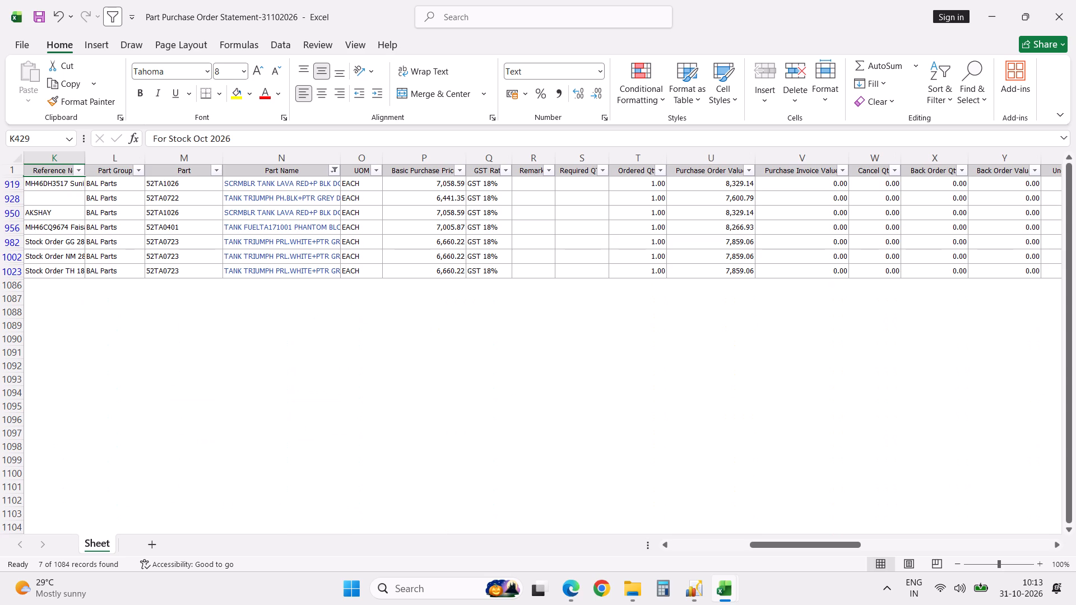
Examine the in-transit tank rows' quantities, transit values, branch codes and order submission dates.
{"action": "left_click", "coordinate": [300, 226]}
{"action": "key", "text": "Right"}
{"action": "key", "text": "Right"}
{"action": "key", "text": "Right"}
{"action": "key", "text": "Right"}
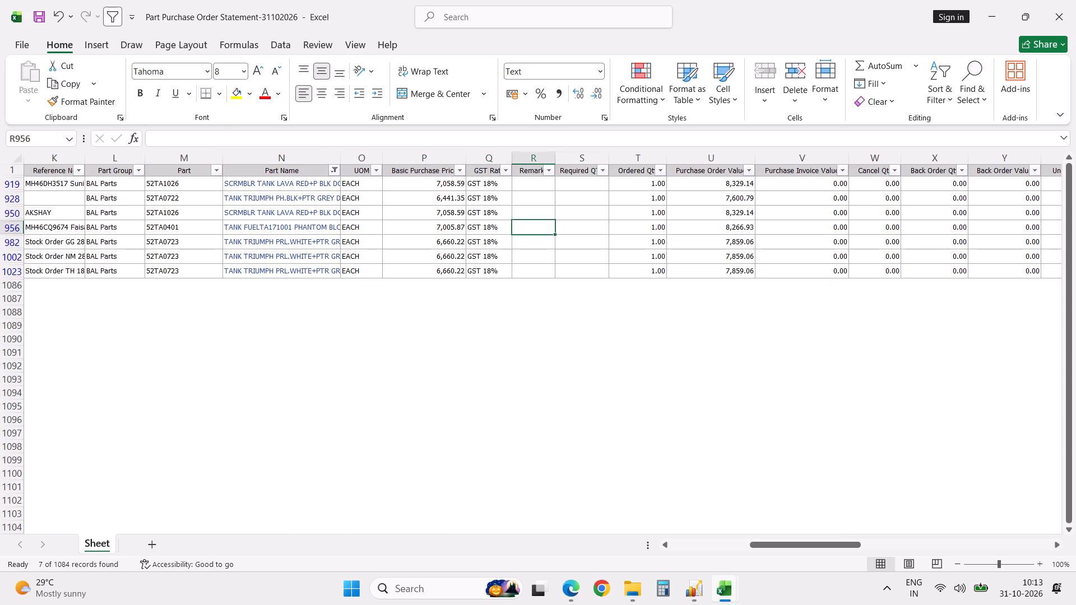
{"action": "key", "text": "Right"}
{"action": "key", "text": "Right"}
{"action": "key", "text": "Right"}
{"action": "key", "text": "Right"}
{"action": "key", "text": "Right"}
{"action": "key", "text": "Right"}
{"action": "key", "text": "Right"}
{"action": "key", "text": "Right"}
{"action": "key", "text": "Right"}
{"action": "key", "text": "Right"}
{"action": "key", "text": "Right"}
{"action": "key", "text": "Right"}
{"action": "key", "text": "Right"}
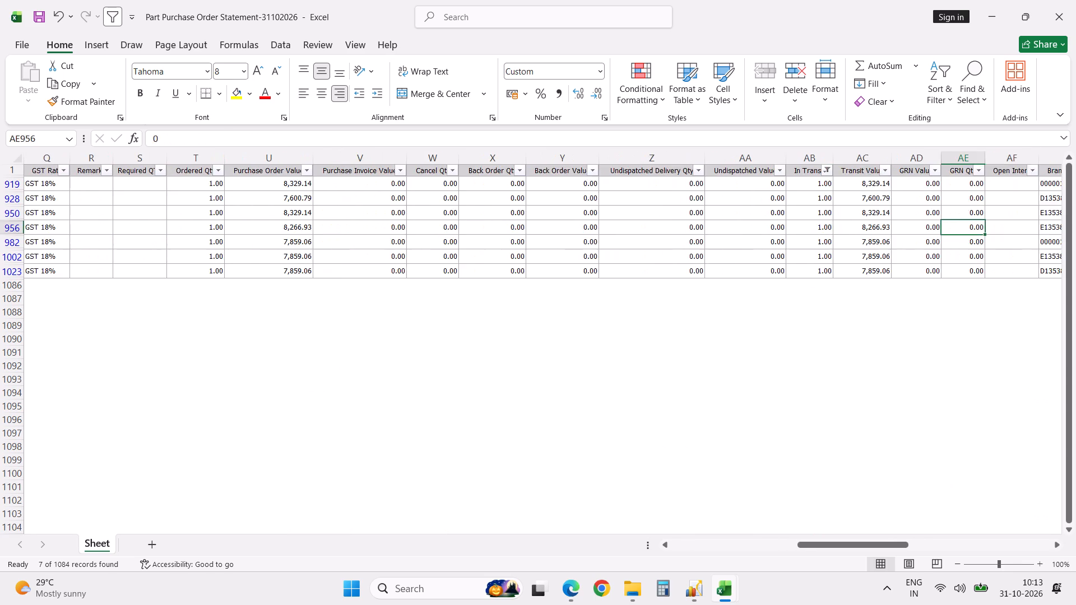
{"action": "key", "text": "Right"}
{"action": "key", "text": "Right"}
{"action": "key", "text": "Right"}
{"action": "key", "text": "Right"}
{"action": "key", "text": "Right"}
{"action": "key", "text": "Right"}
{"action": "key", "text": "Right"}
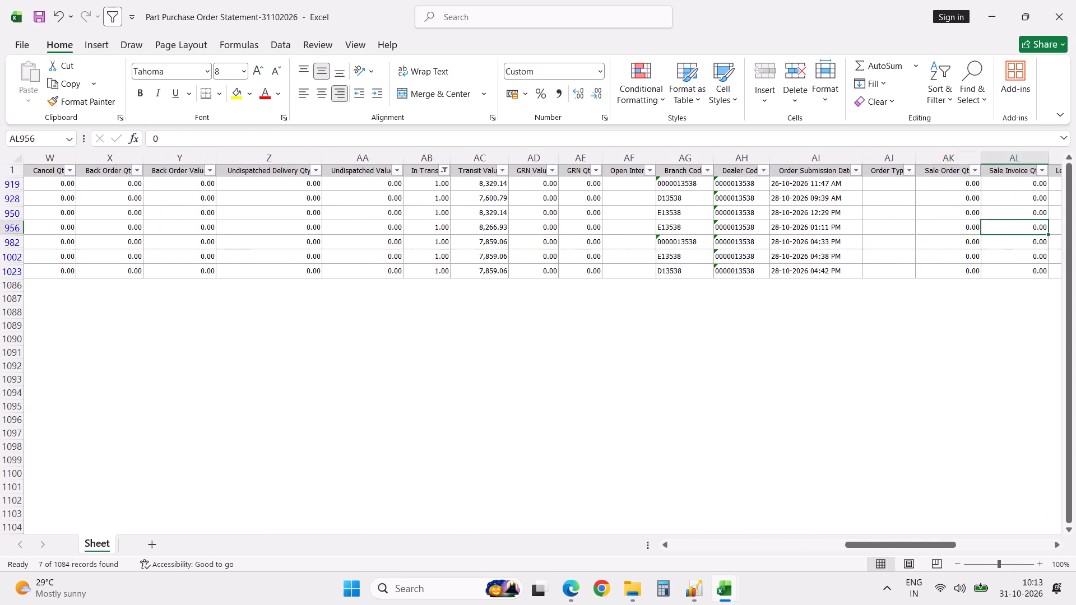
{"action": "key", "text": "Right"}
{"action": "key", "text": "Right"}
{"action": "key", "text": "Right"}
{"action": "key", "text": "Right"}
{"action": "key", "text": "Right"}
{"action": "key", "text": "Right"}
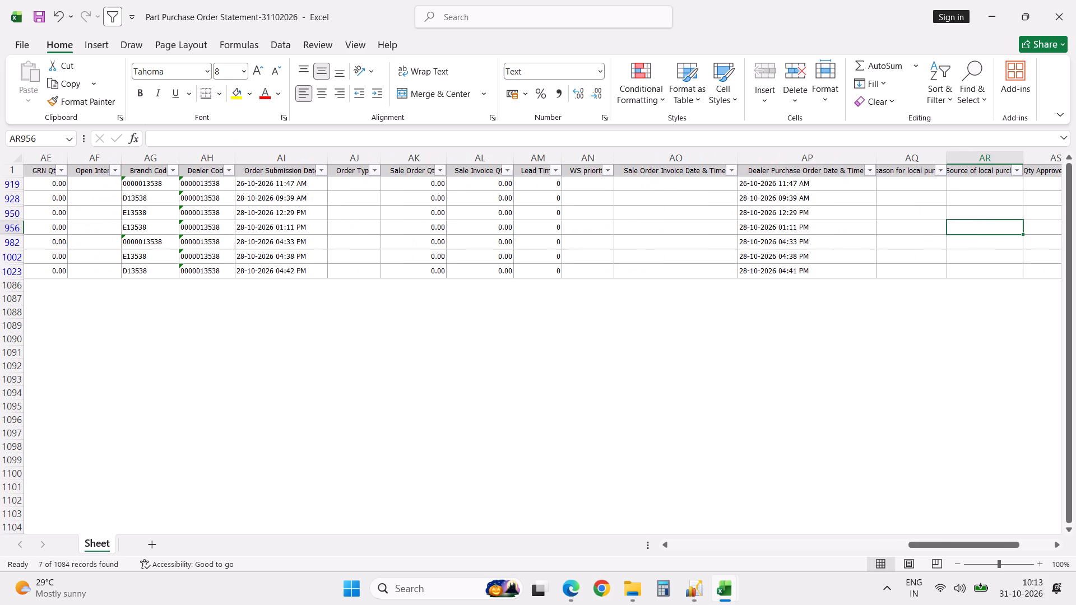
{"action": "key", "text": "Right"}
Examine the tank orders' document names, ship-to branches, SAP order details, references, part names and basic purchase prices.
{"action": "key", "text": "Left"}
{"action": "key", "text": "Left"}
{"action": "key", "text": "Left"}
{"action": "key", "text": "Left"}
{"action": "key", "text": "Left"}
{"action": "key", "text": "Left"}
{"action": "key", "text": "Left"}
{"action": "key", "text": "Left"}
{"action": "key", "text": "Left"}
{"action": "key", "text": "Left"}
{"action": "key", "text": "Left"}
{"action": "key", "text": "Left"}
{"action": "key", "text": "Left"}
{"action": "key", "text": "Left"}
{"action": "key", "text": "Left"}
{"action": "key", "text": "Left"}
{"action": "key", "text": "Left"}
{"action": "key", "text": "Left"}
{"action": "key", "text": "Left"}
{"action": "key", "text": "Left"}
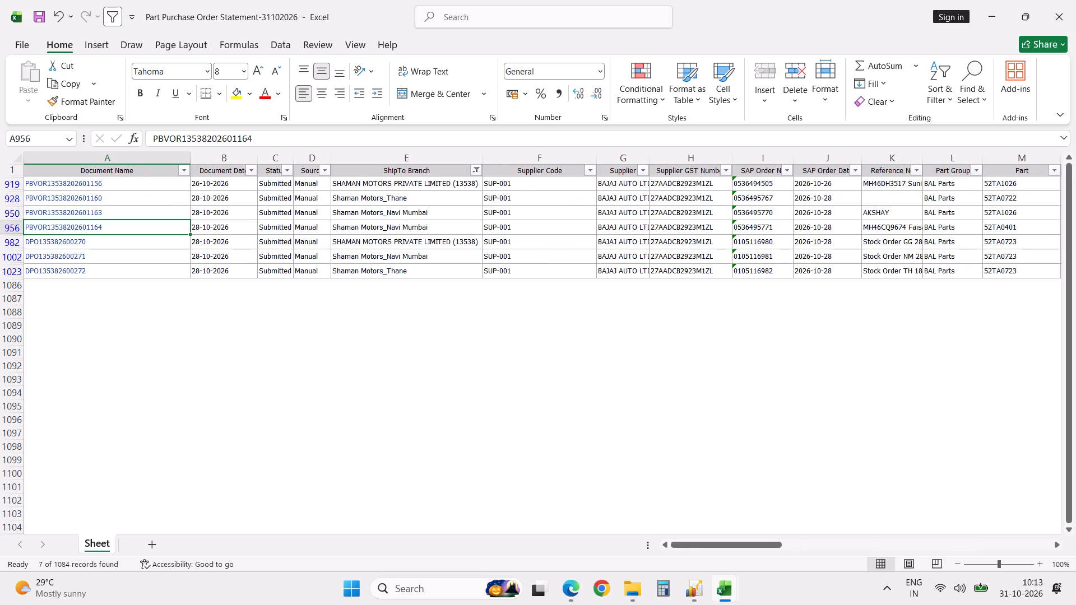
{"action": "key", "text": "Right"}
{"action": "key", "text": "Right"}
{"action": "key", "text": "Right"}
{"action": "key", "text": "Right"}
{"action": "key", "text": "Right"}
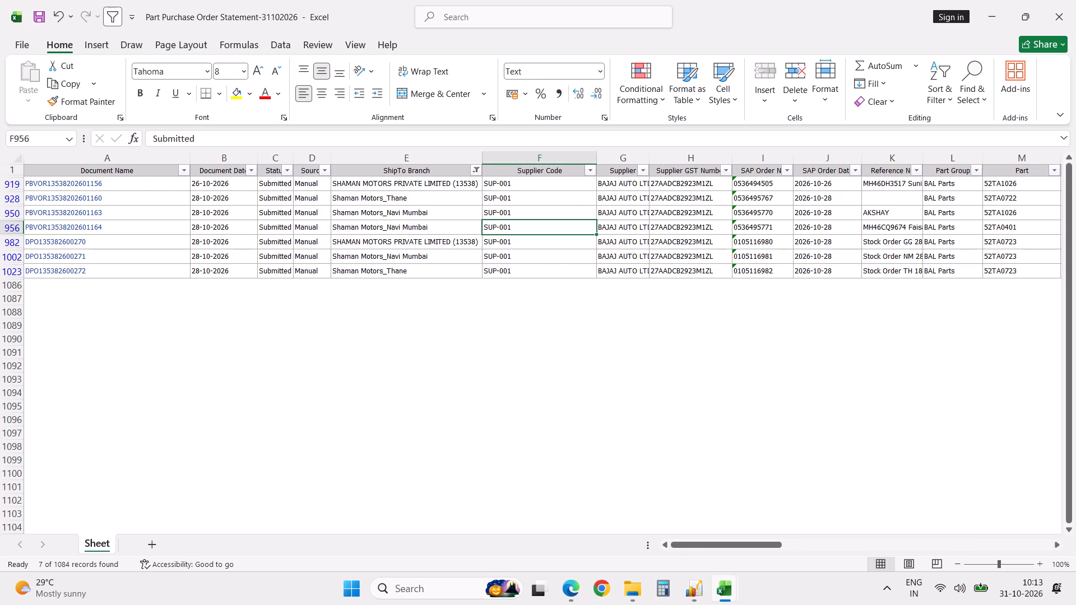
{"action": "key", "text": "Right"}
{"action": "key", "text": "Right"}
{"action": "key", "text": "Right"}
{"action": "key", "text": "Right"}
{"action": "key", "text": "Right"}
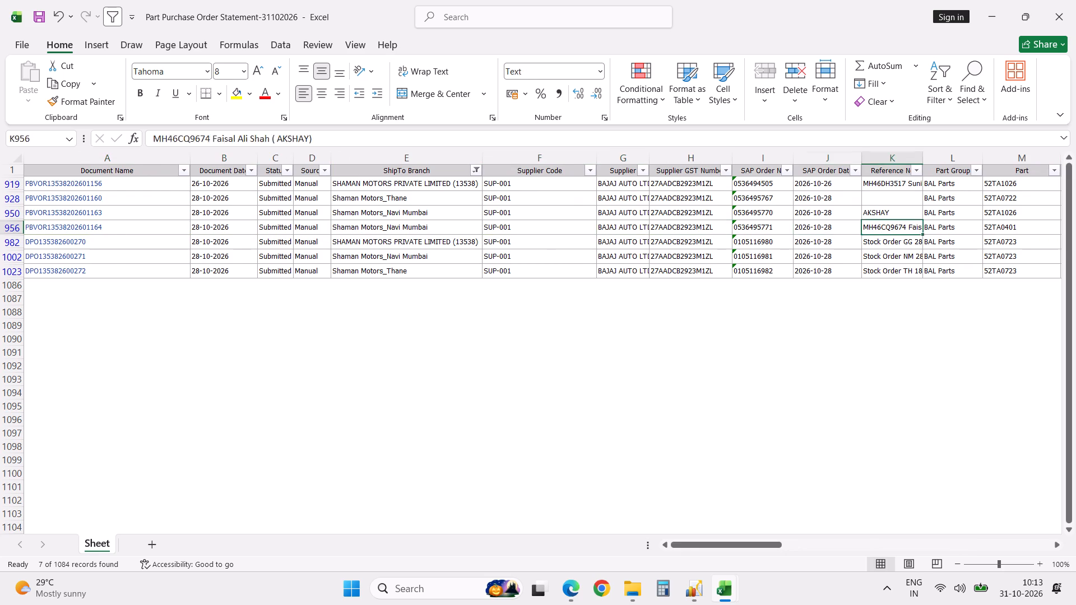
{"action": "key", "text": "Right"}
{"action": "key", "text": "Right"}
{"action": "key", "text": "Right"}
{"action": "key", "text": "Right"}
{"action": "key", "text": "Right"}
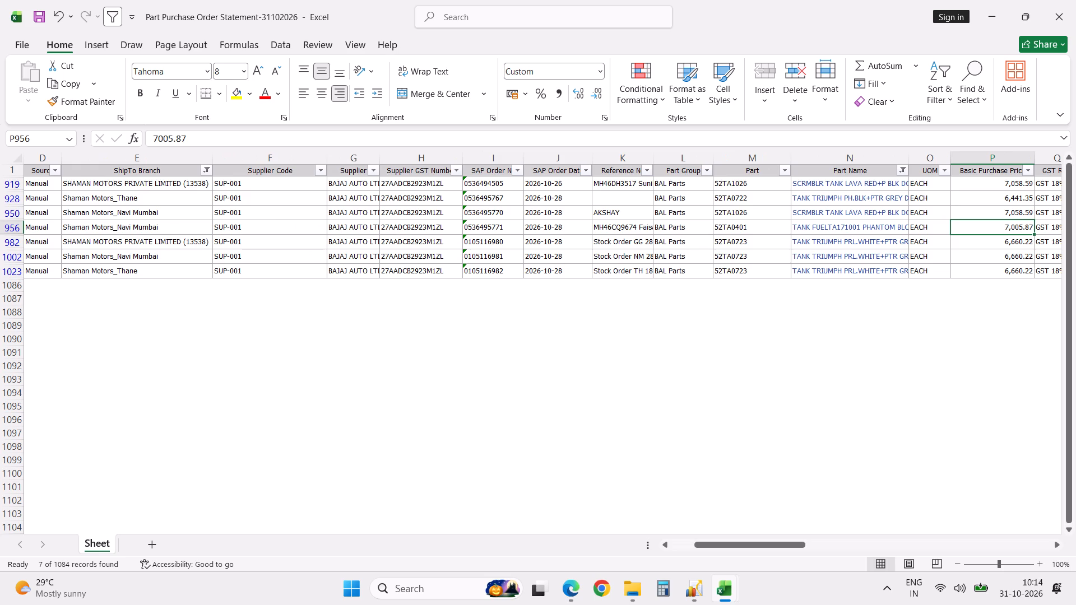
Save the filtered Part Purchase Order Statement workbook.
{"action": "key", "text": "ctrl+s"}
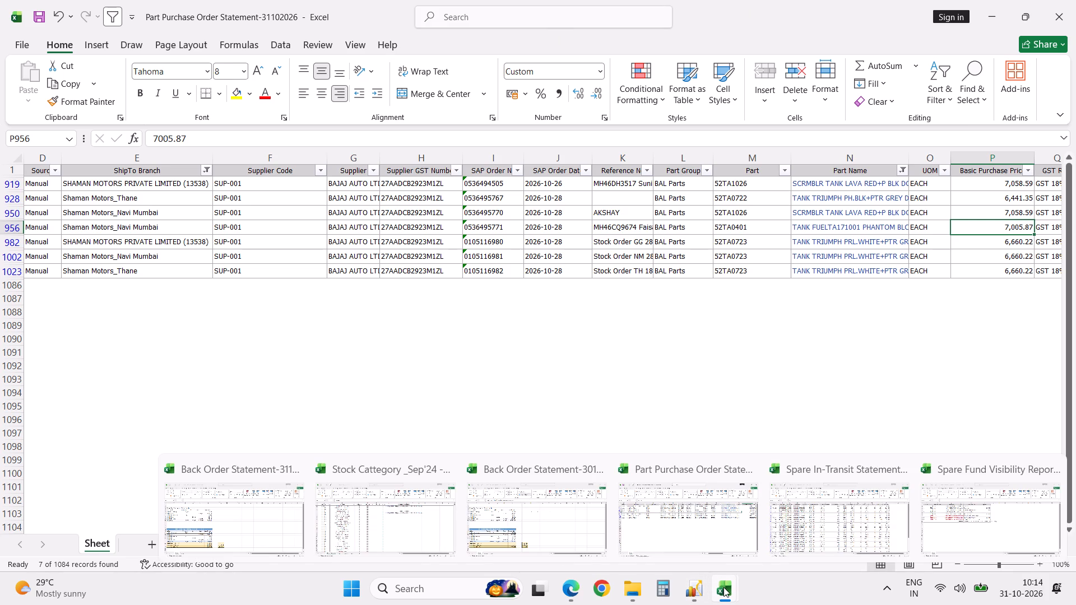
Switch to the Spare Fund Visibility Report and open the Monthly Funds Tracker-Sep-2026 workbook from the recent files.
{"action": "left_click", "coordinate": [958, 511]}
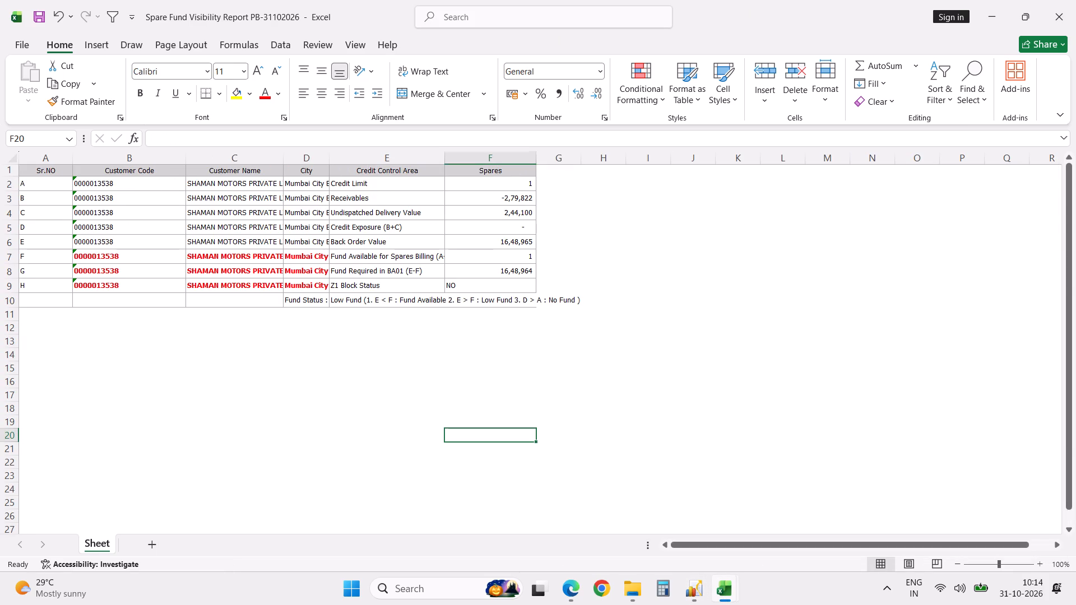
{"action": "left_click", "coordinate": [628, 388]}
{"action": "key", "text": "alt+f"}
{"action": "key", "text": "o"}
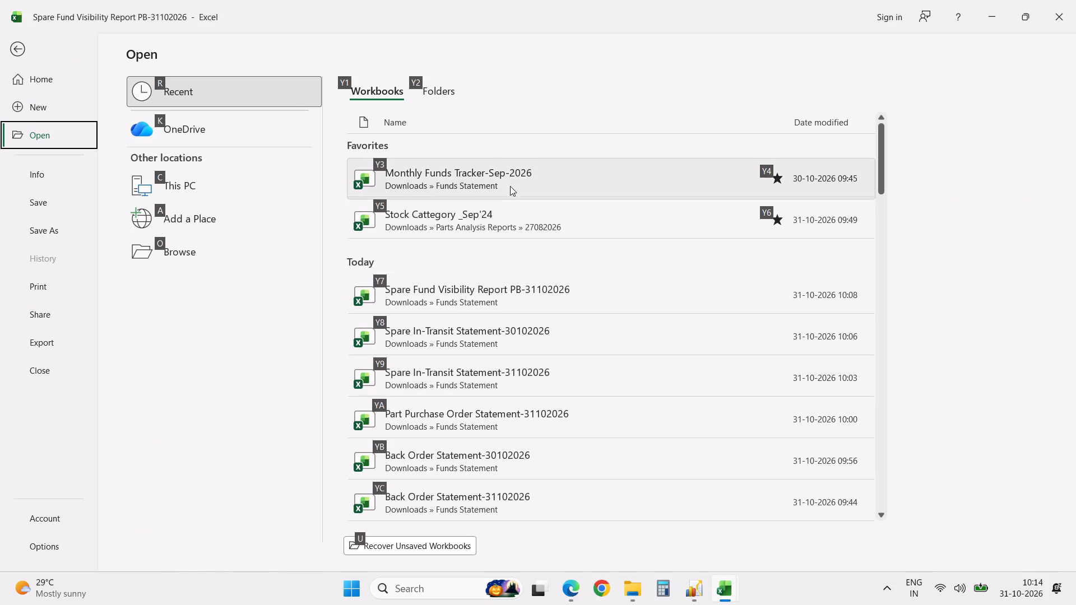
{"action": "left_click", "coordinate": [508, 192]}
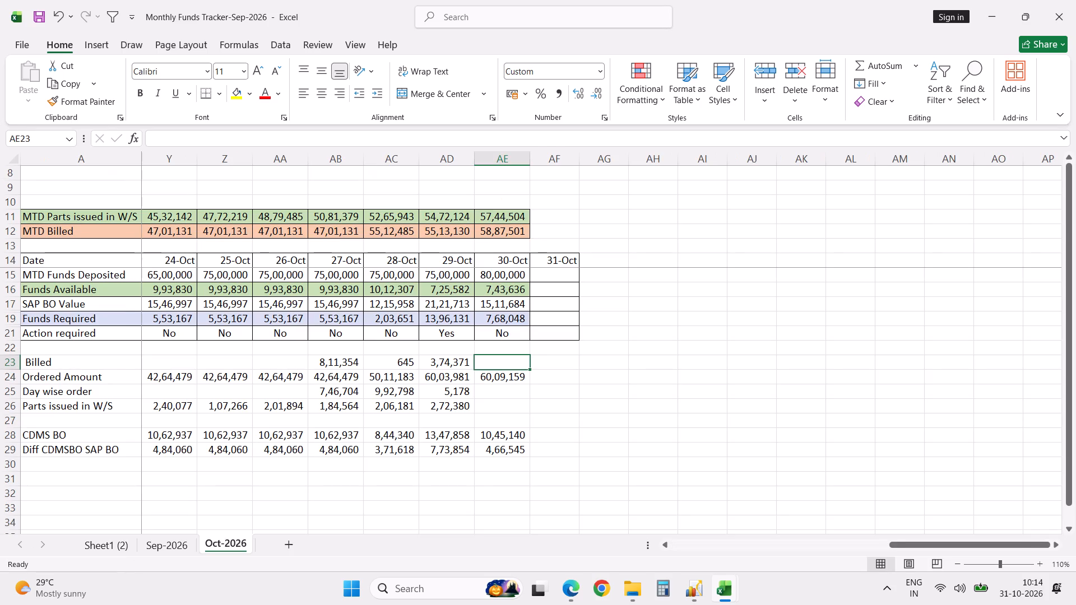
Fill the MTD Funds Deposited value of 80,00,000 from 30-Oct into 31-Oct and fit the column width to it.
{"action": "left_click", "coordinate": [550, 278]}
{"action": "key", "text": "ctrl+r"}
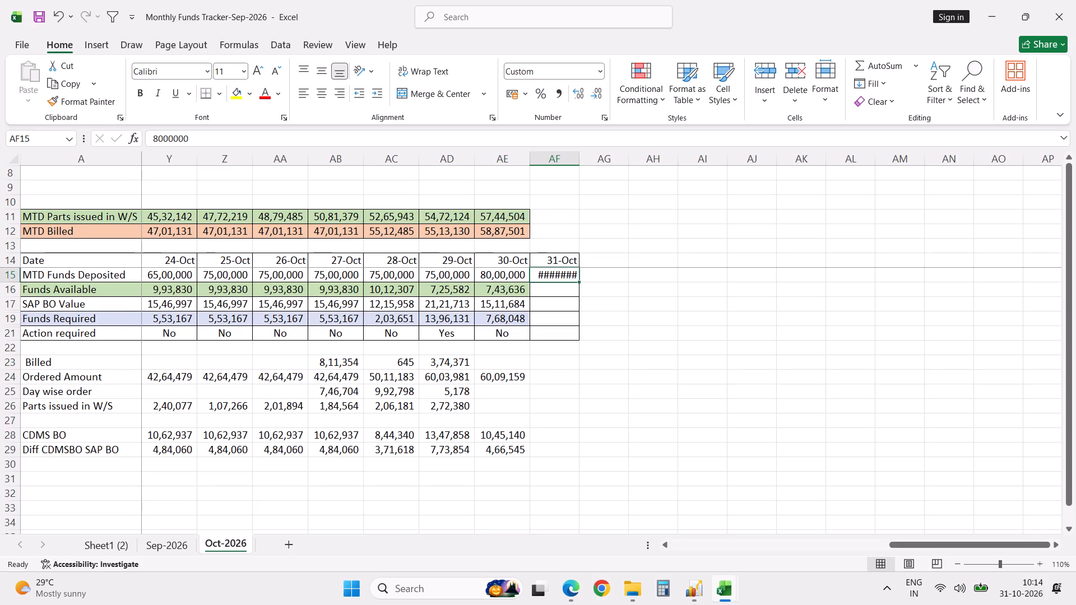
{"action": "double_click", "coordinate": [577, 156]}
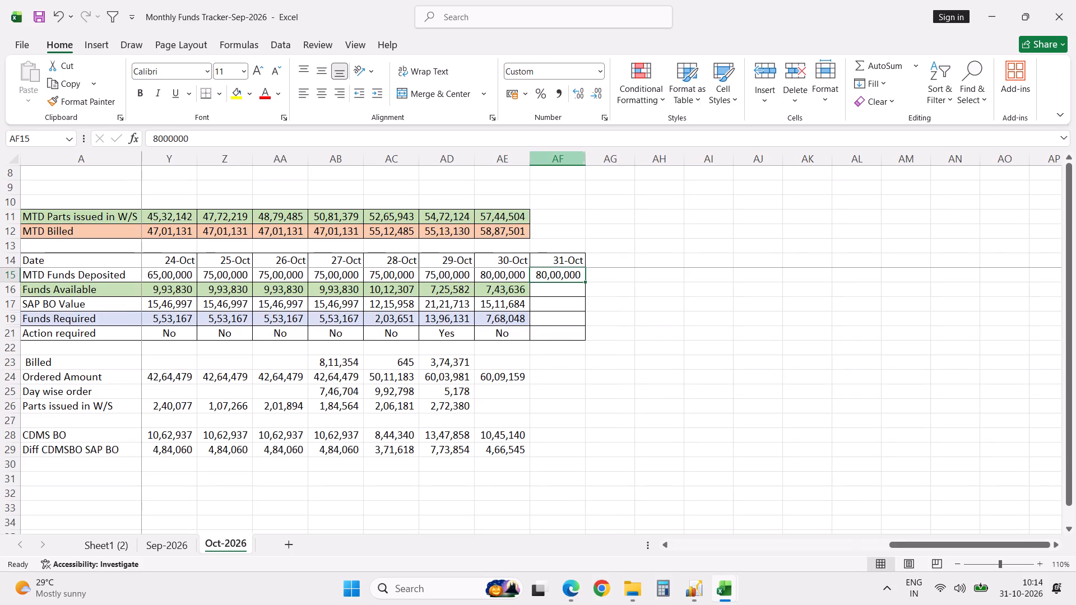
Fill the MTD Parts issued in W/S and MTD Billed formulas from the 30-Oct column into the 31-Oct column.
{"action": "left_click", "coordinate": [555, 220]}
{"action": "key", "text": "ctrl+r"}
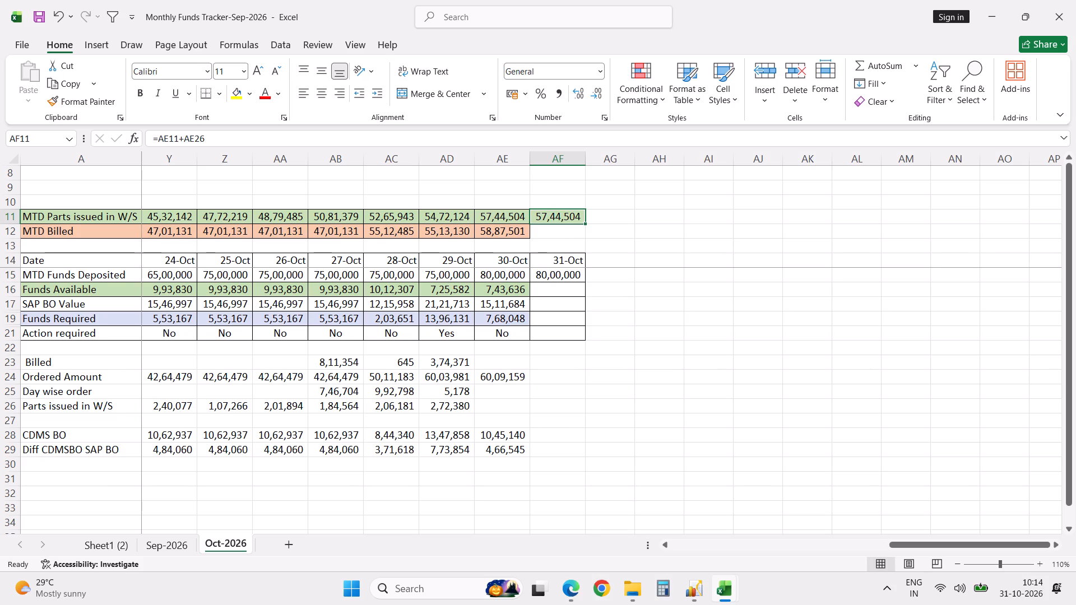
{"action": "left_click", "coordinate": [553, 229]}
{"action": "key", "text": "ctrl+r"}
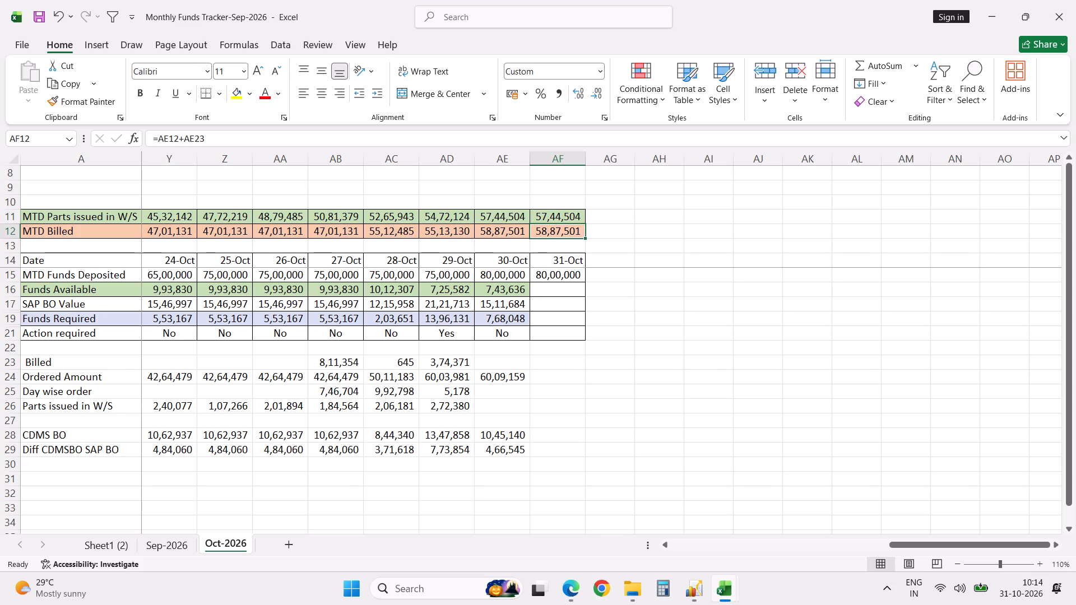
Fill 31-Oct Funds Available with the Receivables figure from the Spare Fund Visibility Report, pasted as a value and made positive: 2,79,822.
{"action": "left_click", "coordinate": [514, 364]}
{"action": "key", "text": "alt+Tab"}
{"action": "key", "text": "alt+Tab"}
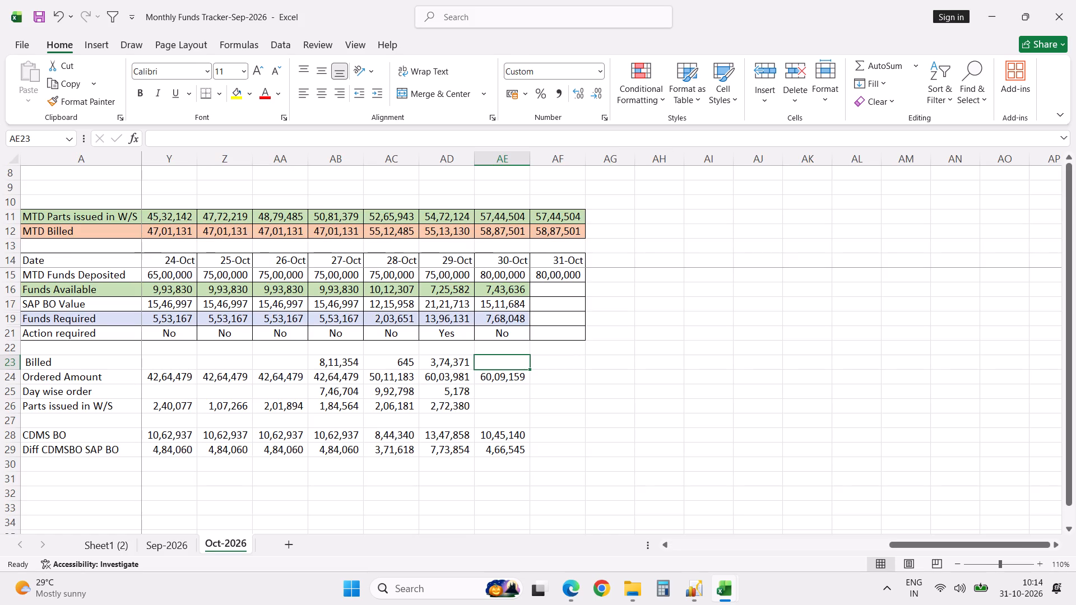
{"action": "left_click", "coordinate": [553, 291]}
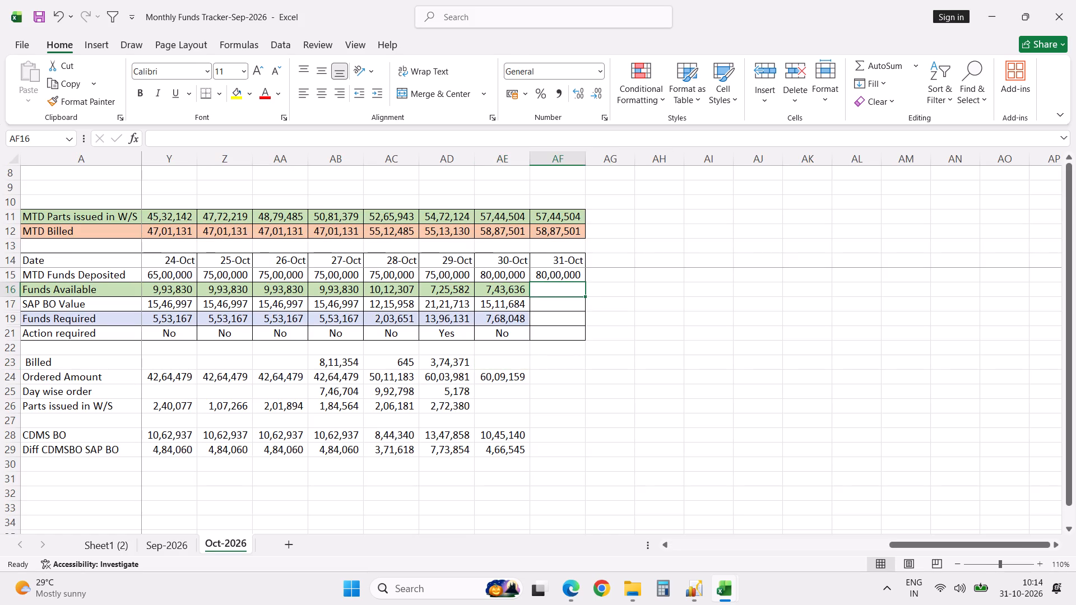
{"action": "key", "text": "ctrl+r"}
{"action": "key", "text": "alt+Tab"}
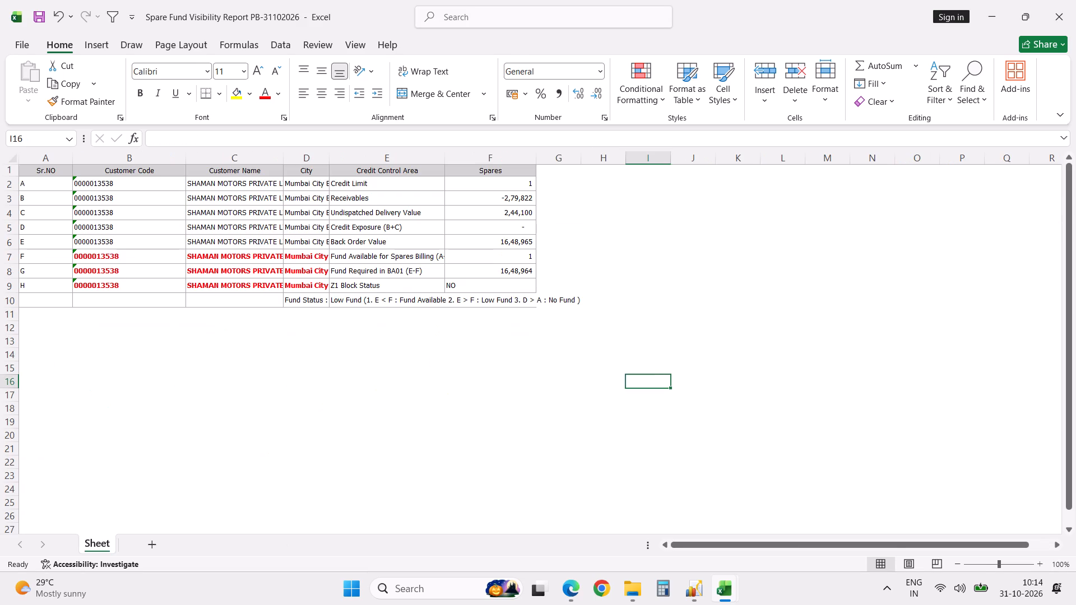
{"action": "left_click", "coordinate": [513, 200]}
{"action": "key", "text": "ctrl+c"}
{"action": "key", "text": "alt+Tab"}
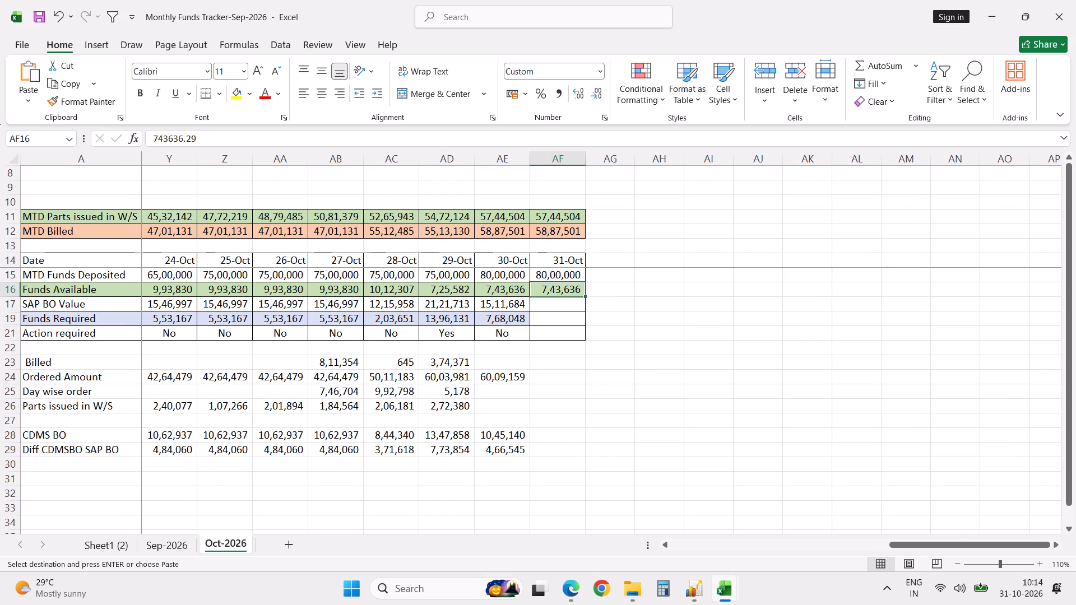
{"action": "right_click", "coordinate": [548, 289]}
{"action": "left_click", "coordinate": [606, 265]}
{"action": "left_click", "coordinate": [158, 139]}
{"action": "key", "text": "BackSpace"}
{"action": "key", "text": "Tab"}
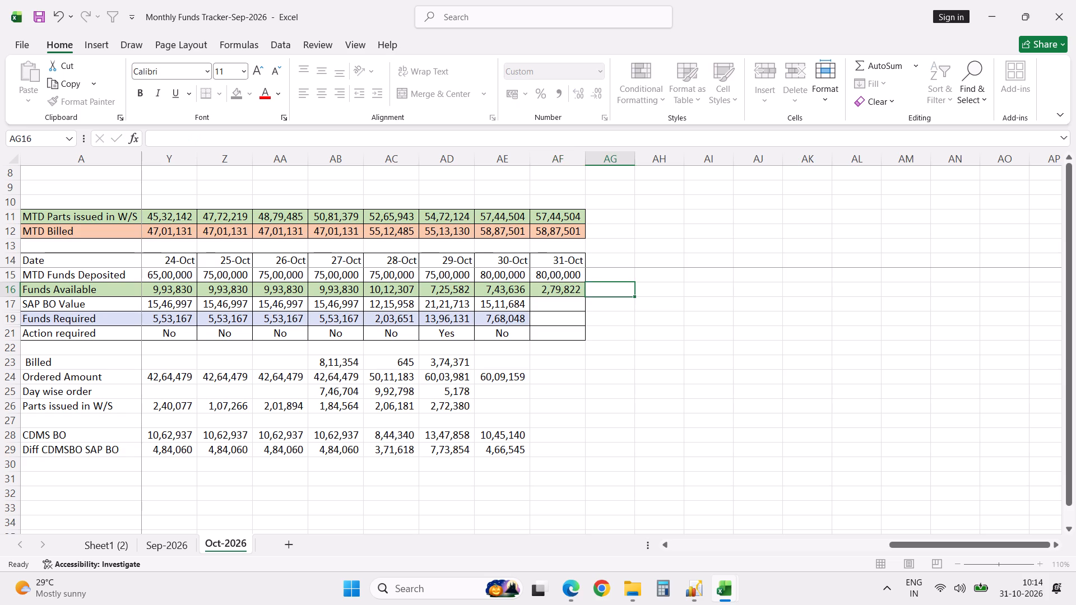
Copy the report's Back Order Value into 31-Oct SAP BO Value as 16,48,965, comma-formatted without decimals, and fit the column width.
{"action": "left_click", "coordinate": [565, 305]}
{"action": "key", "text": "alt+Tab"}
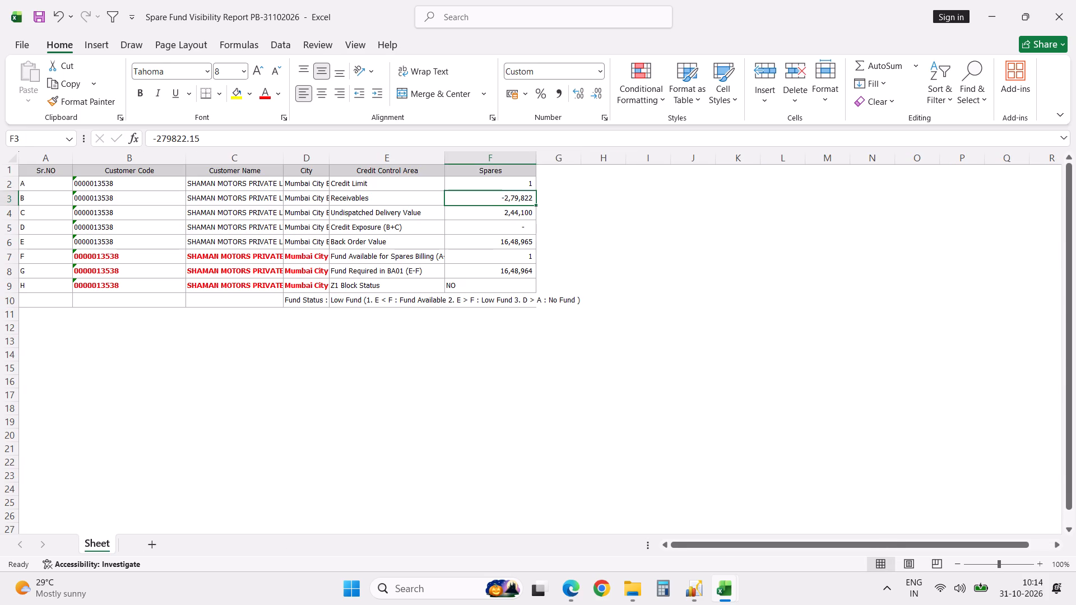
{"action": "left_click", "coordinate": [504, 243]}
{"action": "key", "text": "ctrl+c"}
{"action": "key", "text": "alt+Tab"}
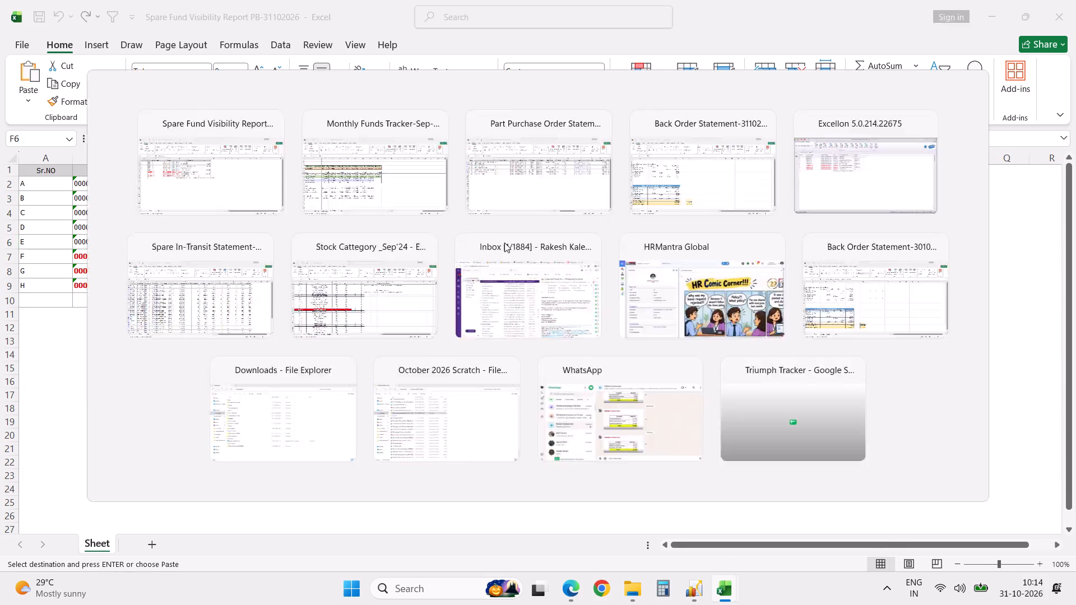
{"action": "right_click", "coordinate": [544, 304]}
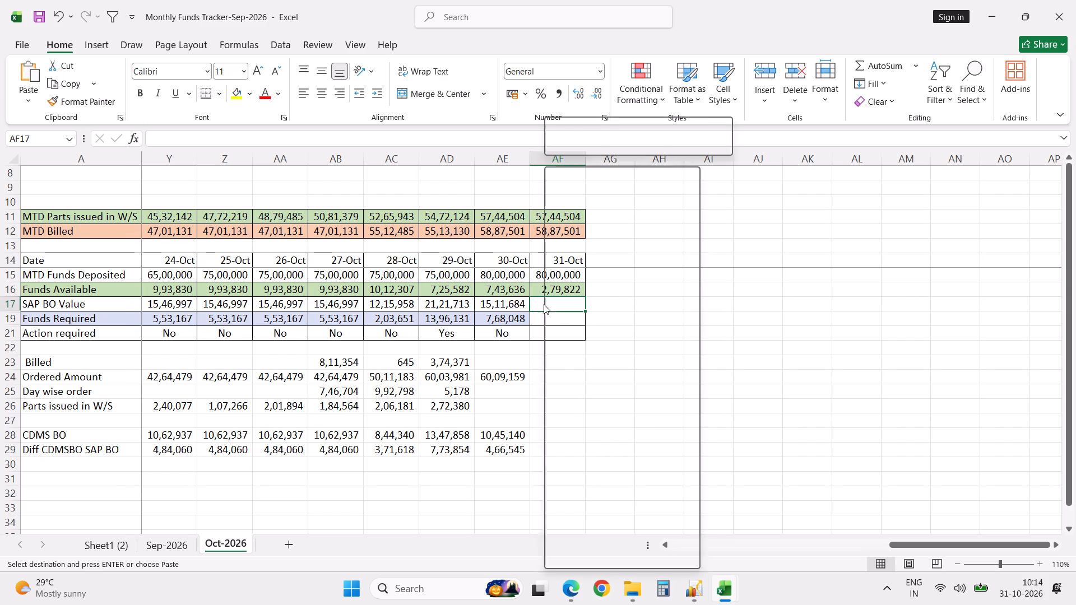
{"action": "left_click", "coordinate": [600, 266]}
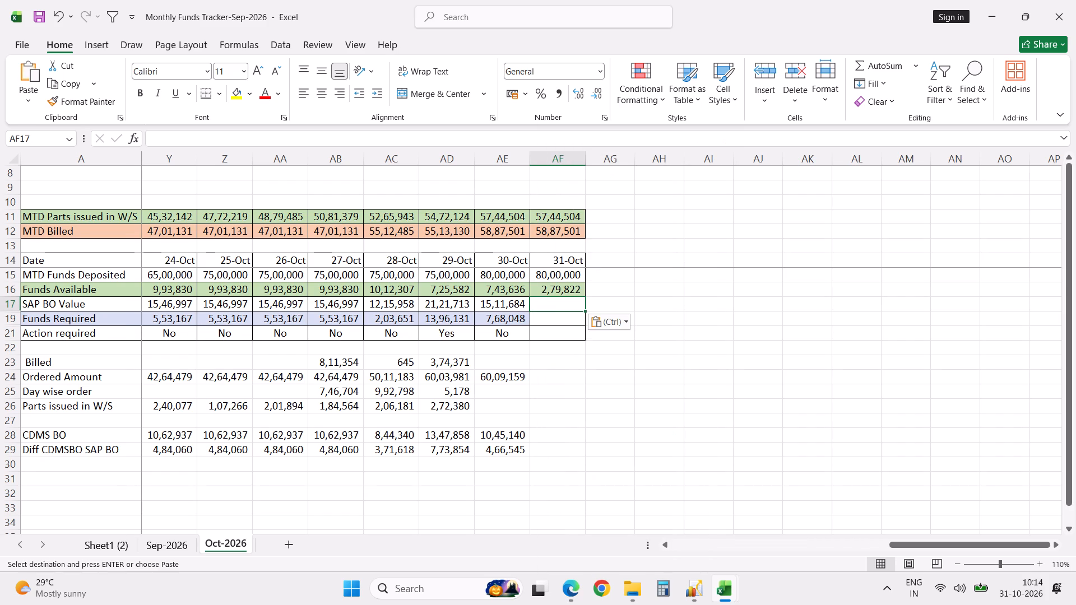
{"action": "left_click", "coordinate": [558, 94]}
{"action": "triple_click", "coordinate": [600, 99]}
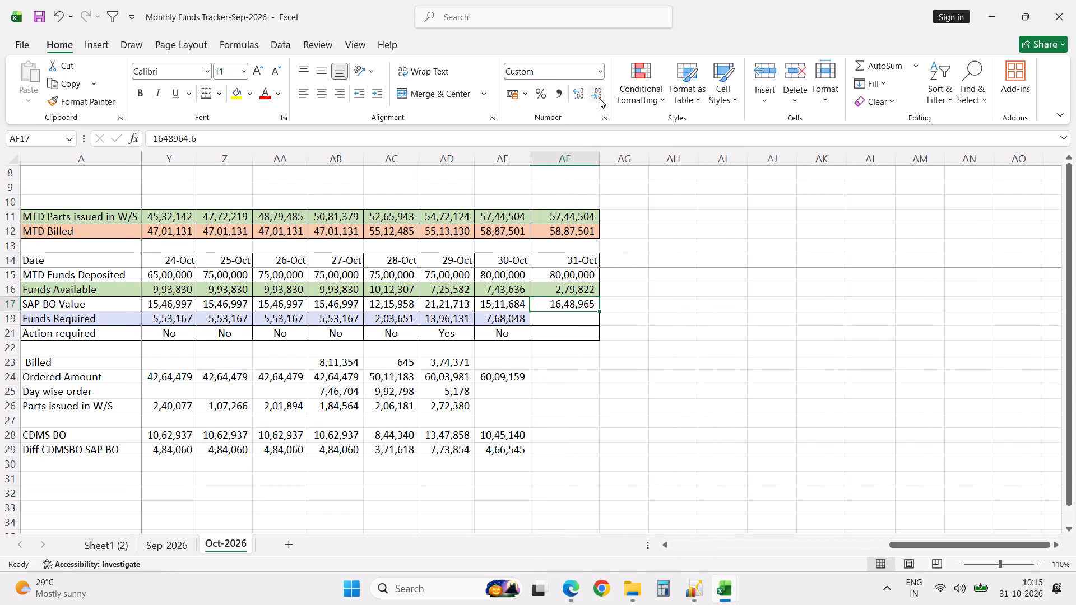
{"action": "double_click", "coordinate": [597, 159]}
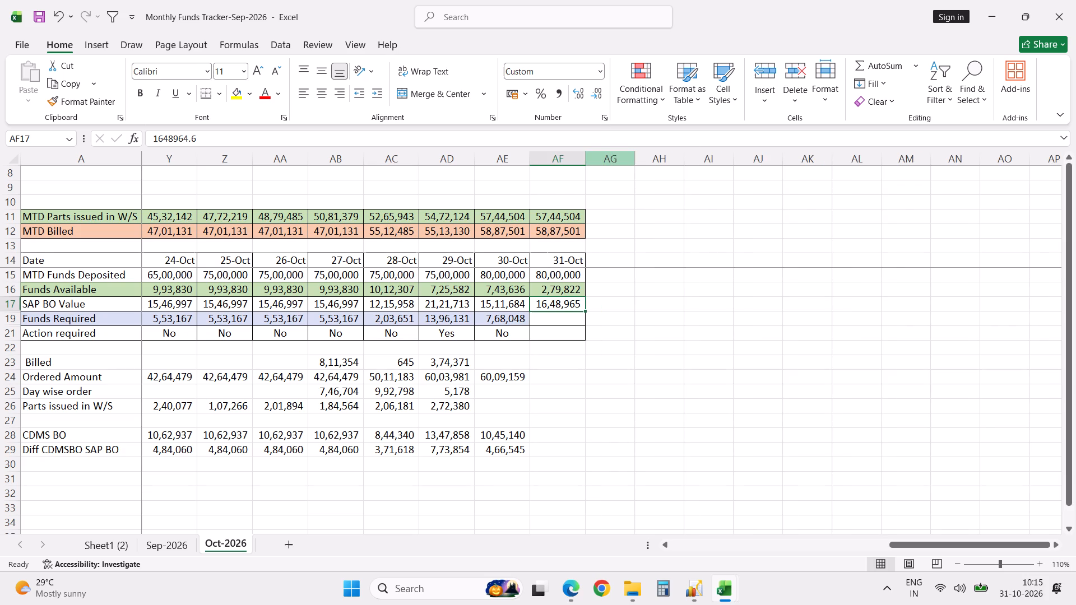
Fill the Funds Required formula from the 30-Oct column into 31-Oct.
{"action": "left_click", "coordinate": [569, 319]}
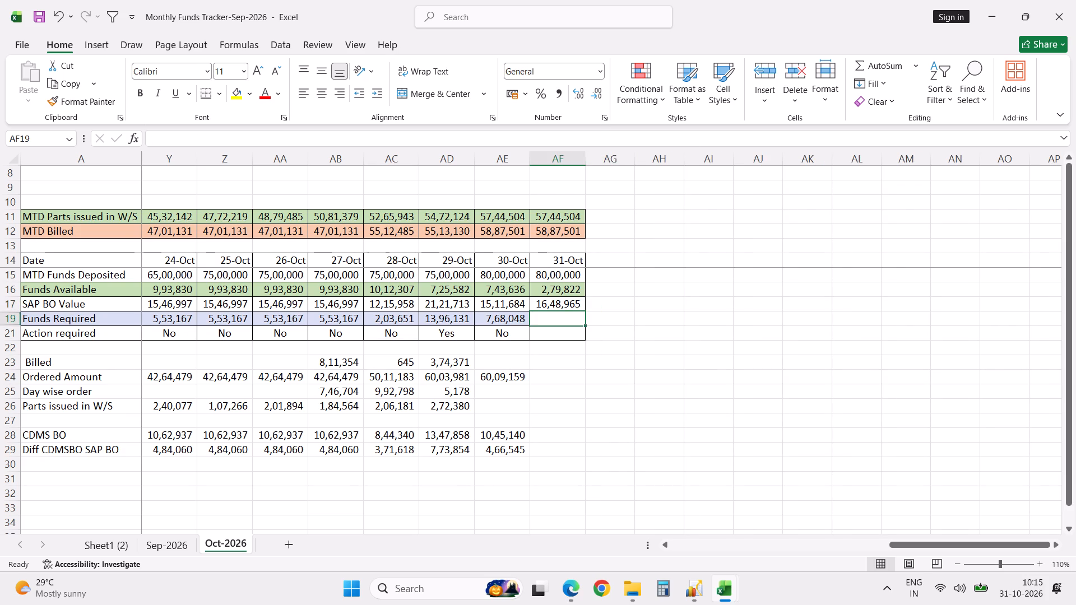
{"action": "key", "text": "ctrl+r"}
Set Action required for 31-Oct to Yes by copying the 29-Oct entry.
{"action": "left_click", "coordinate": [559, 334]}
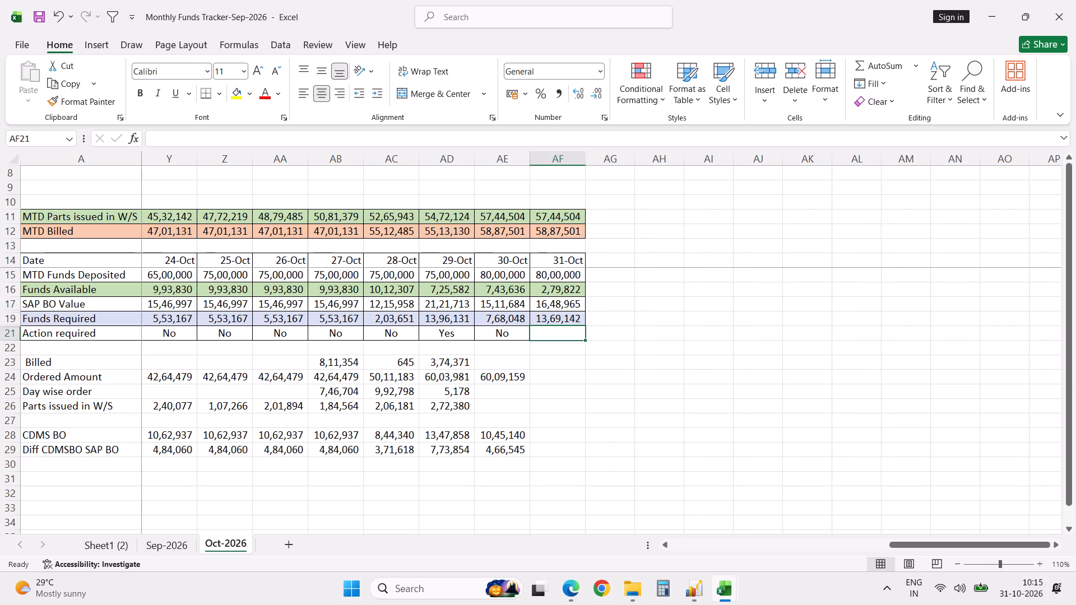
{"action": "left_click", "coordinate": [455, 333]}
{"action": "key", "text": "ctrl+c"}
{"action": "key", "text": "Right"}
{"action": "key", "text": "Right"}
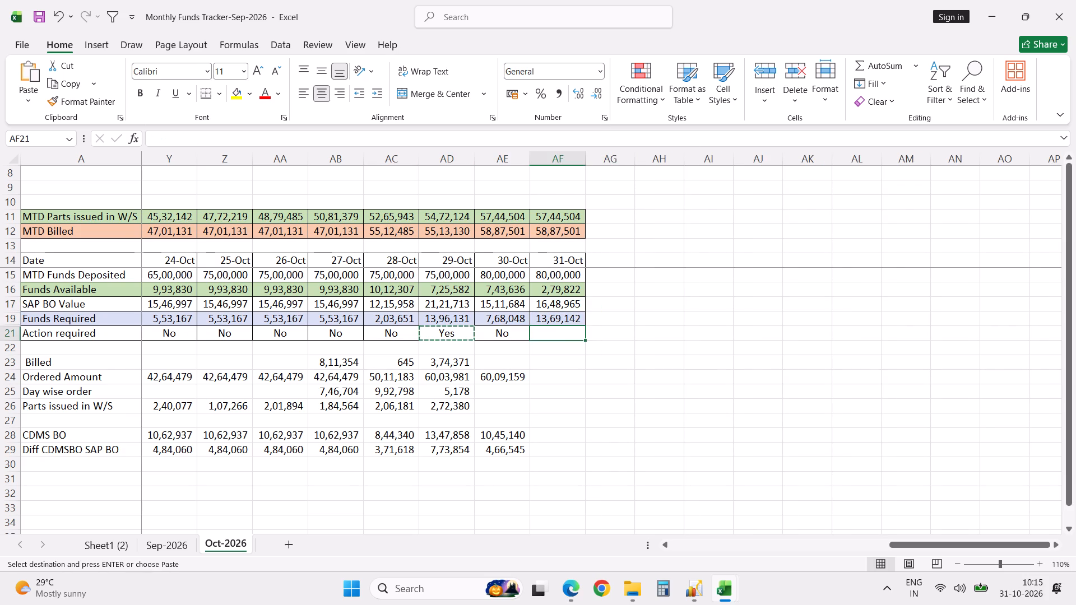
{"action": "key", "text": "Return"}
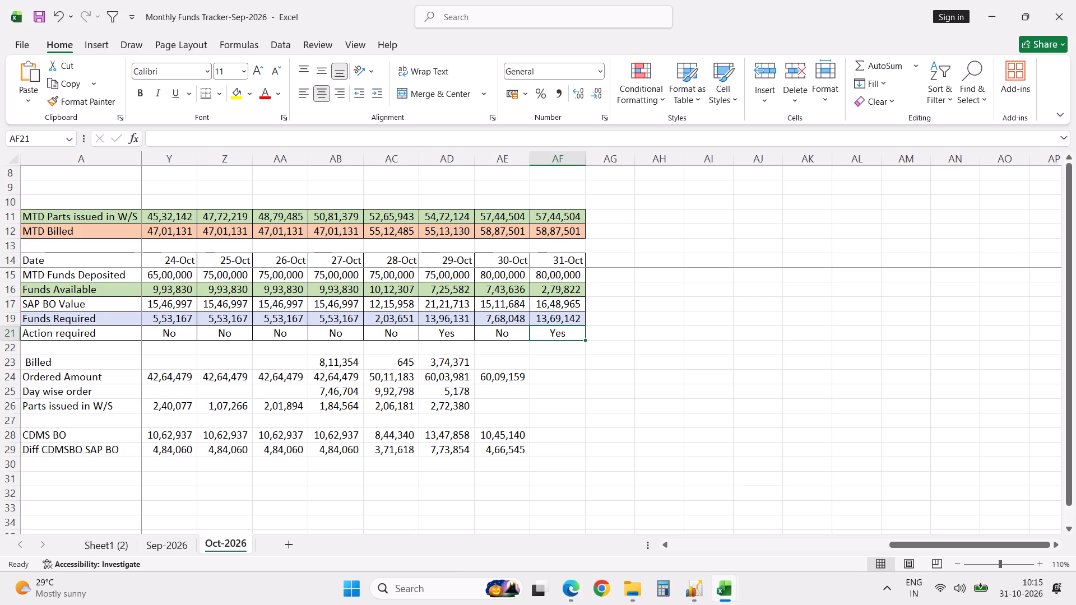
Enter the Yesterdays billing-BAL figure of 107574 from Back Order Statement-31102026 as the 30-Oct Billed amount in the tracker.
{"action": "left_click", "coordinate": [497, 365]}
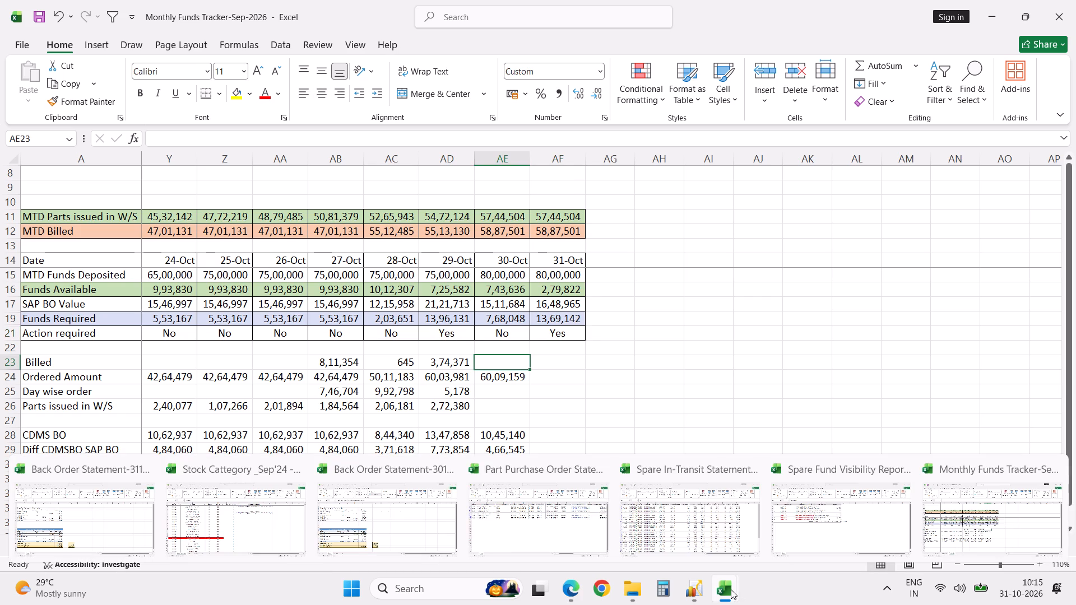
{"action": "left_click", "coordinate": [101, 503]}
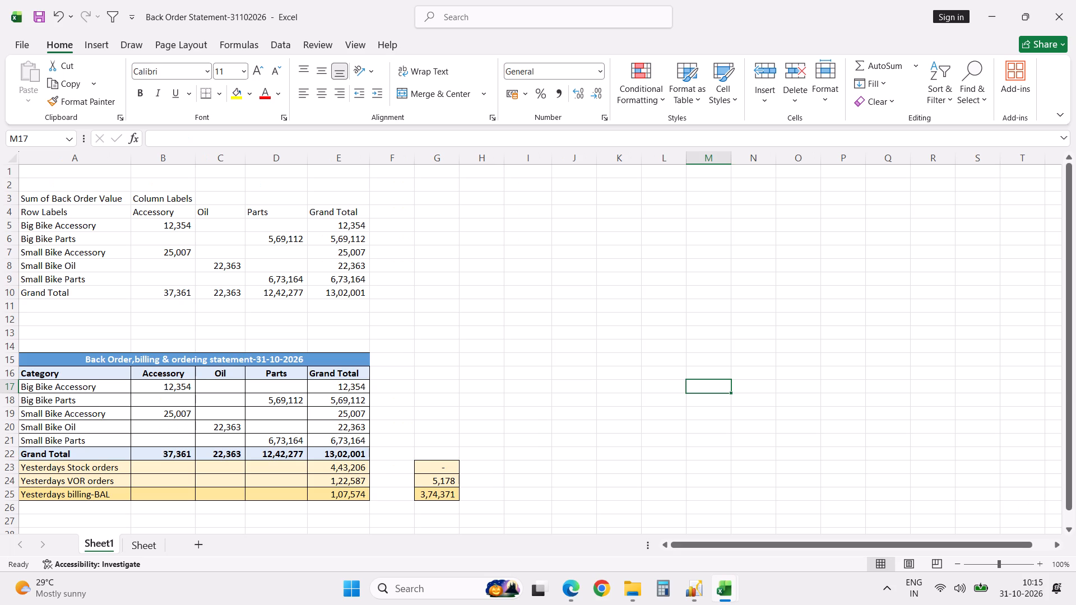
{"action": "key", "text": "alt+Tab"}
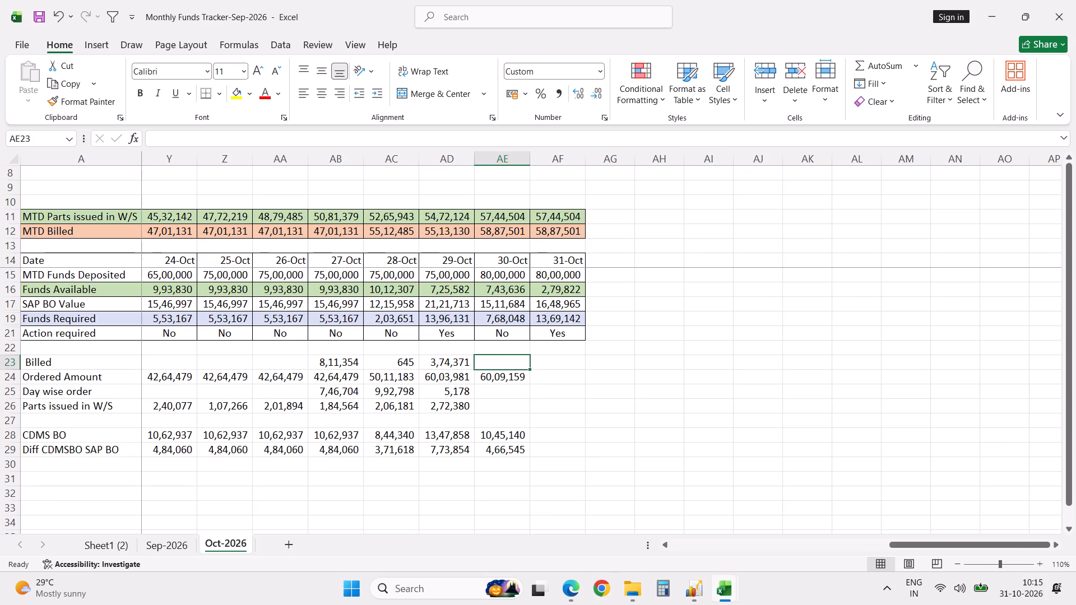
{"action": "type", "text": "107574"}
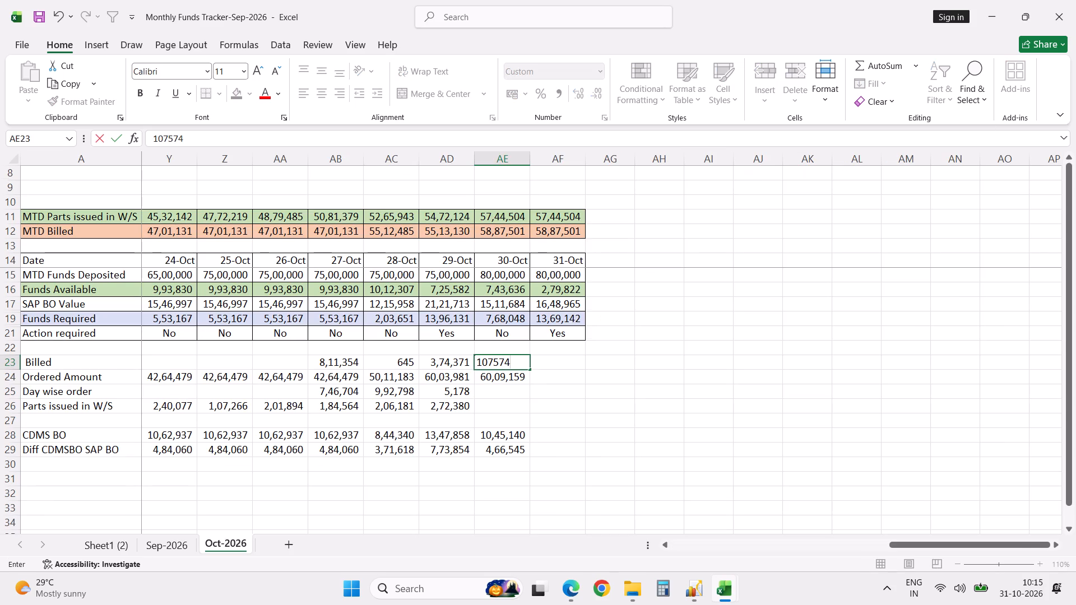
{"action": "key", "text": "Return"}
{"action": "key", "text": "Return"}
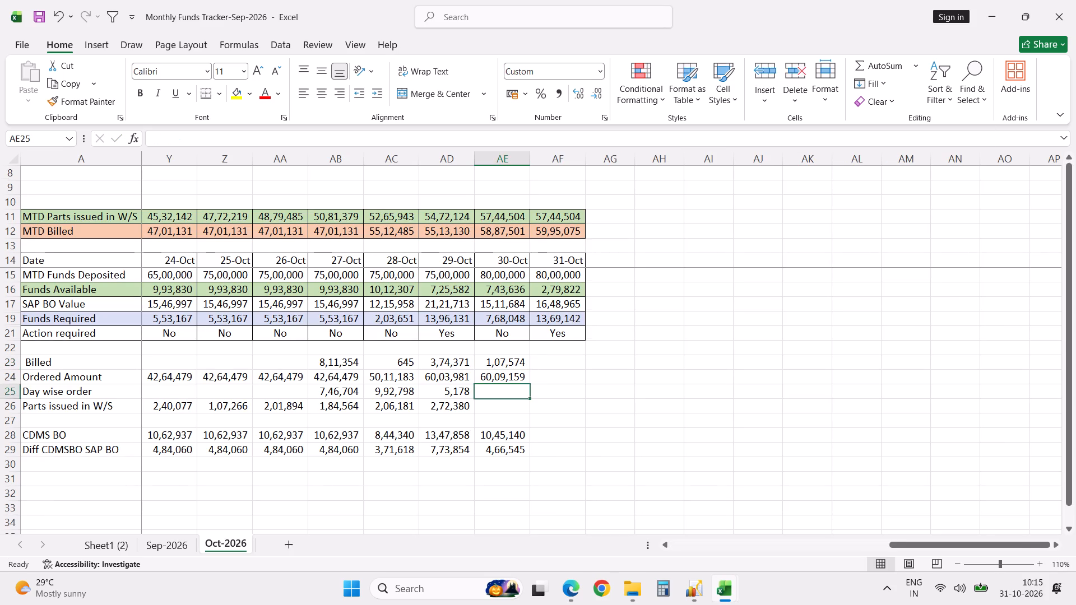
Sum yesterday's Stock and VOR orders in the Back Order Statement and enter 565793 as the tracker's 30-Oct Day wise order.
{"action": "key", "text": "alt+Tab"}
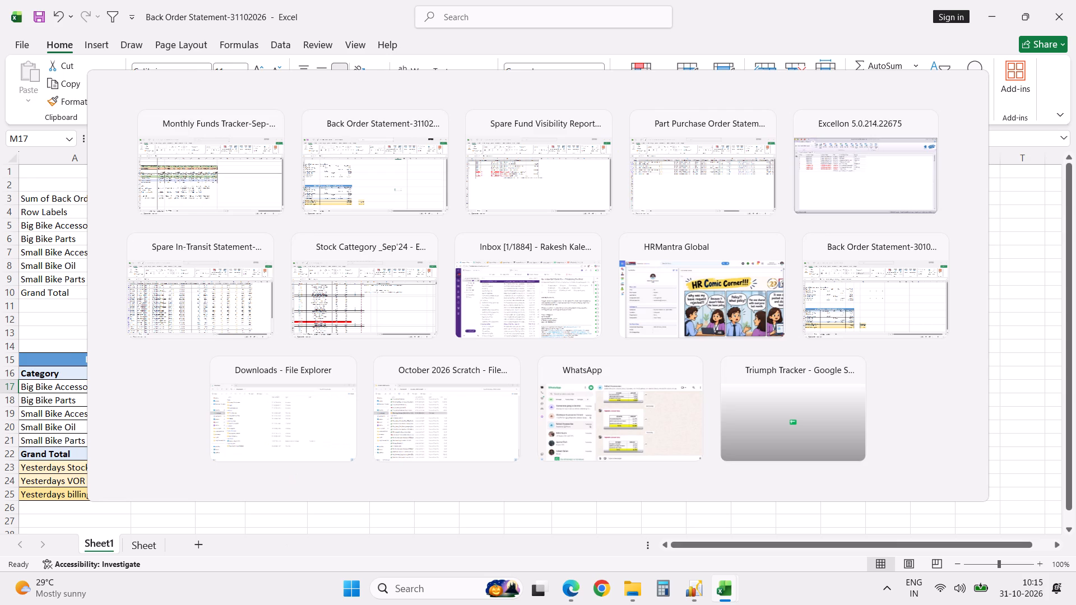
{"action": "left_click", "coordinate": [332, 469]}
{"action": "key", "text": "shift+Down"}
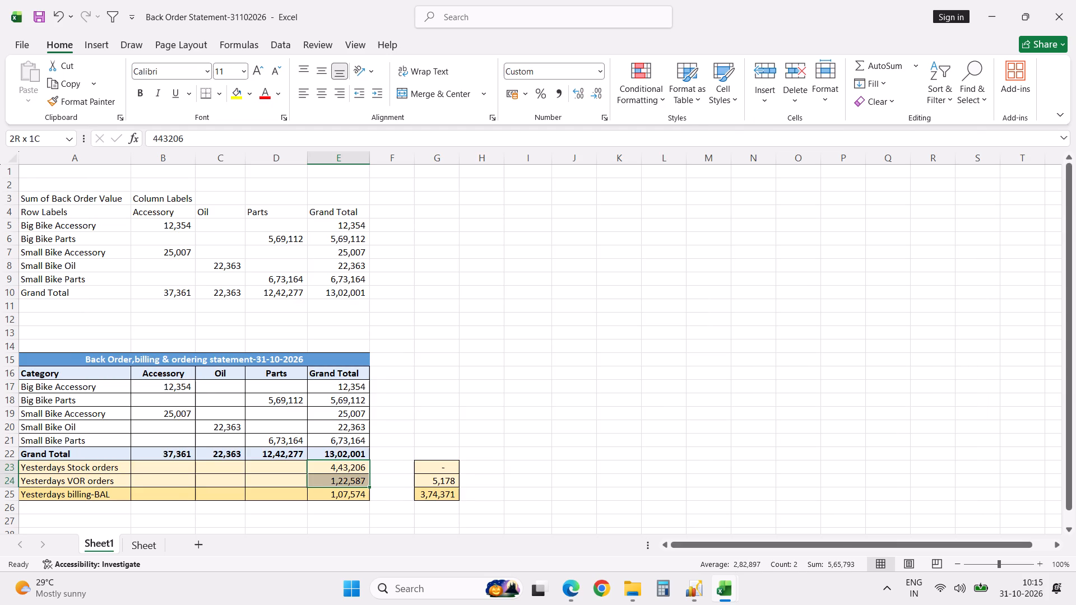
{"action": "key", "text": "alt+Tab"}
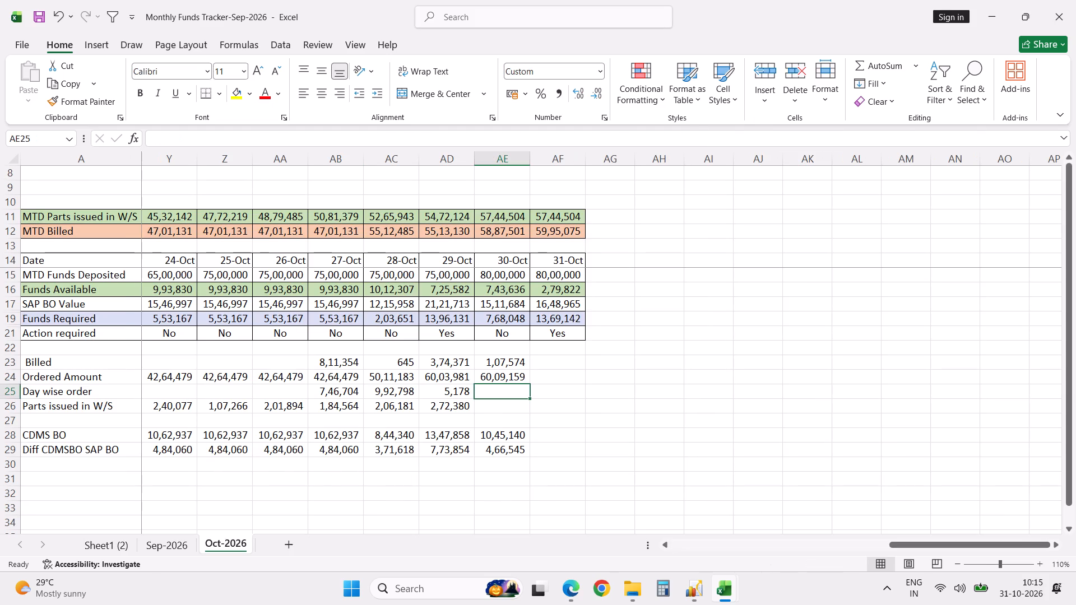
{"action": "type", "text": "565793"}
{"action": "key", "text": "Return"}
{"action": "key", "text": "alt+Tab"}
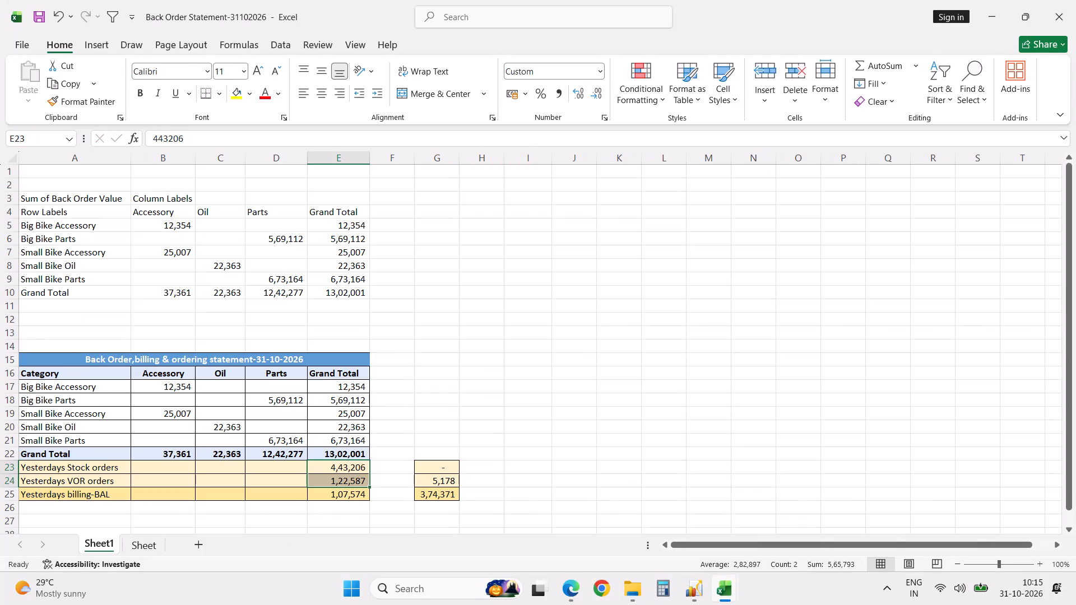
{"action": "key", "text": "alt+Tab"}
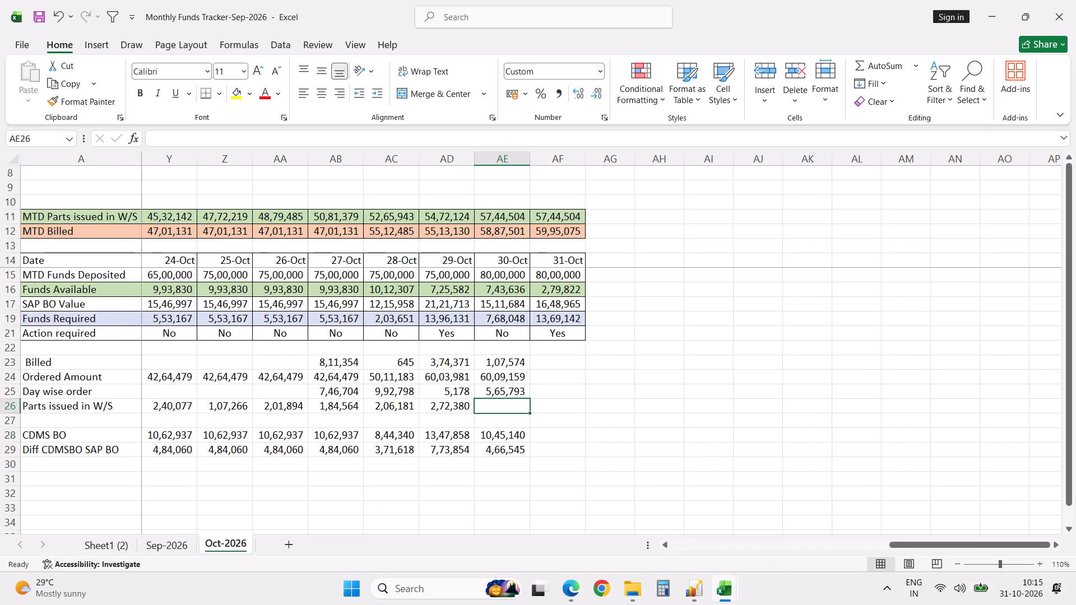
Save the Monthly Funds Tracker workbook.
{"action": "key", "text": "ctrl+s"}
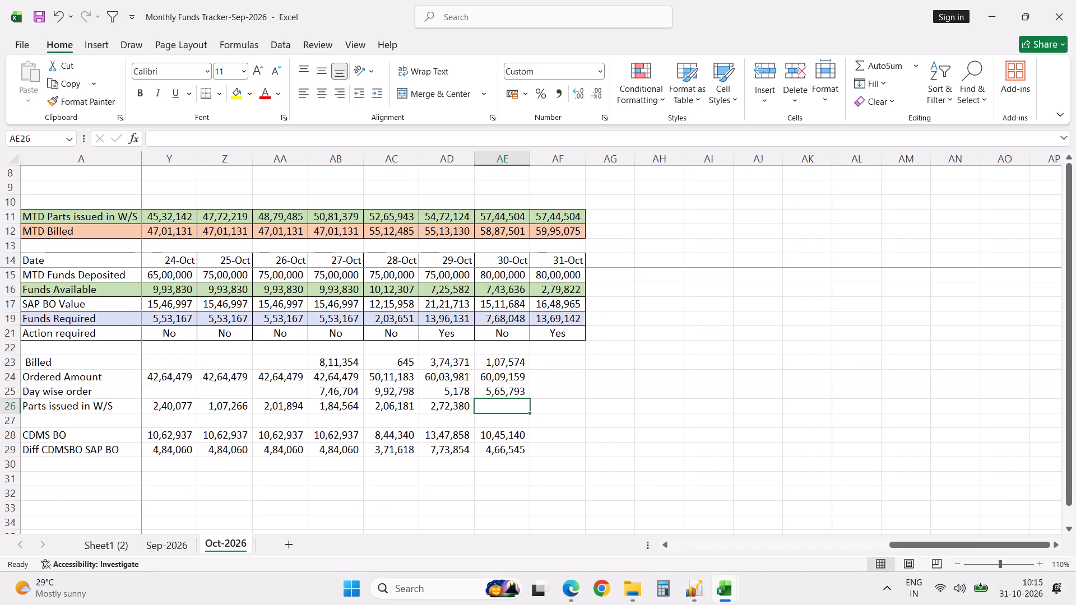
Switch to Excellon, close the Spare Fund Visibility Report PB and clear the "fund" module search.
{"action": "left_click", "coordinate": [697, 585]}
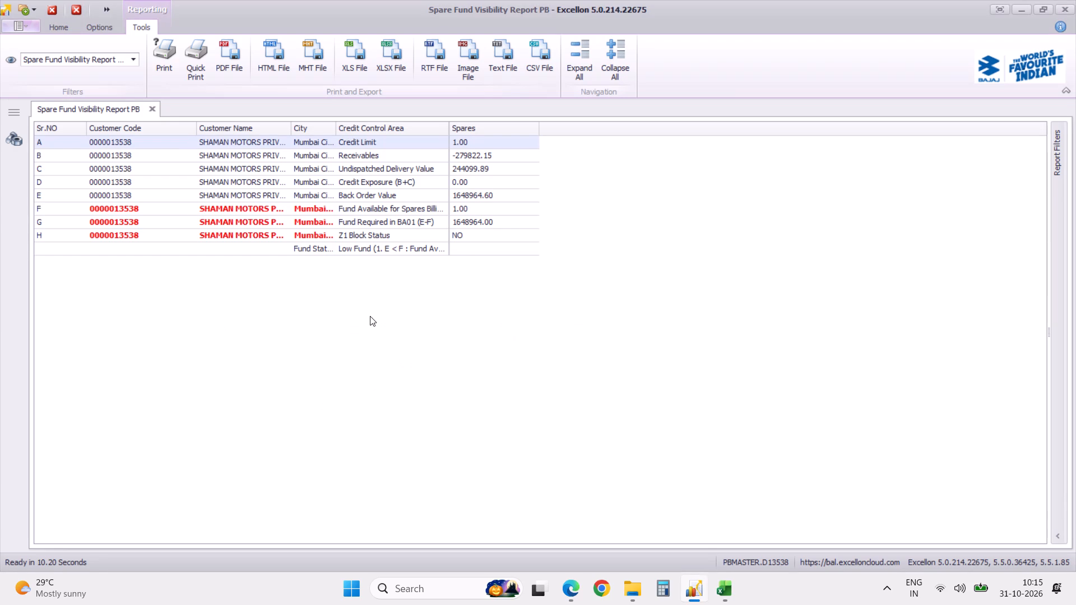
{"action": "left_click", "coordinate": [154, 111]}
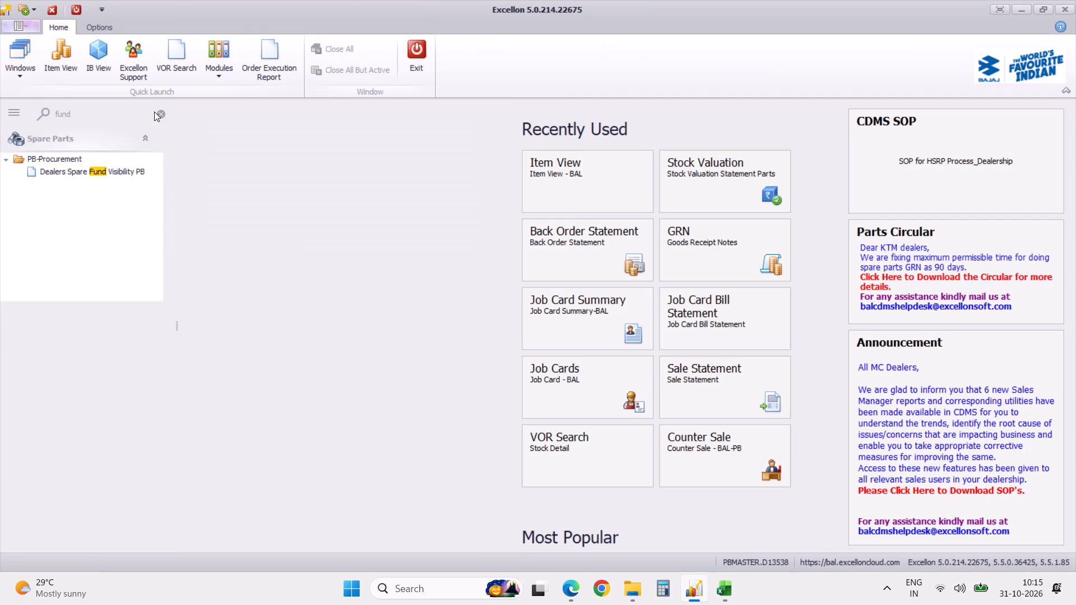
{"action": "left_click", "coordinate": [163, 111]}
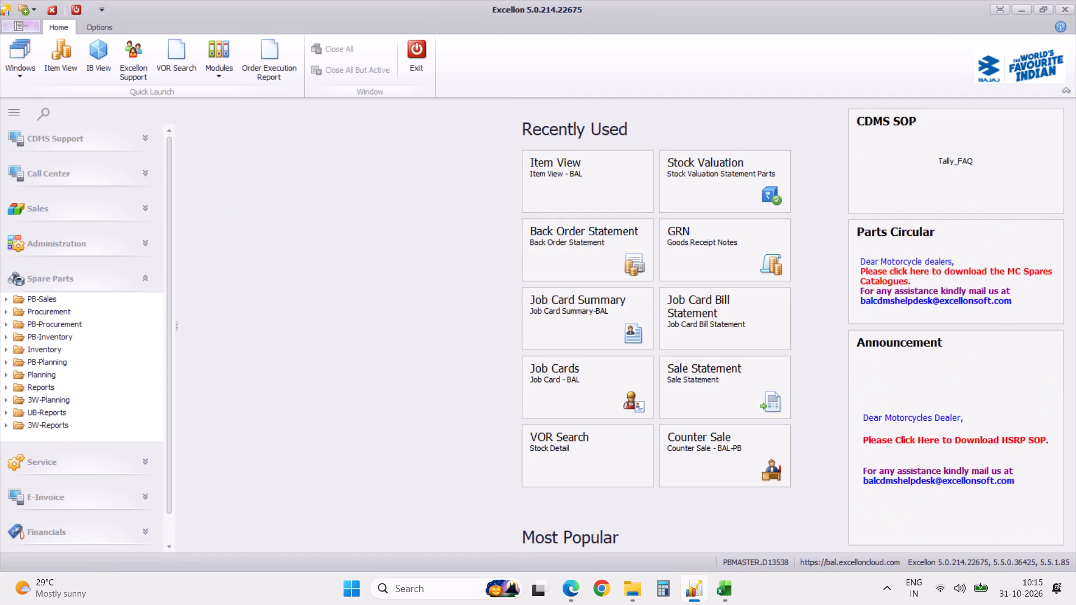
Expand the Reports folder of the Service module in the navigation tree.
{"action": "left_click", "coordinate": [145, 281]}
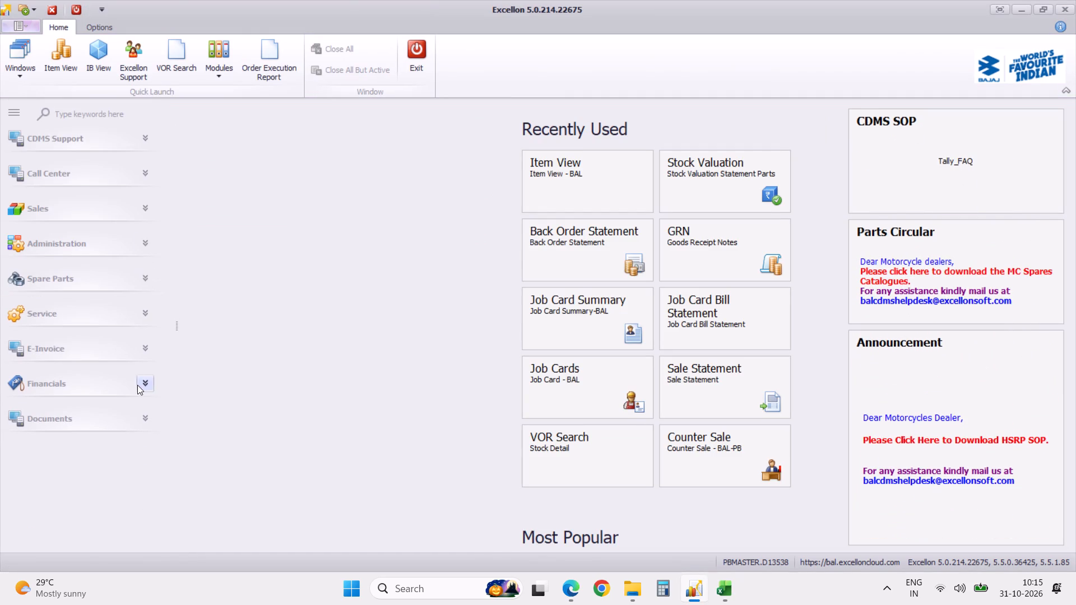
{"action": "left_click", "coordinate": [146, 319]}
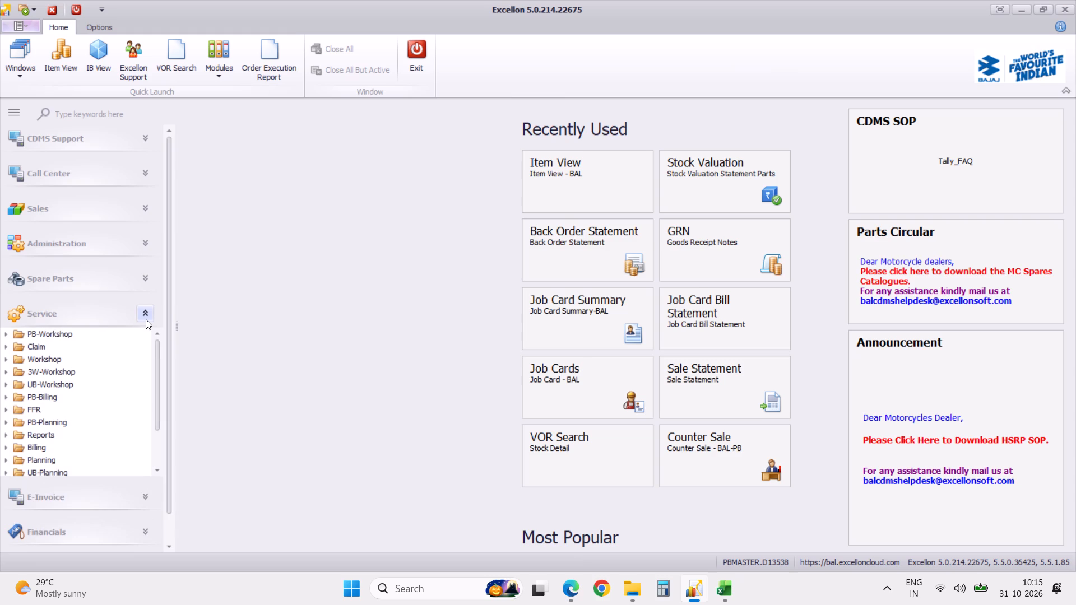
{"action": "left_click", "coordinate": [4, 434]}
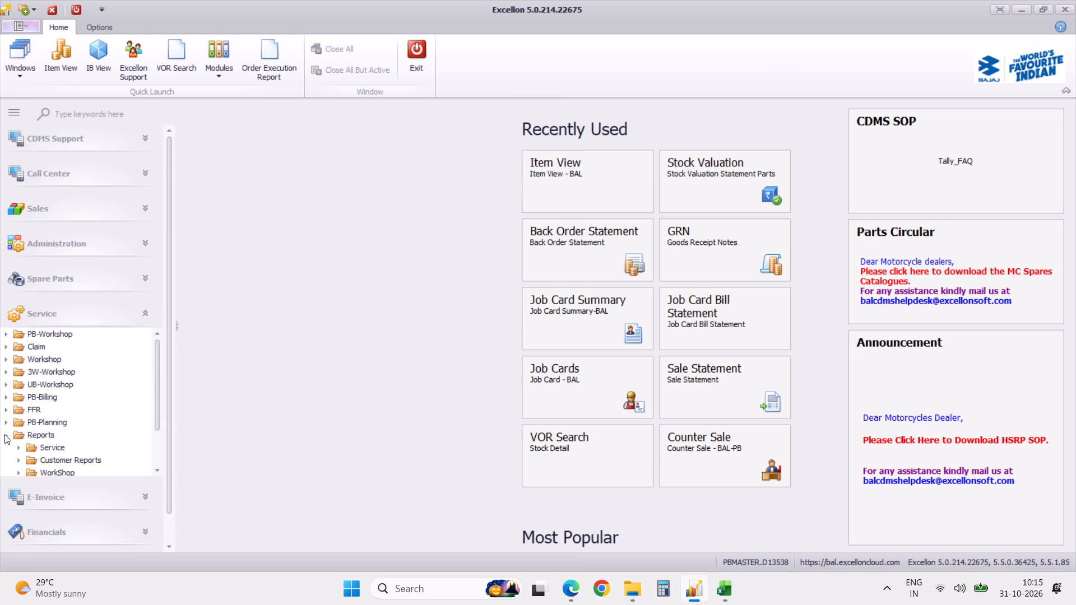
{"action": "triple_click", "coordinate": [155, 471]}
{"action": "left_click", "coordinate": [155, 471]}
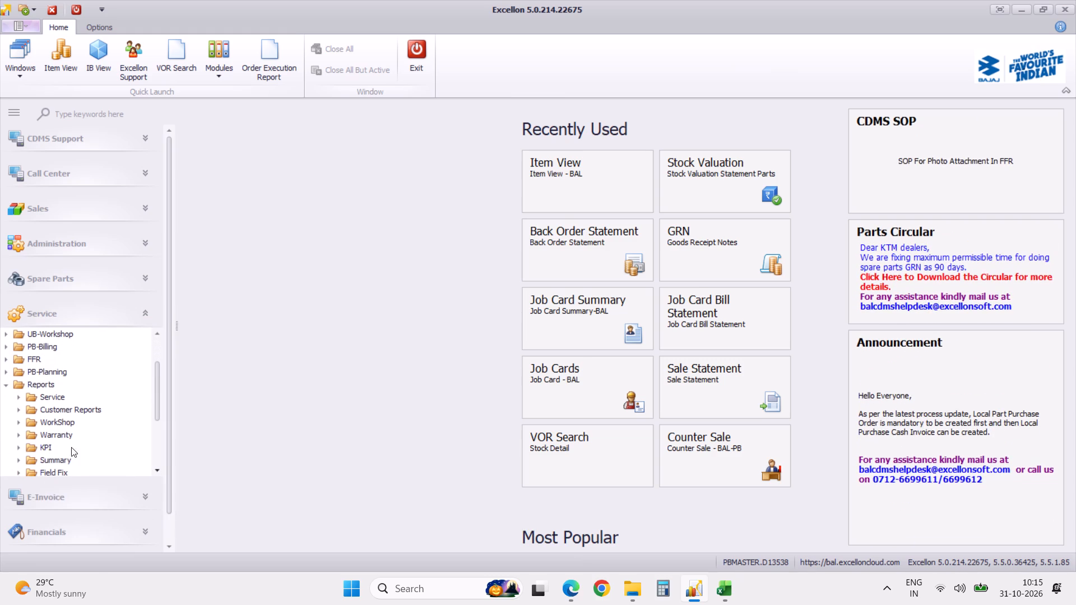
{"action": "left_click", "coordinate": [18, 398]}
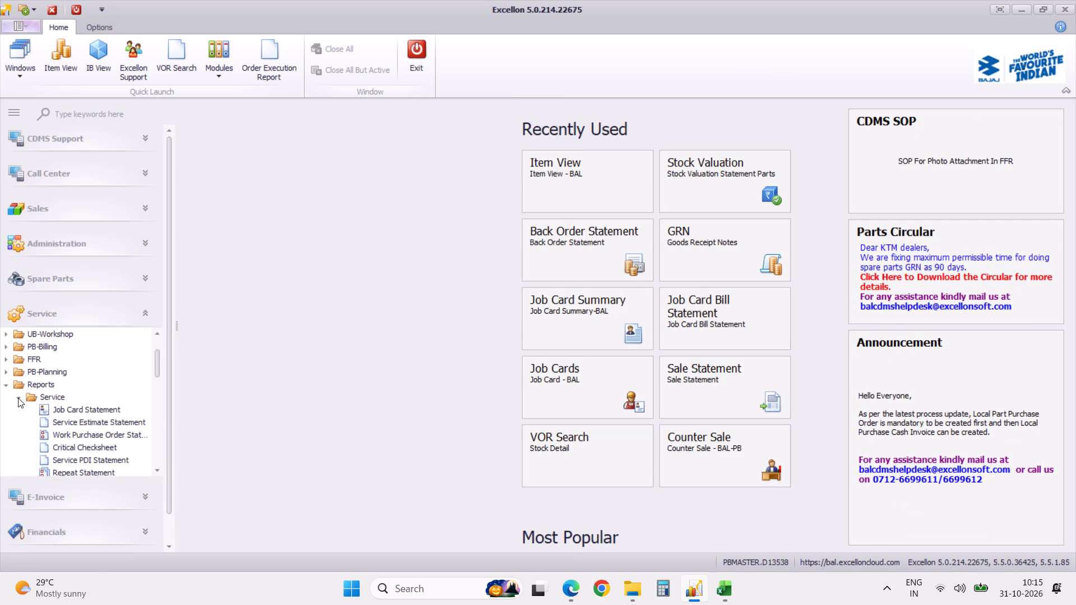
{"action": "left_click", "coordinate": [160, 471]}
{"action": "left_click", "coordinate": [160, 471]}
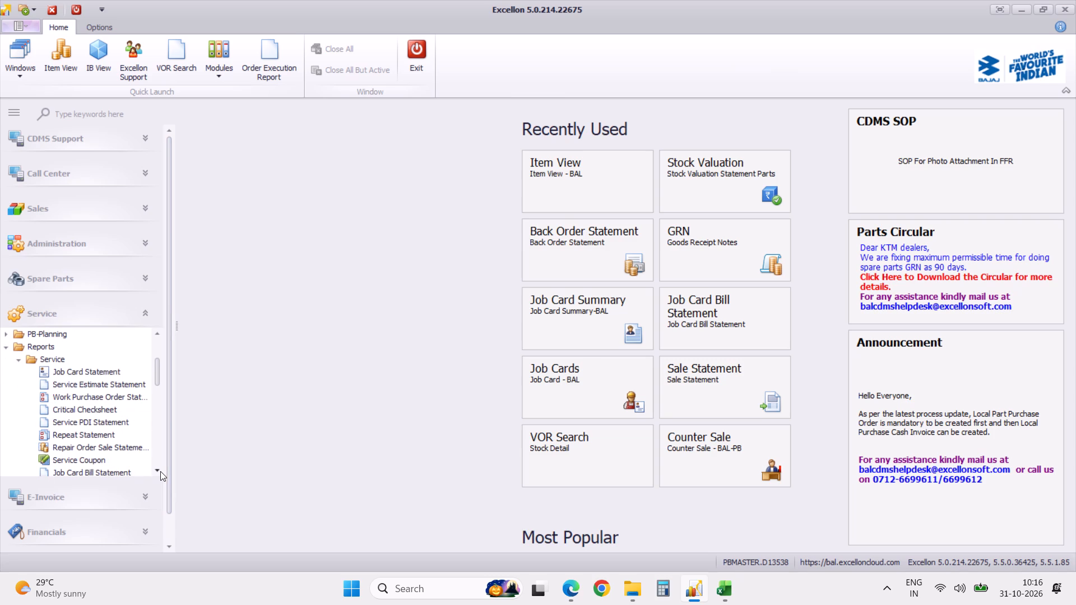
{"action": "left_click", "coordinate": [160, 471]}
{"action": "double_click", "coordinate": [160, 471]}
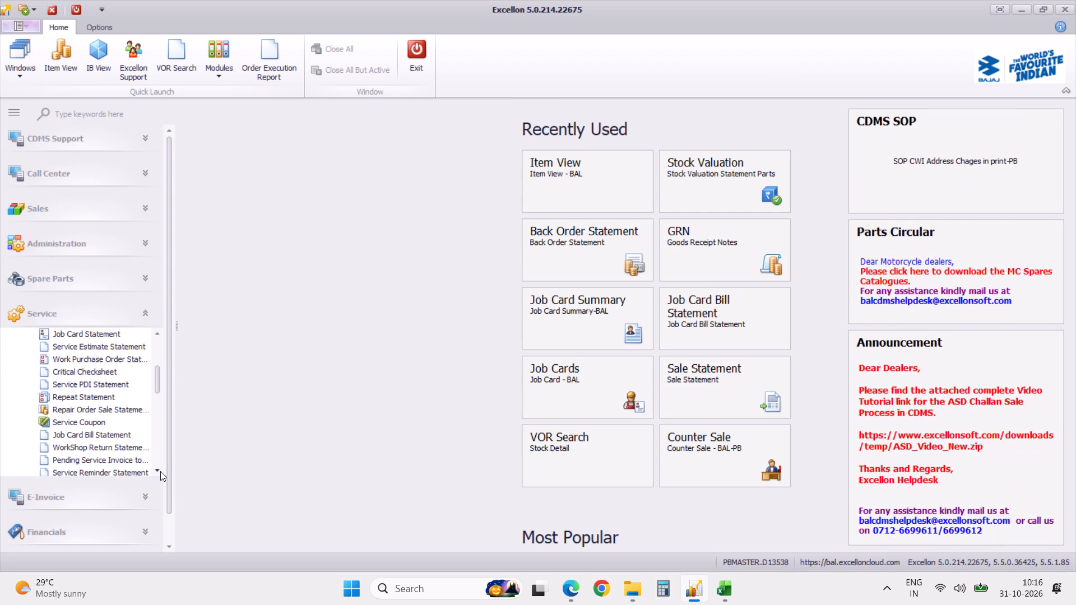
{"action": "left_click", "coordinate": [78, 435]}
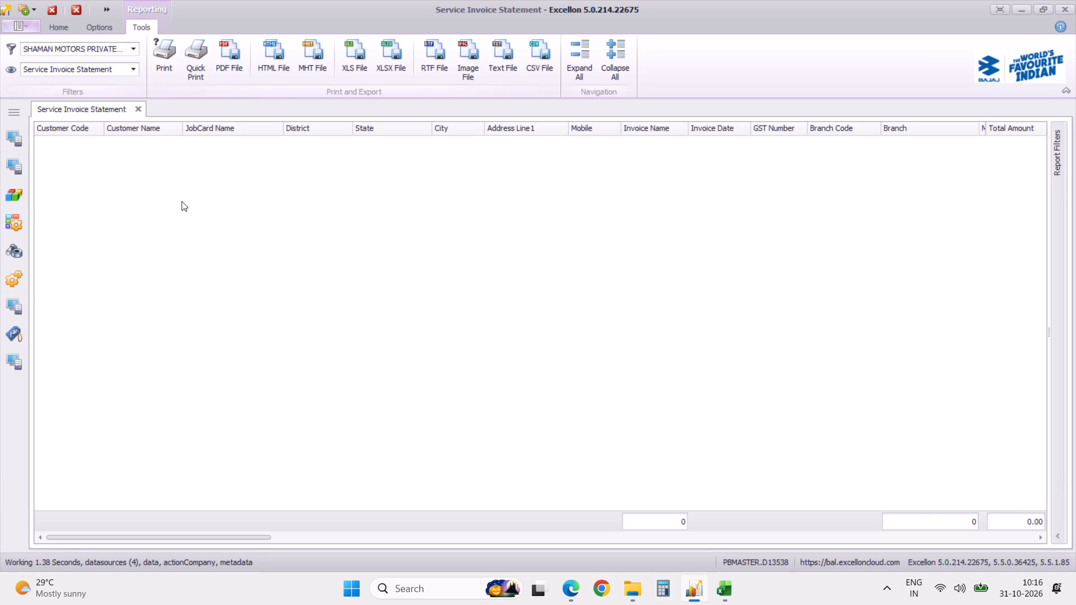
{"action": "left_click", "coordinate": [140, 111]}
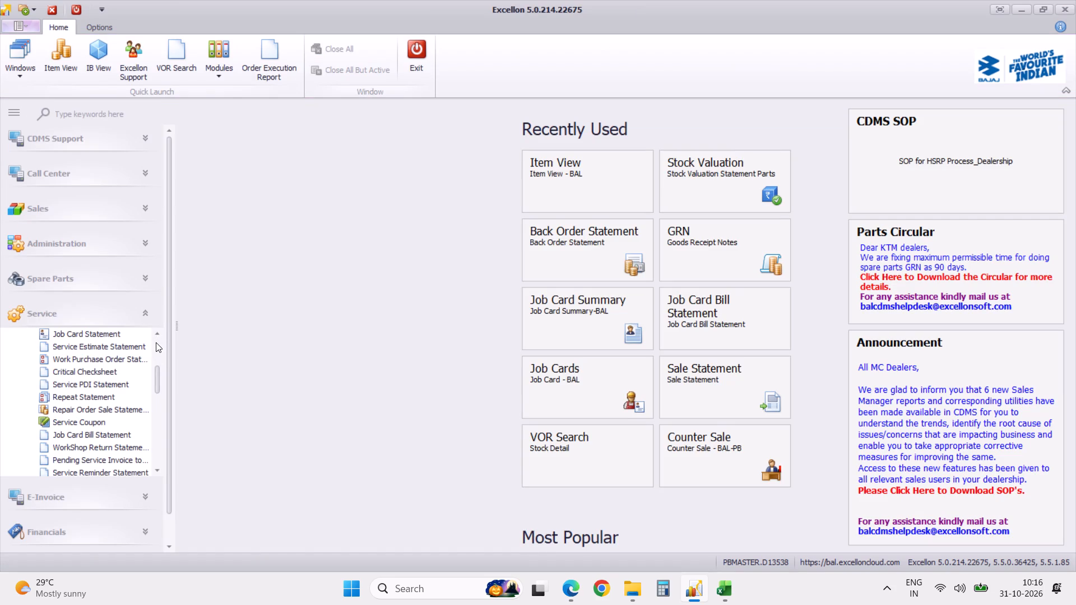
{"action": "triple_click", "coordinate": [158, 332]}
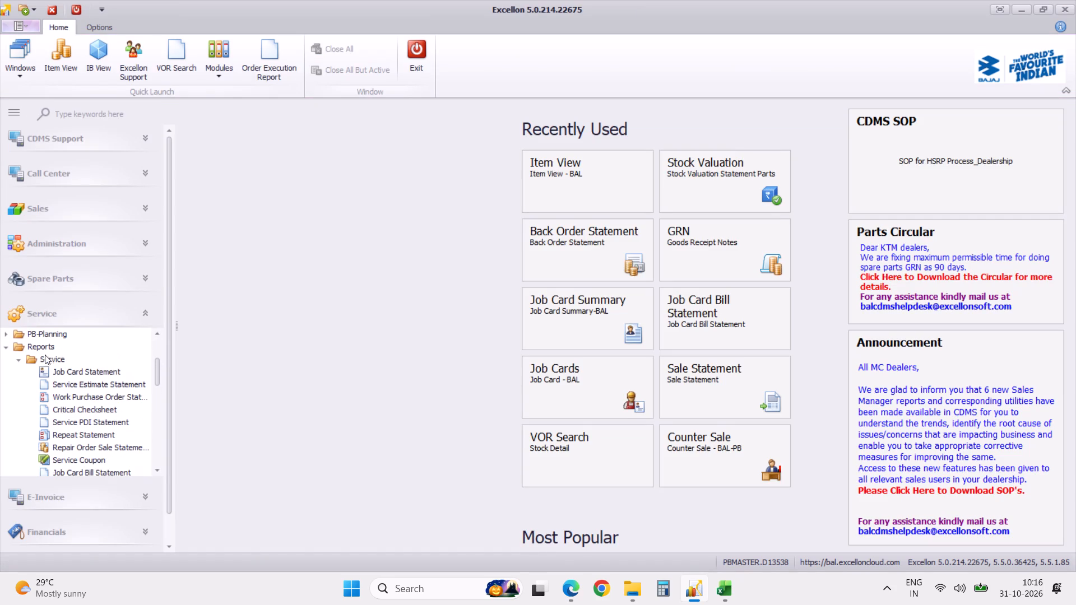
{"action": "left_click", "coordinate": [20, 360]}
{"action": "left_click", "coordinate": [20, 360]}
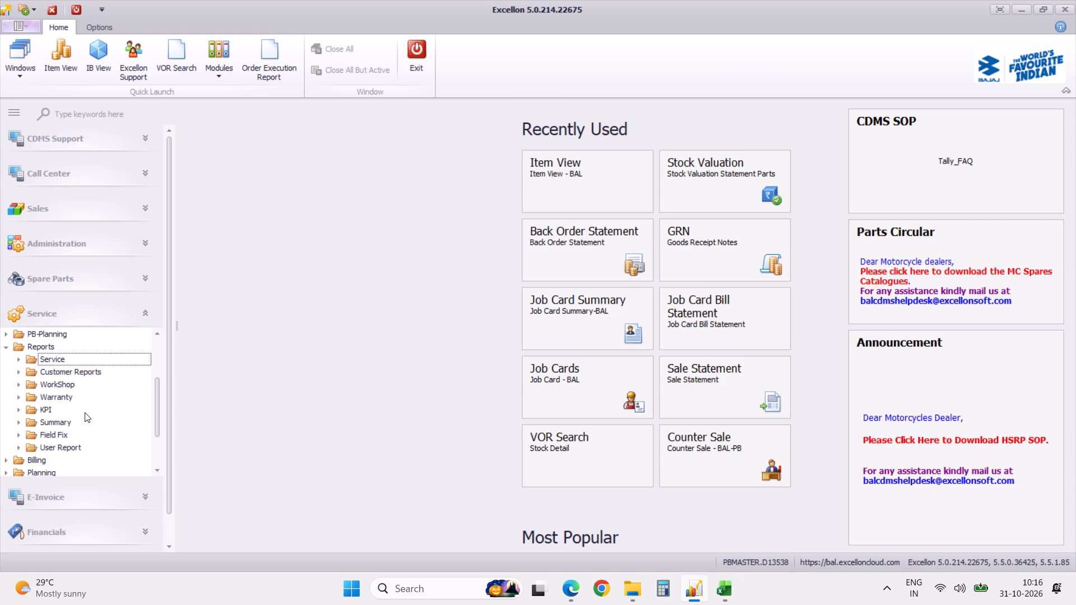
Open the Spare Issue Statement from the Service WorkShop reports and generate it for Month To Date.
{"action": "left_click", "coordinate": [20, 385]}
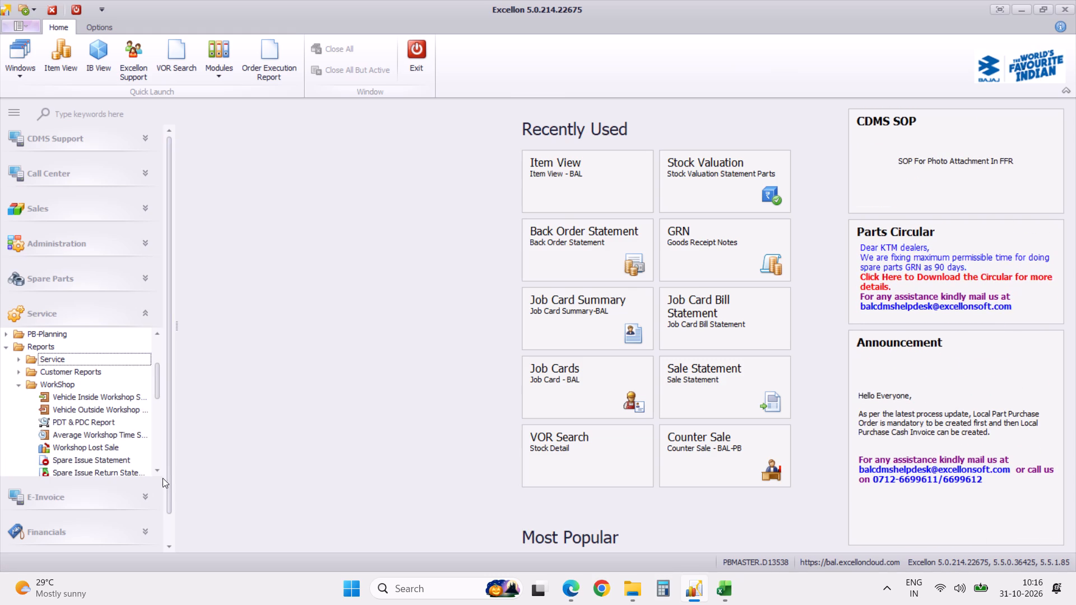
{"action": "triple_click", "coordinate": [157, 472]}
{"action": "left_click", "coordinate": [157, 472]}
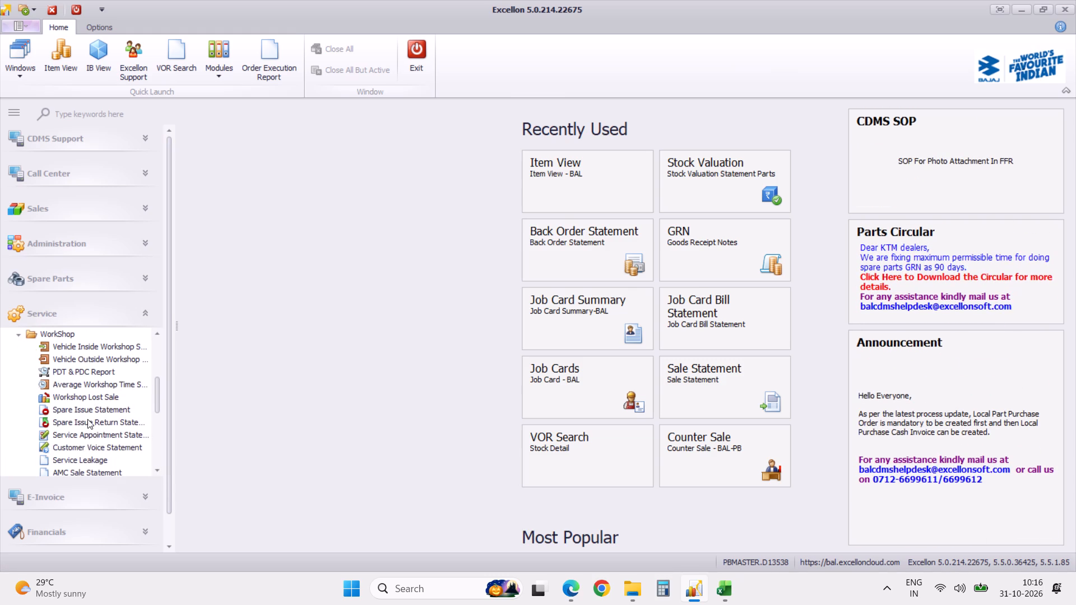
{"action": "left_click", "coordinate": [94, 411]}
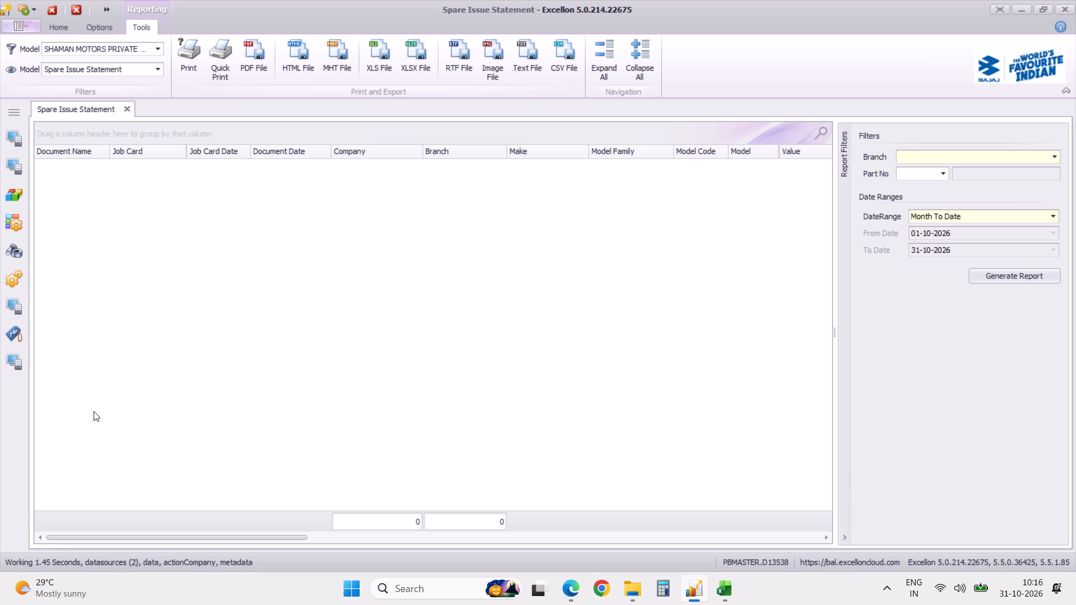
{"action": "left_click", "coordinate": [1024, 273]}
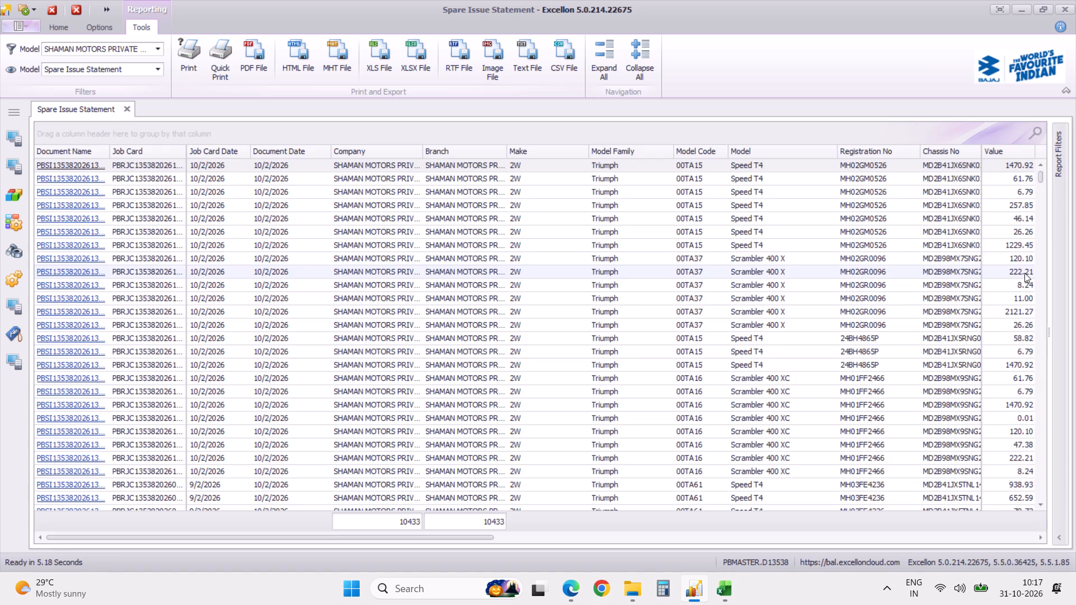
Export the report to XLSX without hyperlinks as Spare Issue Statement-31102026 in the Funds Statement folder and open the file.
{"action": "left_click", "coordinate": [416, 66]}
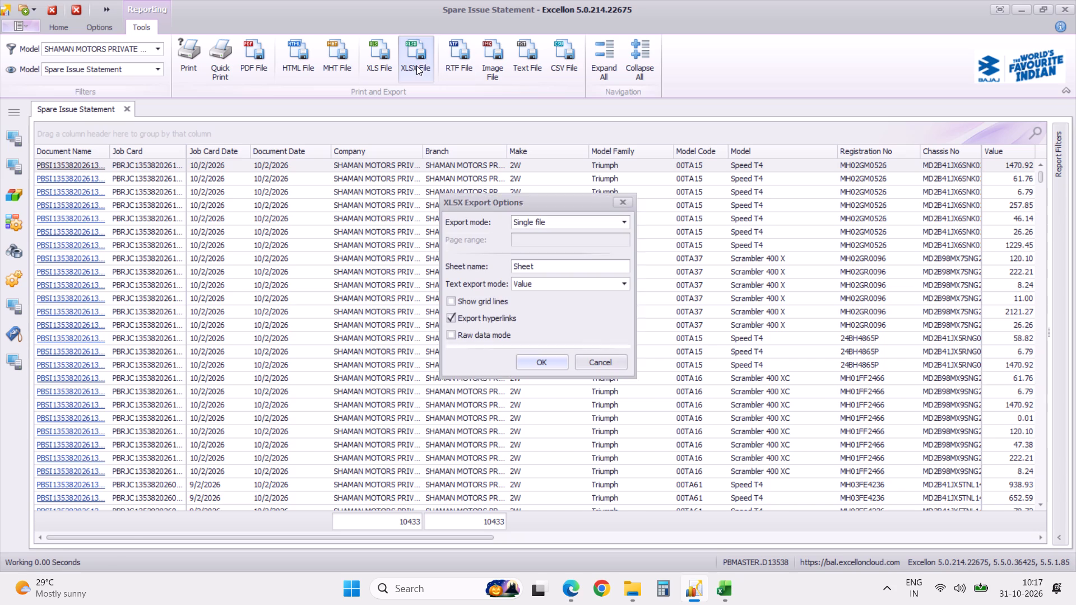
{"action": "left_click", "coordinate": [451, 320]}
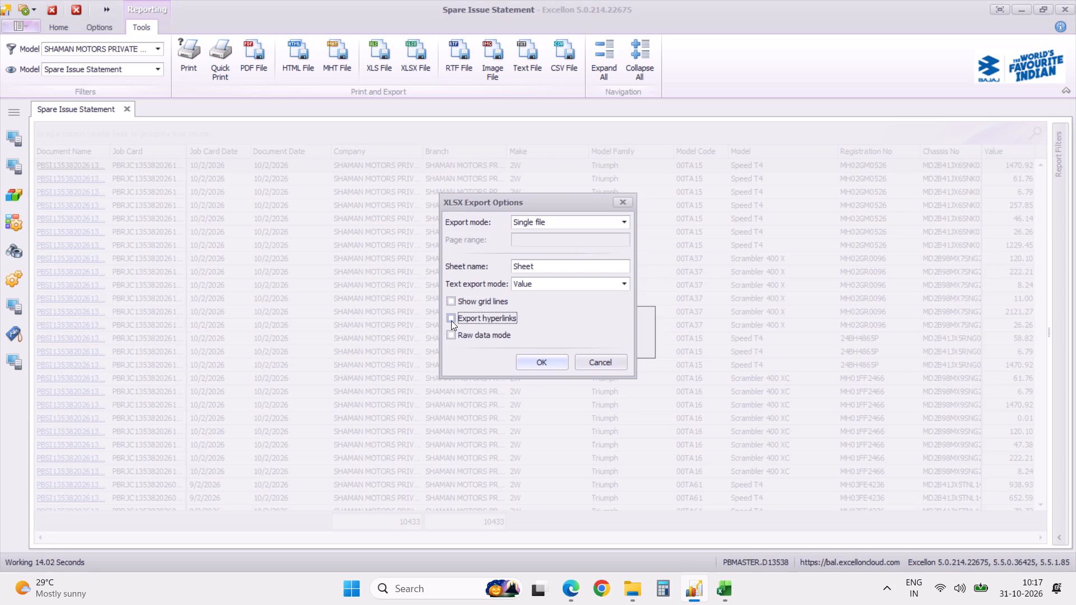
{"action": "left_click", "coordinate": [554, 369]}
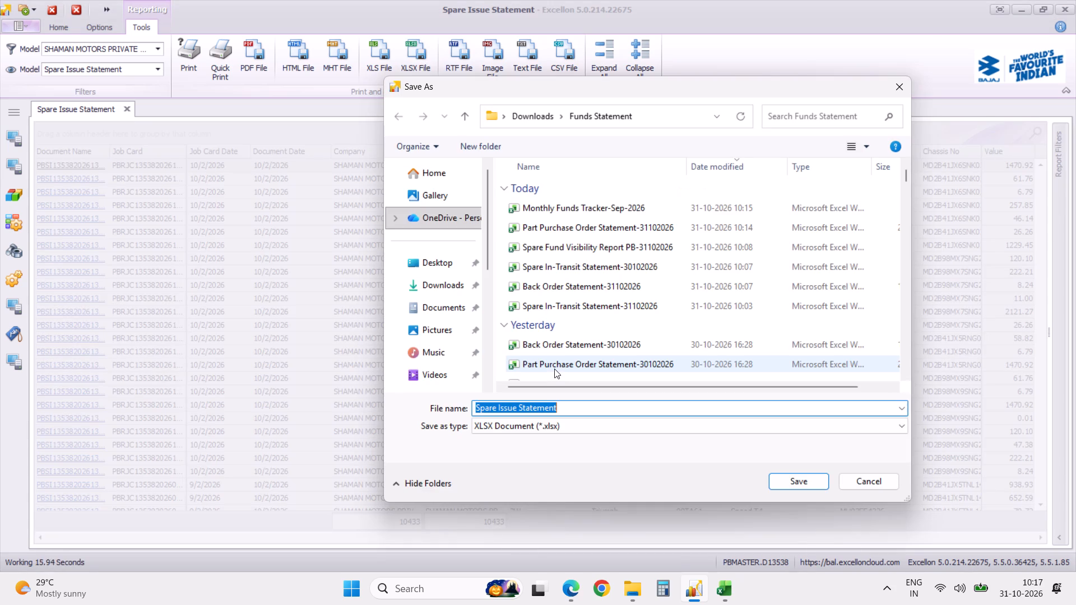
{"action": "left_click", "coordinate": [565, 406]}
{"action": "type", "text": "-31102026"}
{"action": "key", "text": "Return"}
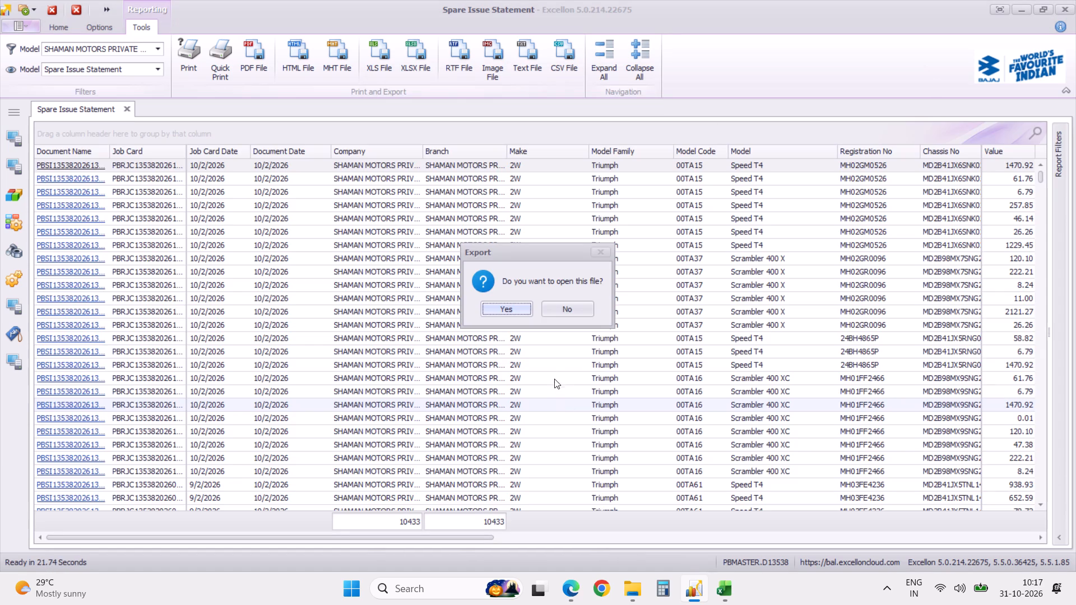
{"action": "left_click", "coordinate": [511, 308]}
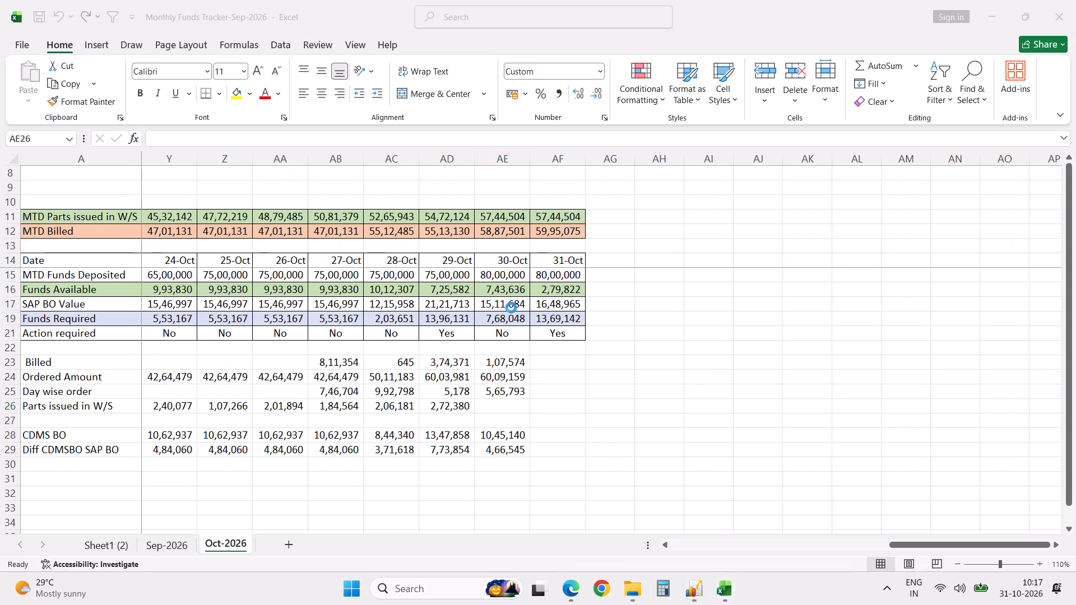
Delete the totals row below the last record of the Spare Issue Statement sheet.
{"action": "key", "text": "ctrl+Down"}
{"action": "key", "text": "Down"}
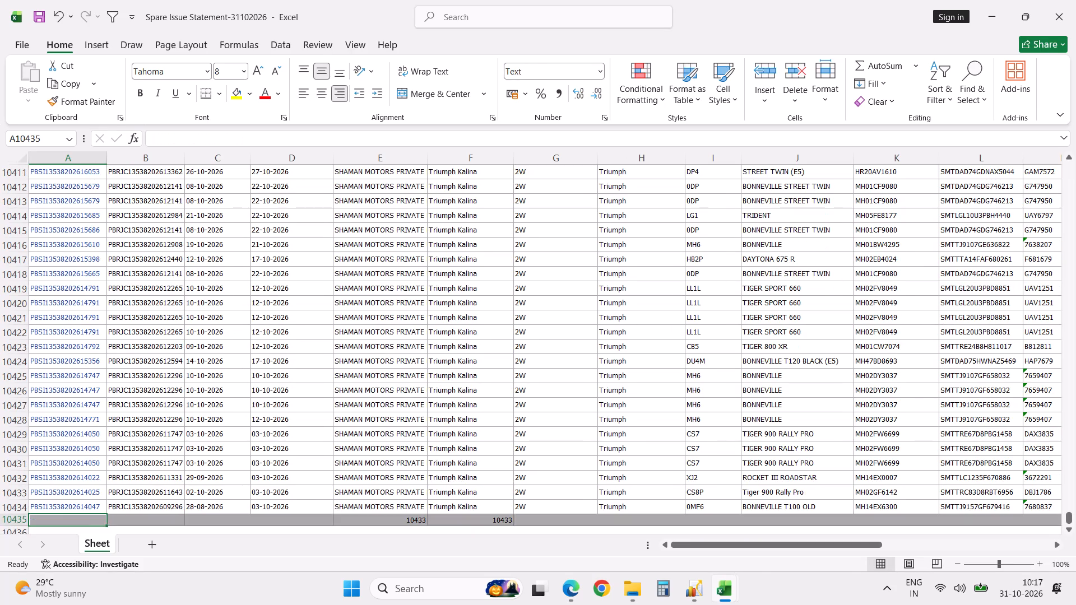
{"action": "key", "text": "shift+space"}
{"action": "key", "text": "ctrl+minus"}
{"action": "key", "text": "ctrl+Up"}
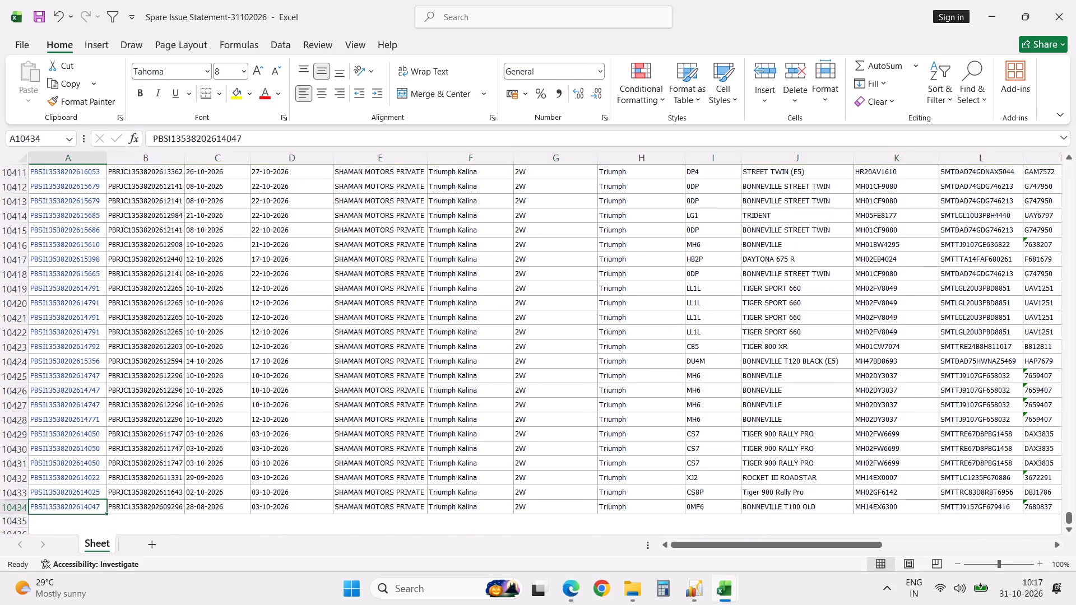
Add filters to the header row of the Spare Issue Statement data.
{"action": "key", "text": "ctrl+Up"}
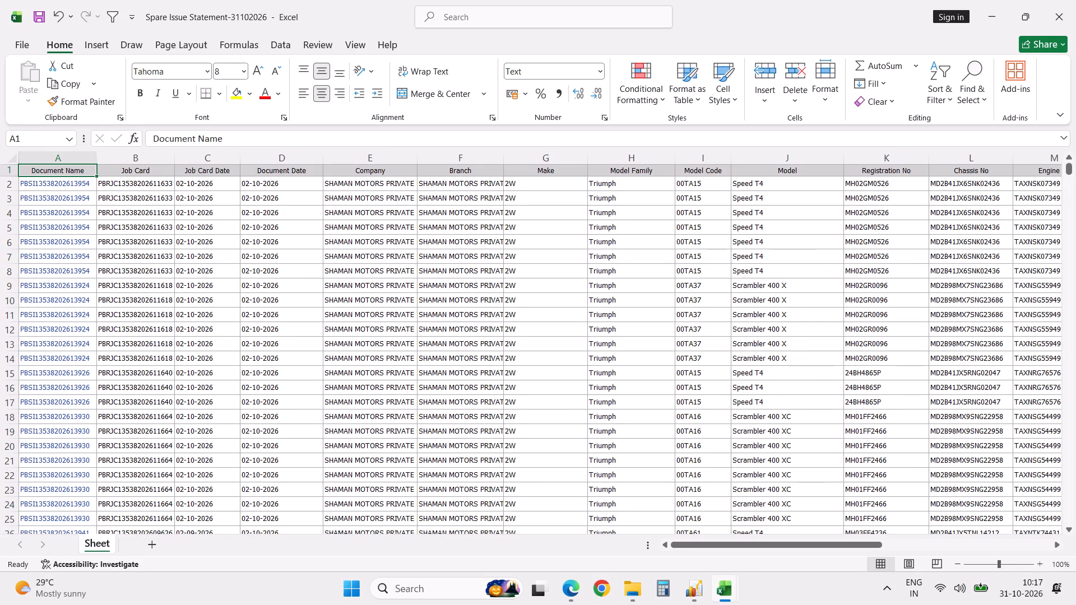
{"action": "type", "text": "dff"}
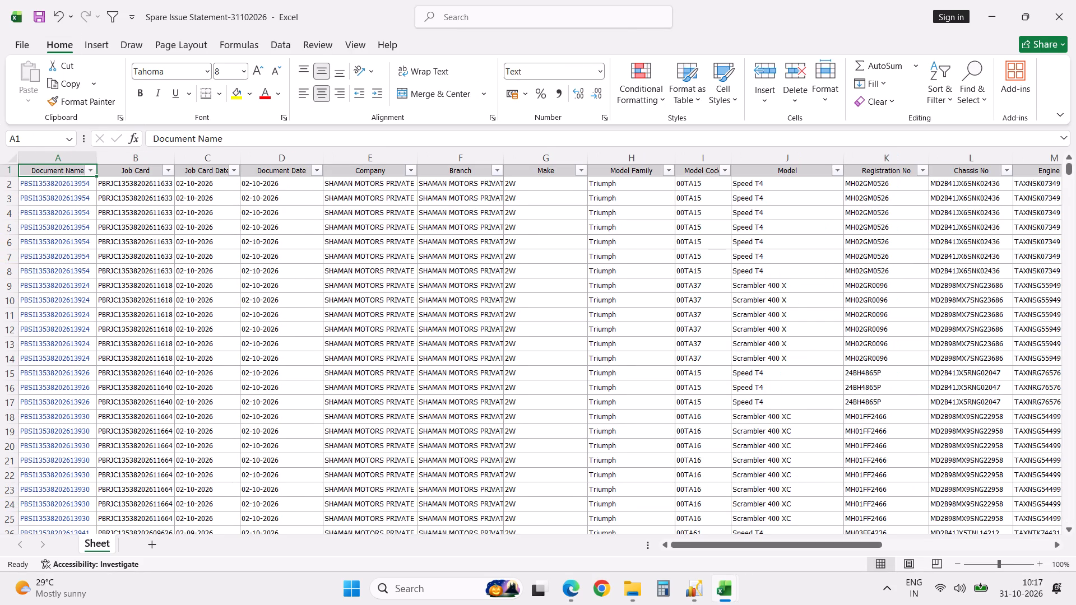
Look through the statement's column headings from Document Name across to Value.
{"action": "key", "text": "Right"}
{"action": "key", "text": "Right"}
{"action": "key", "text": "Right"}
{"action": "key", "text": "Right"}
{"action": "key", "text": "Right"}
{"action": "key", "text": "Right"}
{"action": "key", "text": "Right"}
{"action": "key", "text": "Right"}
{"action": "key", "text": "Right"}
{"action": "key", "text": "Right"}
{"action": "key", "text": "Right"}
{"action": "key", "text": "Right"}
{"action": "key", "text": "Right"}
{"action": "key", "text": "Right"}
{"action": "key", "text": "Right"}
{"action": "key", "text": "Right"}
{"action": "key", "text": "Right"}
{"action": "key", "text": "Right"}
{"action": "key", "text": "Right"}
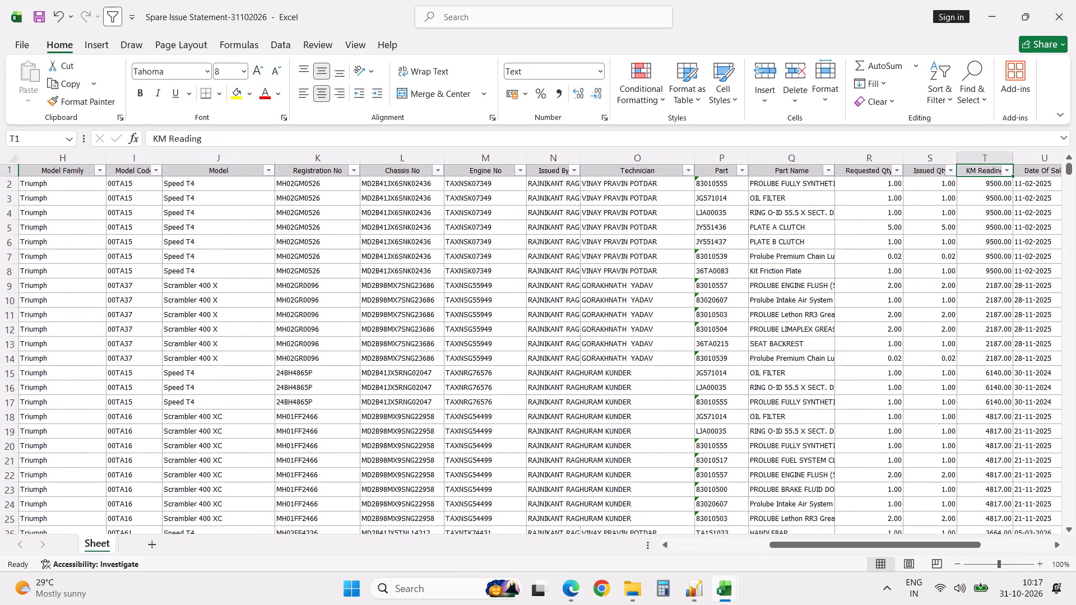
{"action": "key", "text": "Right"}
{"action": "key", "text": "Right"}
{"action": "key", "text": "Right"}
{"action": "key", "text": "Right"}
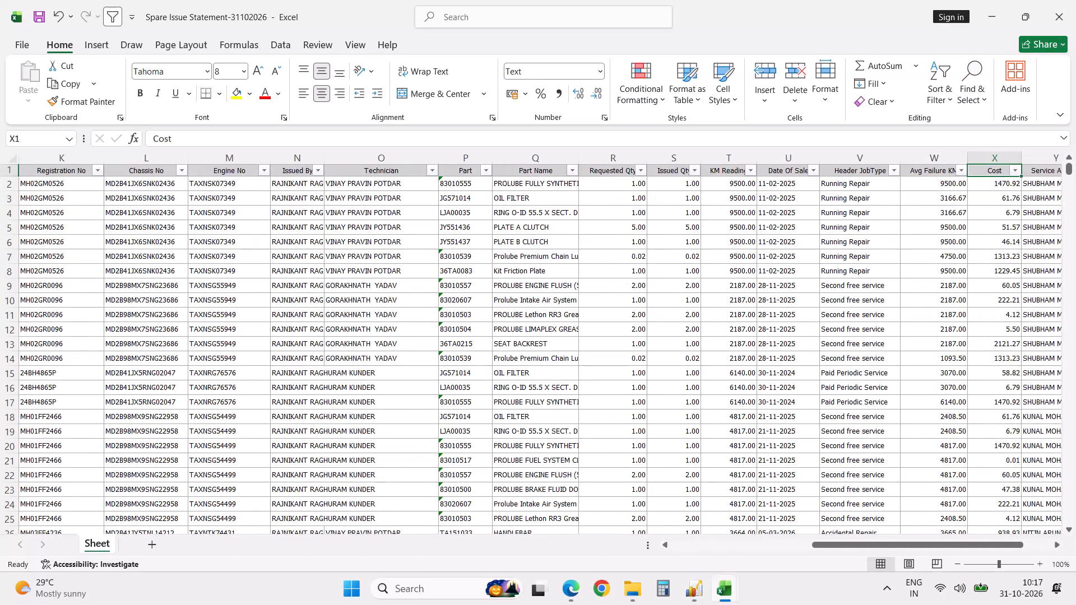
{"action": "key", "text": "Right"}
{"action": "key", "text": "Right"}
{"action": "key", "text": "Right"}
{"action": "key", "text": "Right"}
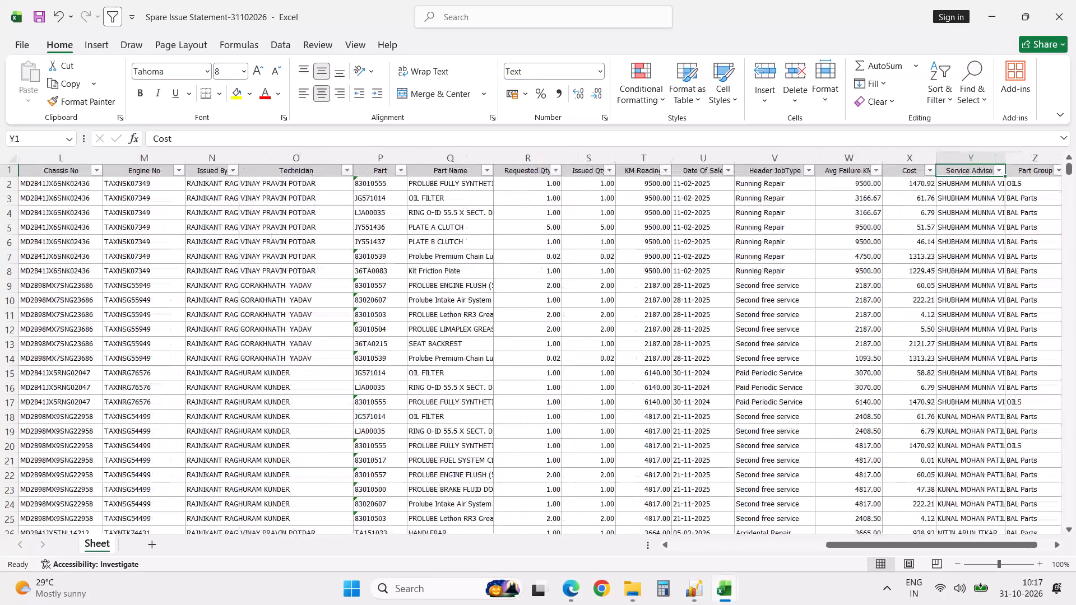
{"action": "key", "text": "Left"}
{"action": "key", "text": "Left"}
{"action": "key", "text": "Left"}
{"action": "key", "text": "Left"}
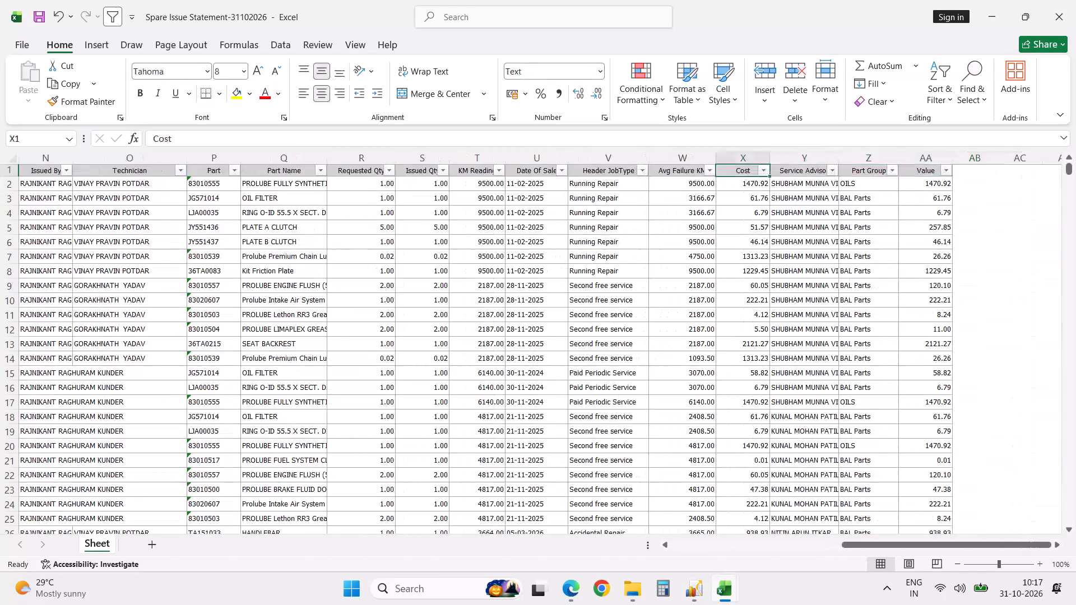
{"action": "key", "text": "Left"}
{"action": "key", "text": "Left"}
{"action": "key", "text": "ctrl+Left"}
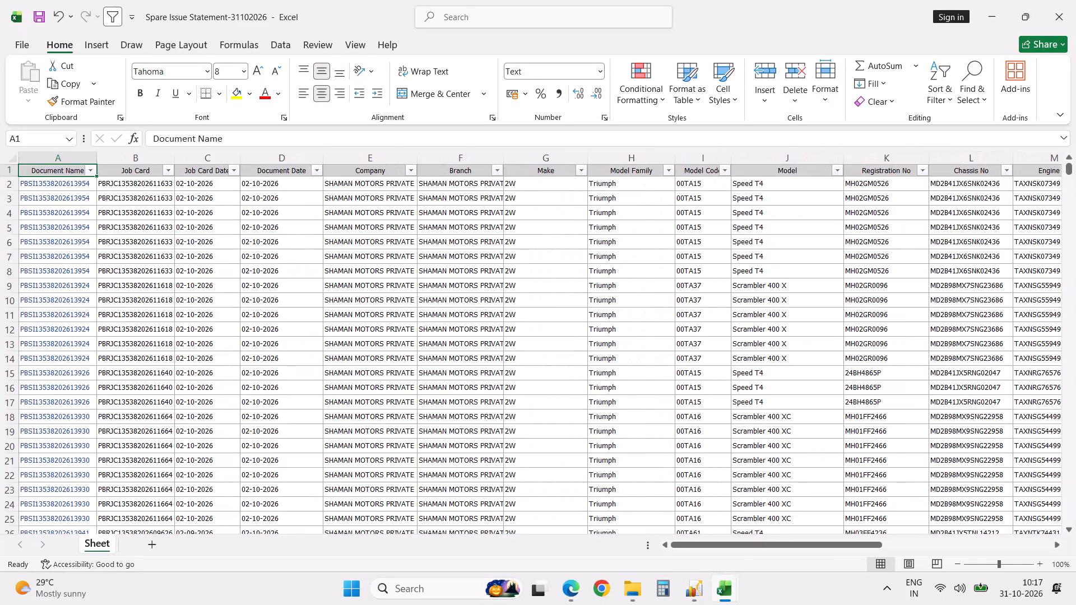
Filter the statement's Document Date column to show only 30 October 2026.
{"action": "left_click", "coordinate": [315, 171]}
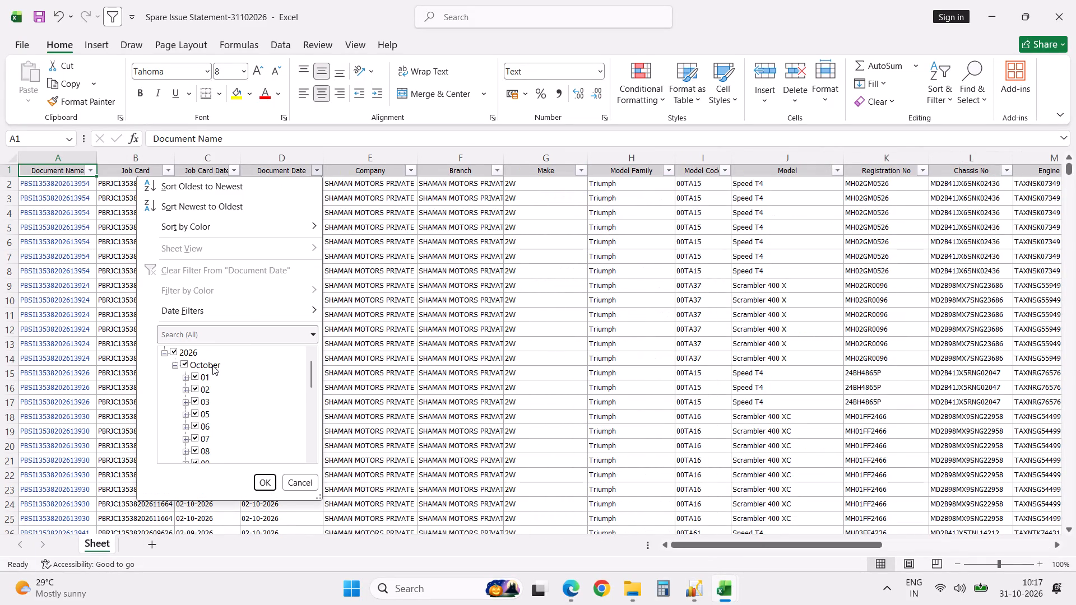
{"action": "left_click", "coordinate": [191, 352]}
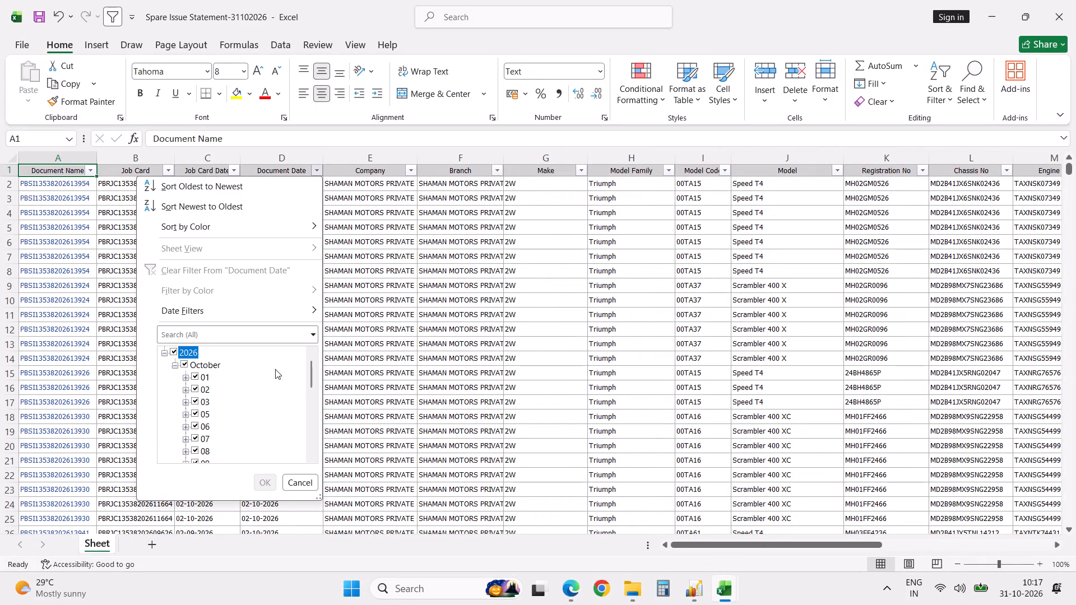
{"action": "triple_click", "coordinate": [313, 454]}
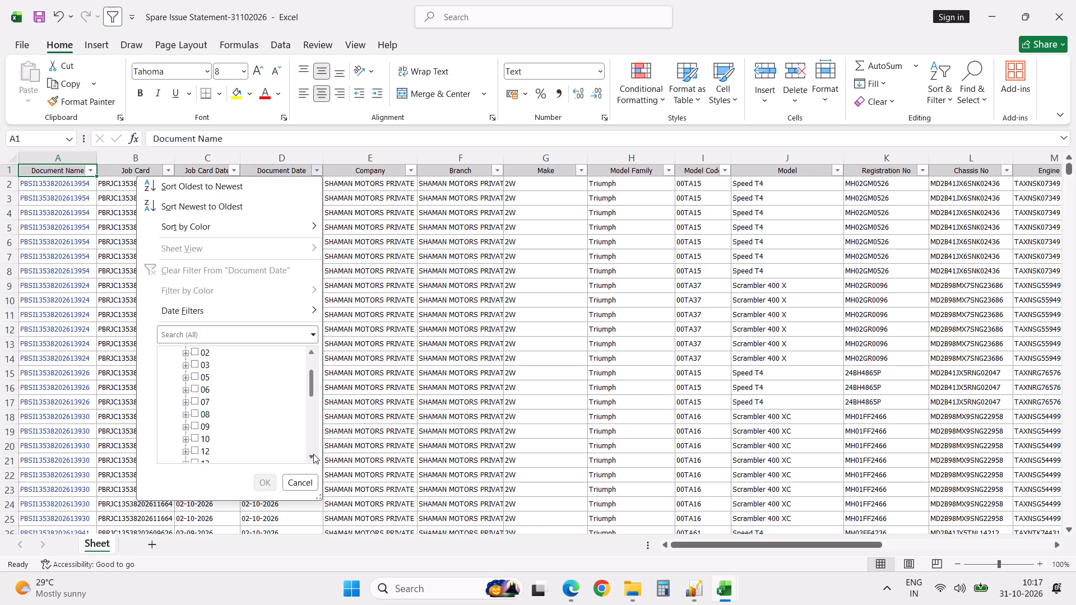
{"action": "double_click", "coordinate": [313, 454]}
{"action": "left_click_drag", "start_coordinate": [311, 393], "coordinate": [307, 476]}
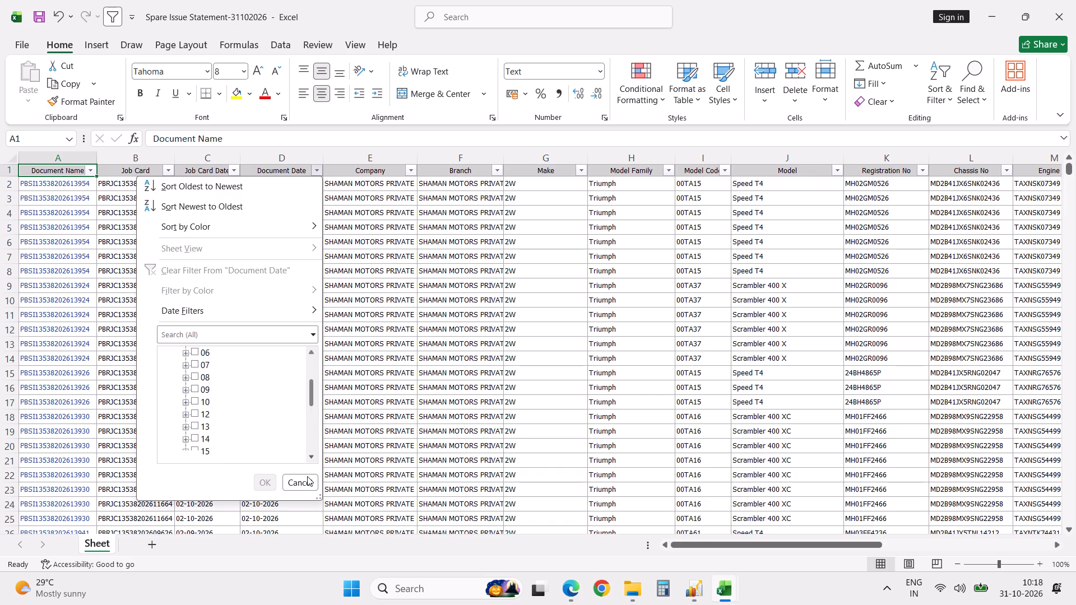
{"action": "left_click_drag", "start_coordinate": [307, 476], "coordinate": [300, 420]}
{"action": "left_click_drag", "start_coordinate": [313, 405], "coordinate": [312, 450]}
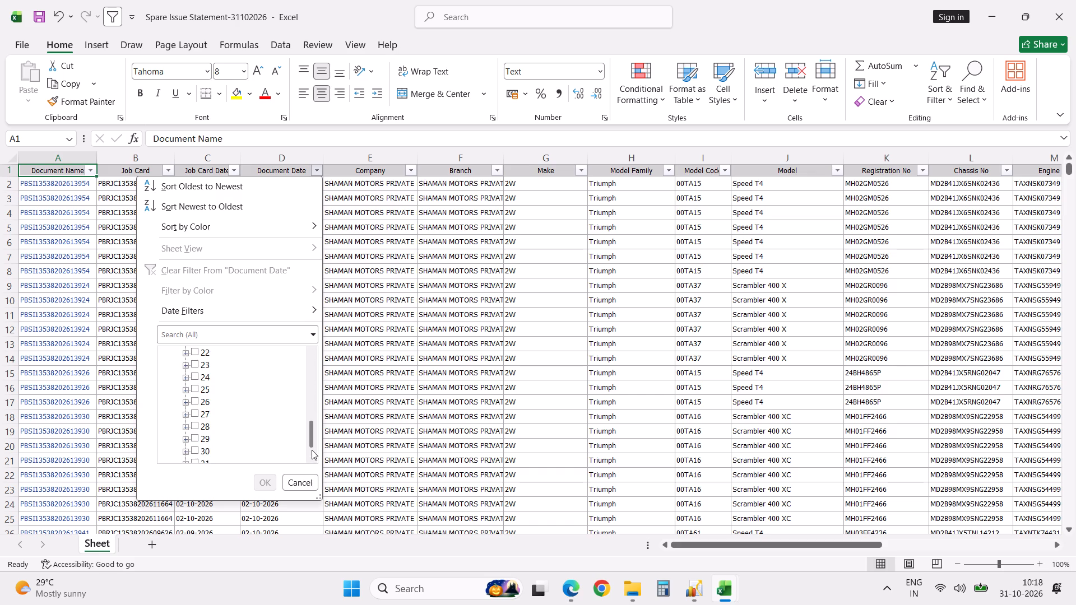
{"action": "left_click_drag", "start_coordinate": [312, 450], "coordinate": [312, 461]}
{"action": "left_click", "coordinate": [197, 438]}
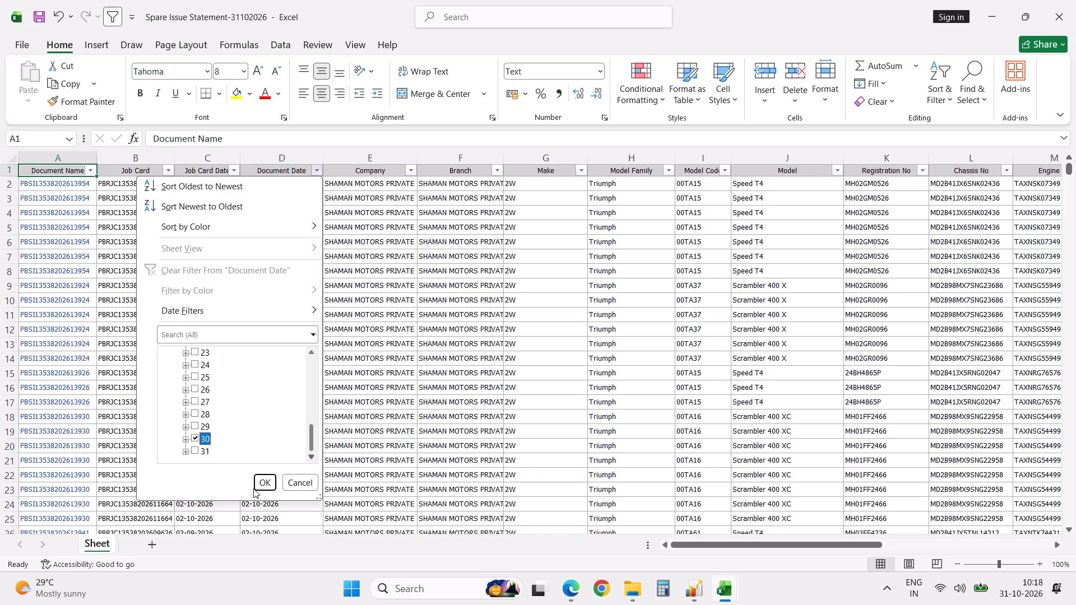
{"action": "left_click", "coordinate": [266, 483]}
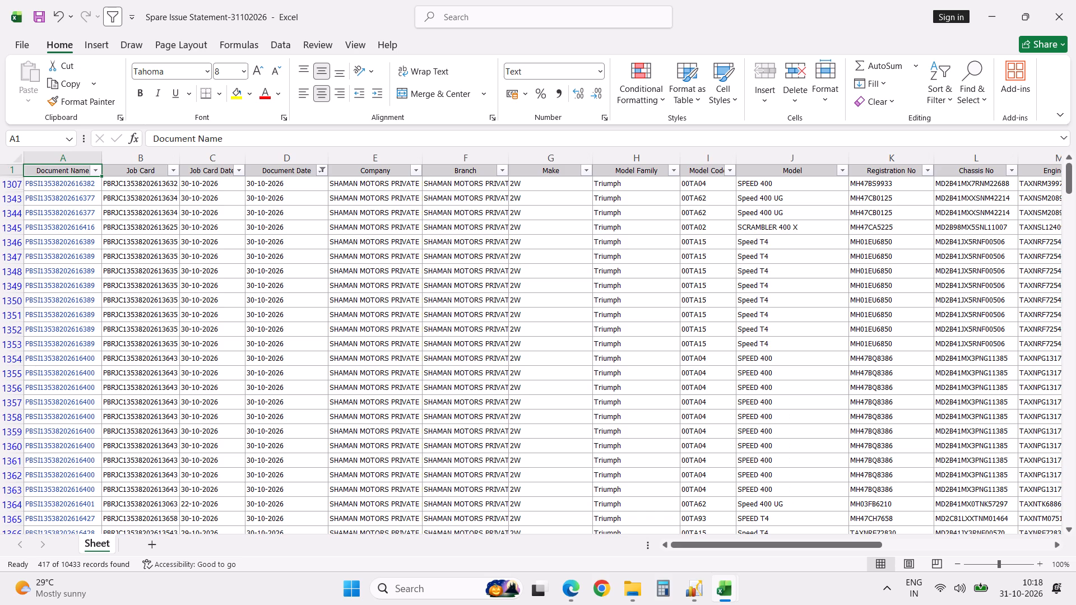
Select all filtered cells in the Value column and format them with comma separators and no decimals to get their sum.
{"action": "left_click", "coordinate": [559, 175]}
{"action": "key", "text": "ctrl+Right"}
{"action": "key", "text": "Down"}
{"action": "key", "text": "ctrl+shift+Down"}
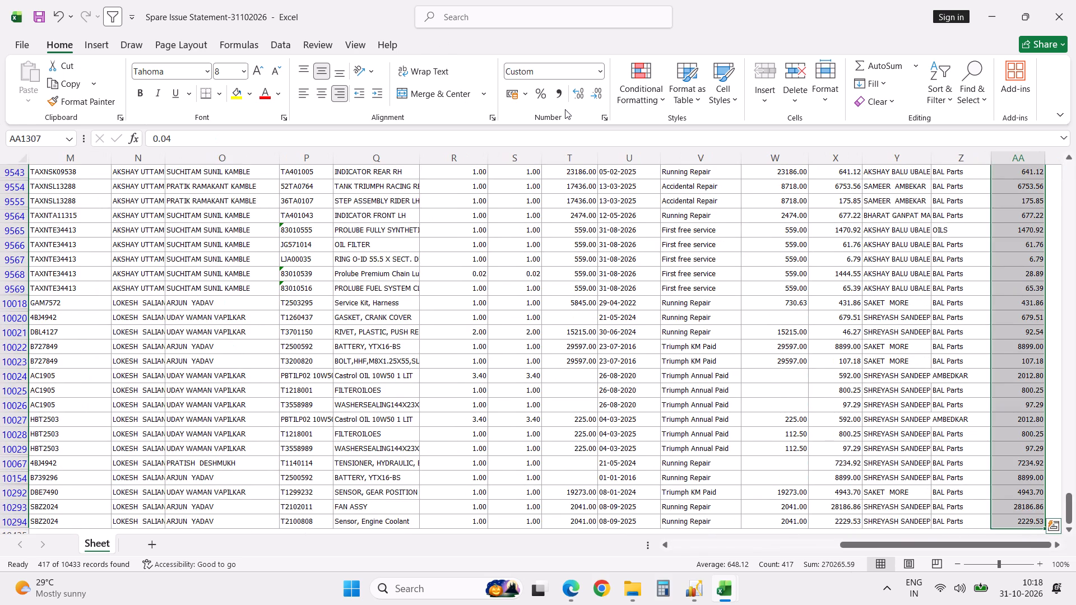
{"action": "left_click", "coordinate": [558, 94]}
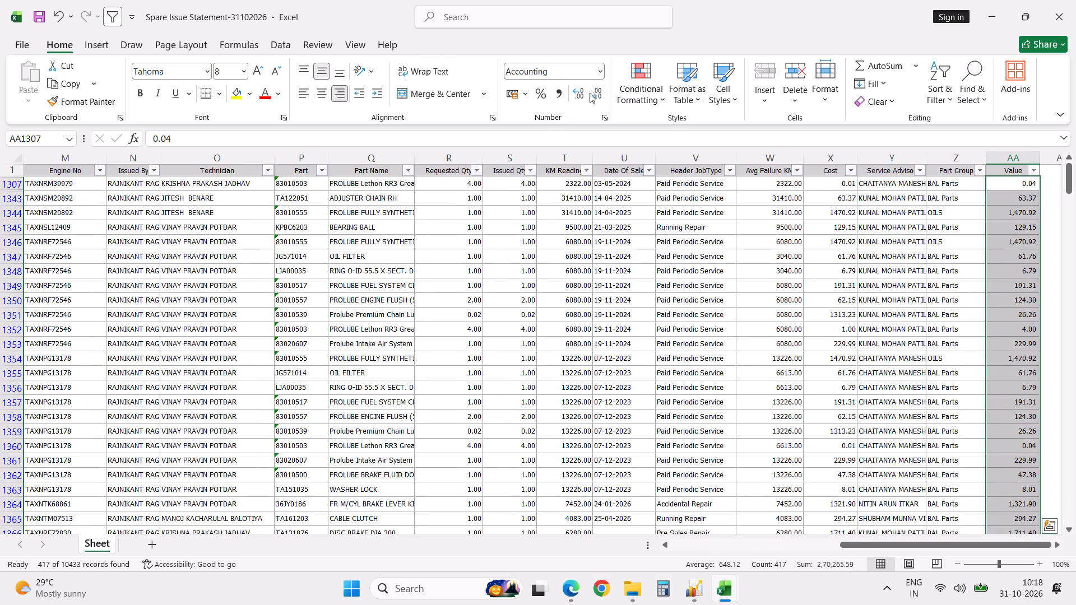
{"action": "triple_click", "coordinate": [595, 93]}
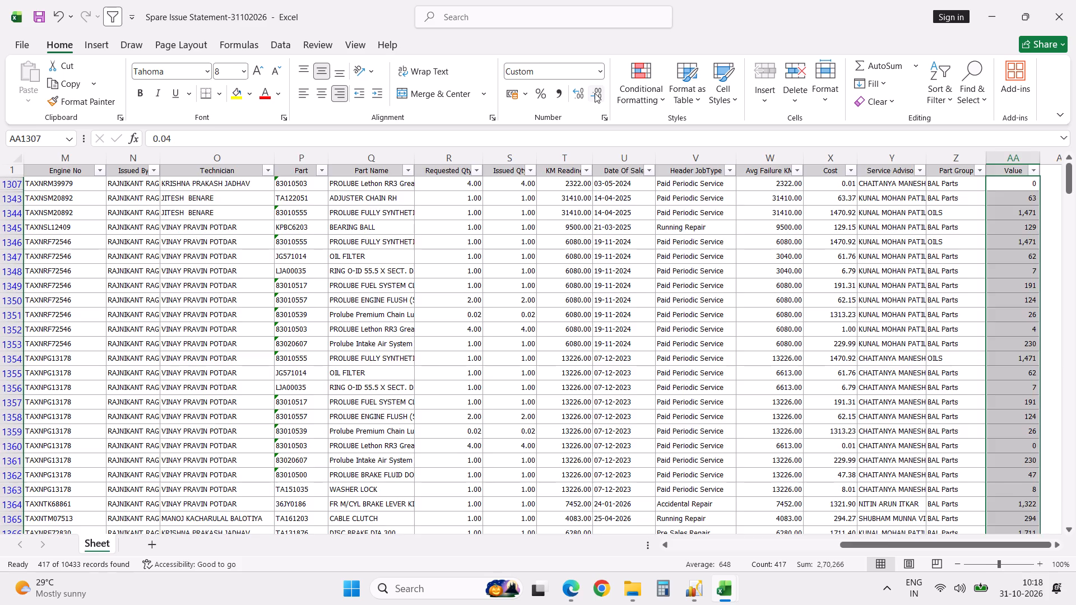
Switch to the Monthly Funds Tracker, enter 270266 as the 30-Oct Parts issued in W/S on the Oct-2026 sheet, and save the workbook.
{"action": "key", "text": "alt+Tab"}
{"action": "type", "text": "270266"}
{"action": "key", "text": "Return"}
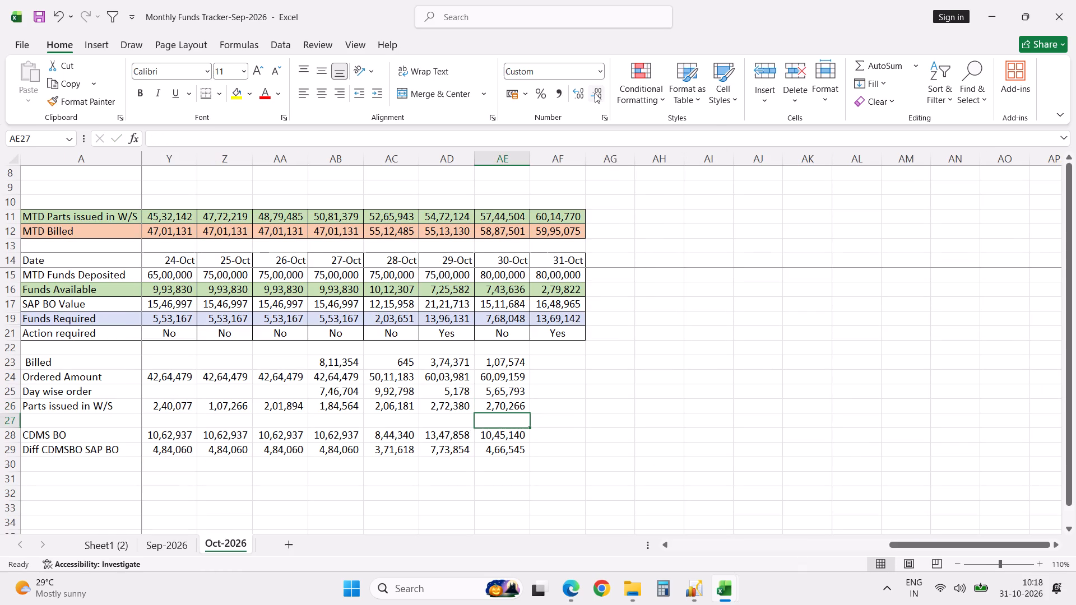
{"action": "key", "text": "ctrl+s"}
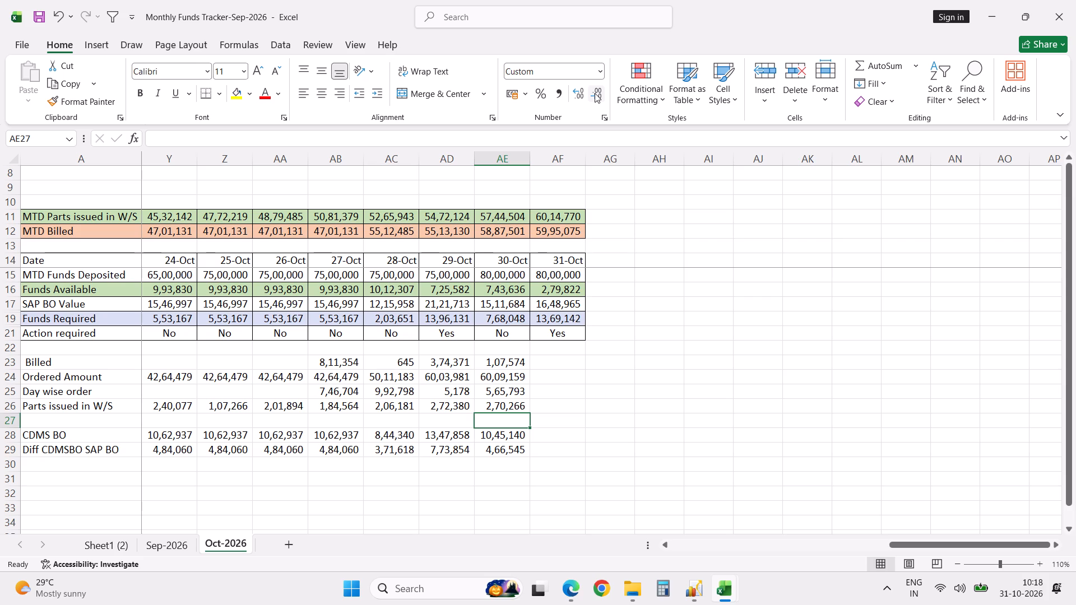
Check the end-of-month entries on the Sep-2026 sheet for comparison, and return to the Oct-2026 sheet.
{"action": "left_click", "coordinate": [182, 546]}
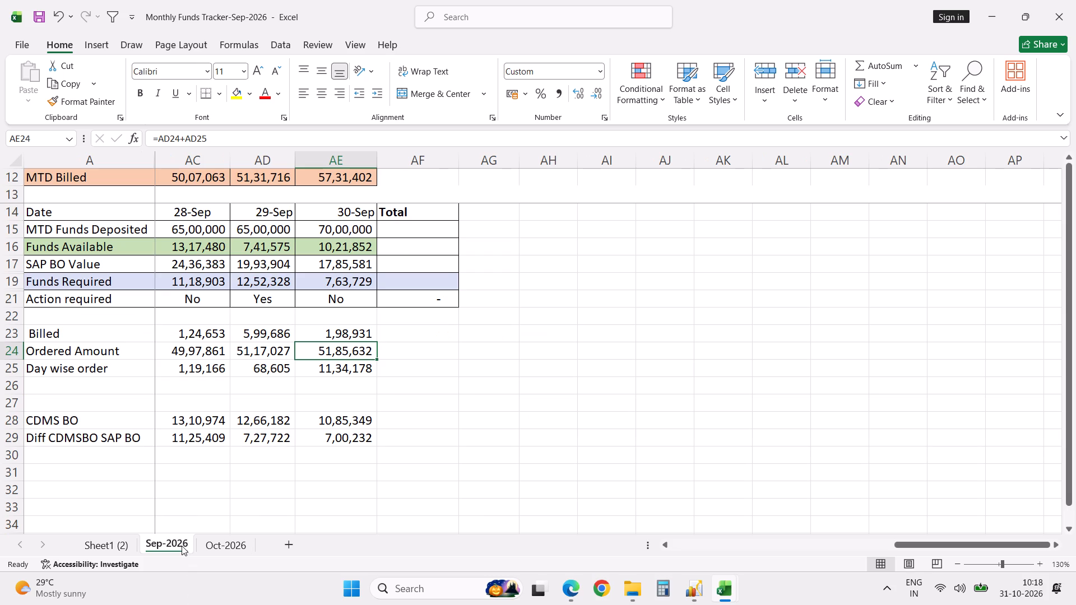
{"action": "left_click", "coordinate": [216, 547]}
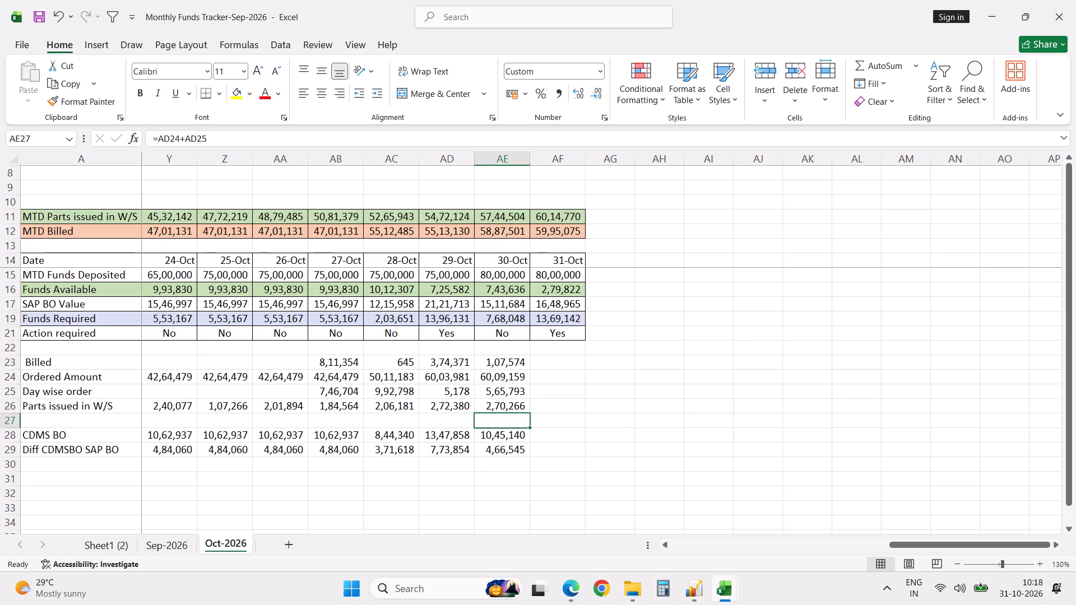
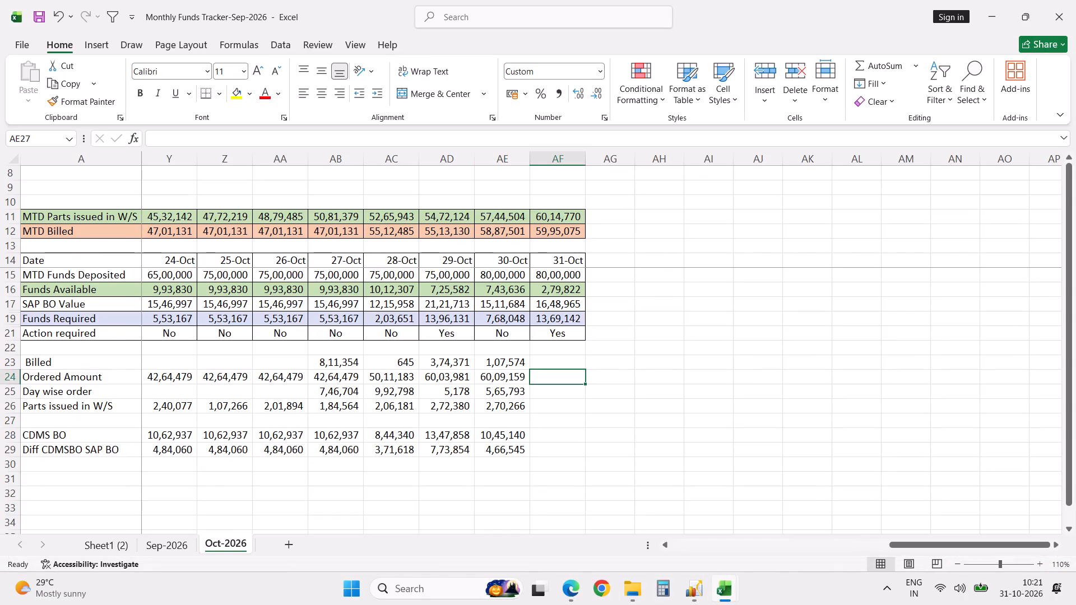
Fill the 30-Oct Ordered Amount formula across into the 31-Oct column of the Oct-2026 sheet.
{"action": "key", "text": "ctrl+r"}
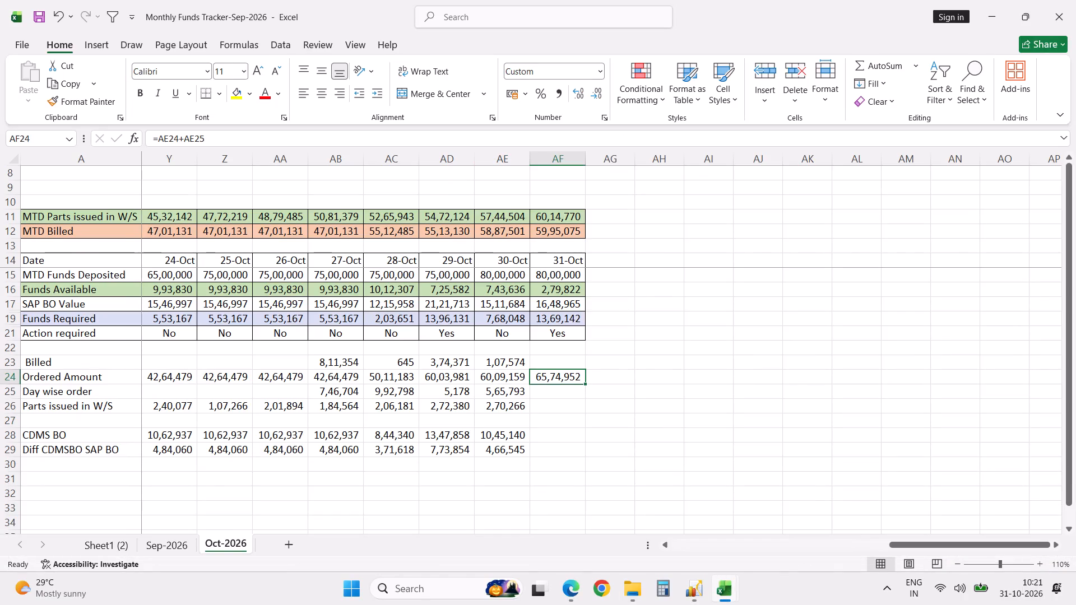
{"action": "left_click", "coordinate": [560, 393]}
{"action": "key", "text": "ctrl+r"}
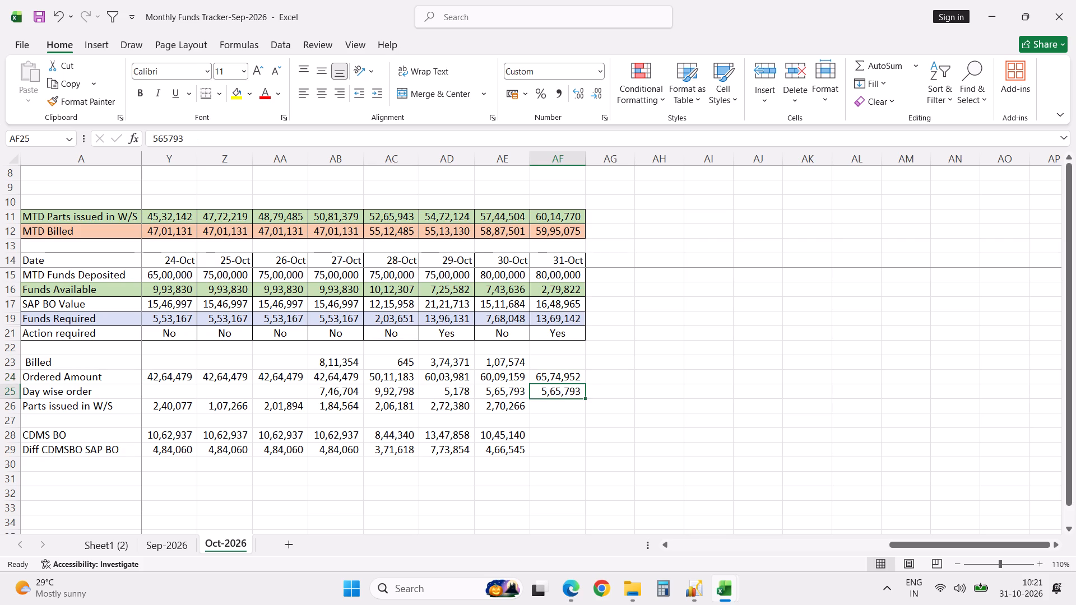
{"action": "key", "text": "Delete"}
Select the 31-Oct CDMS BO cell and switch to the Back Order Statement-31102026 workbook's summary to look up its value.
{"action": "left_click", "coordinate": [543, 440]}
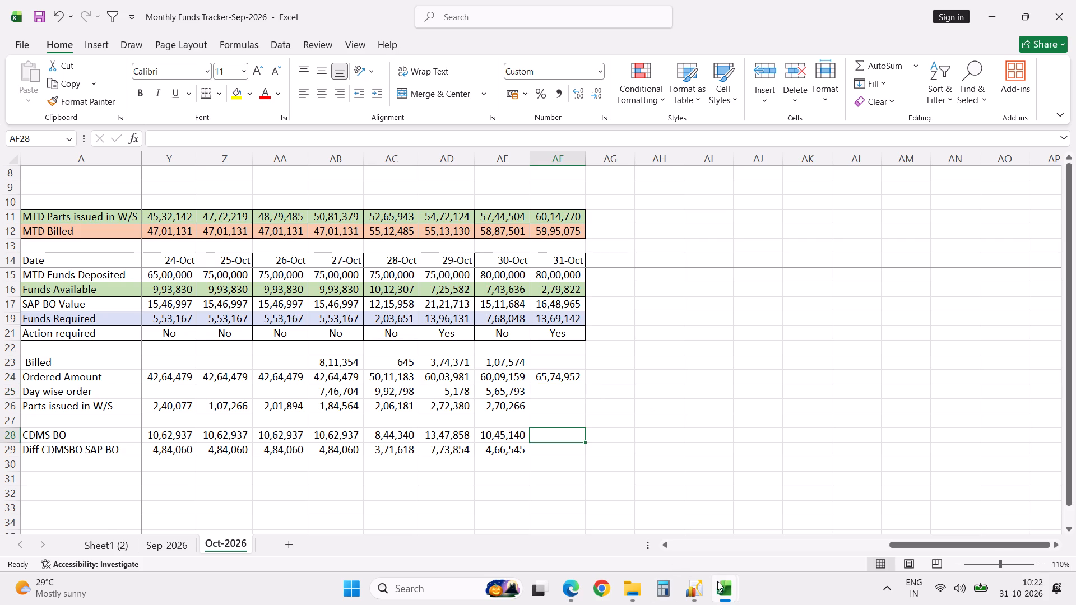
{"action": "left_click", "coordinate": [124, 524]}
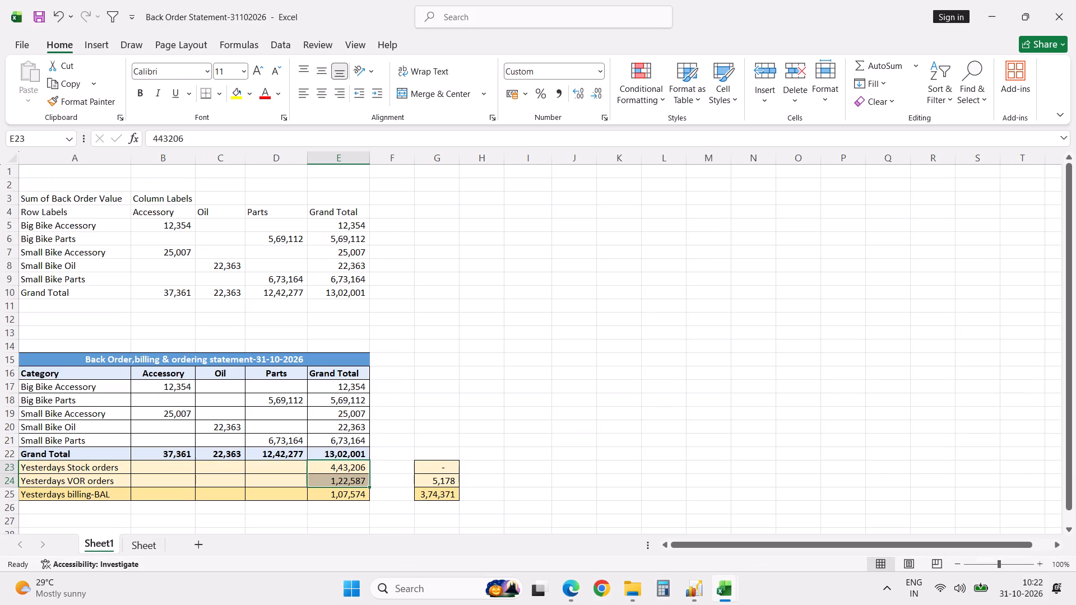
Copy the back order statement's overall Grand Total, 13,02,001, and paste it as a value into the tracker's 31-Oct CDMS BO cell.
{"action": "left_click", "coordinate": [342, 454]}
{"action": "key", "text": "ctrl+c"}
{"action": "key", "text": "alt+Tab"}
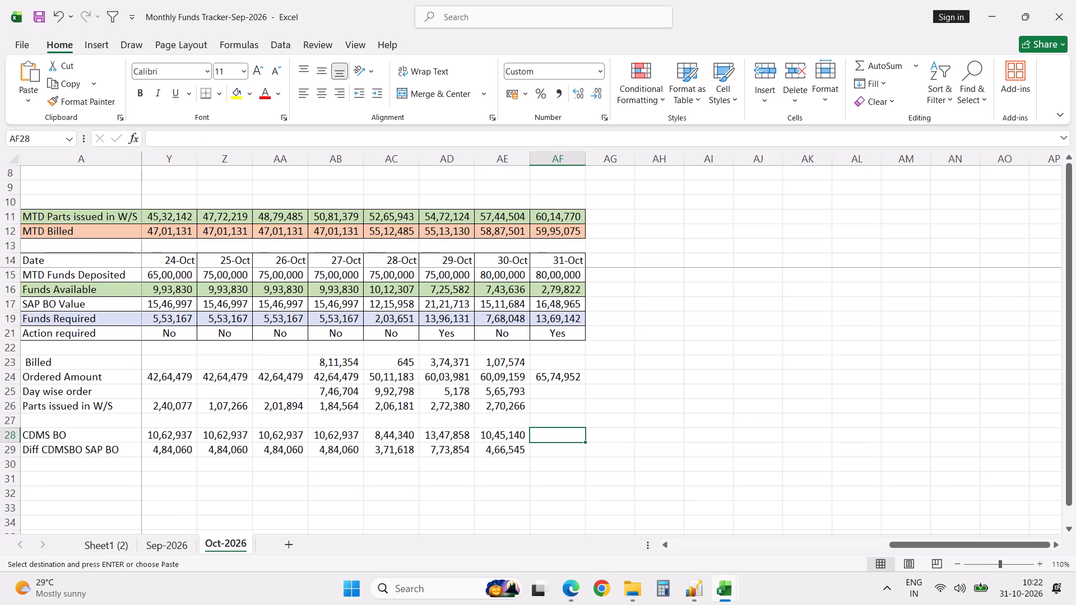
{"action": "right_click", "coordinate": [561, 435]}
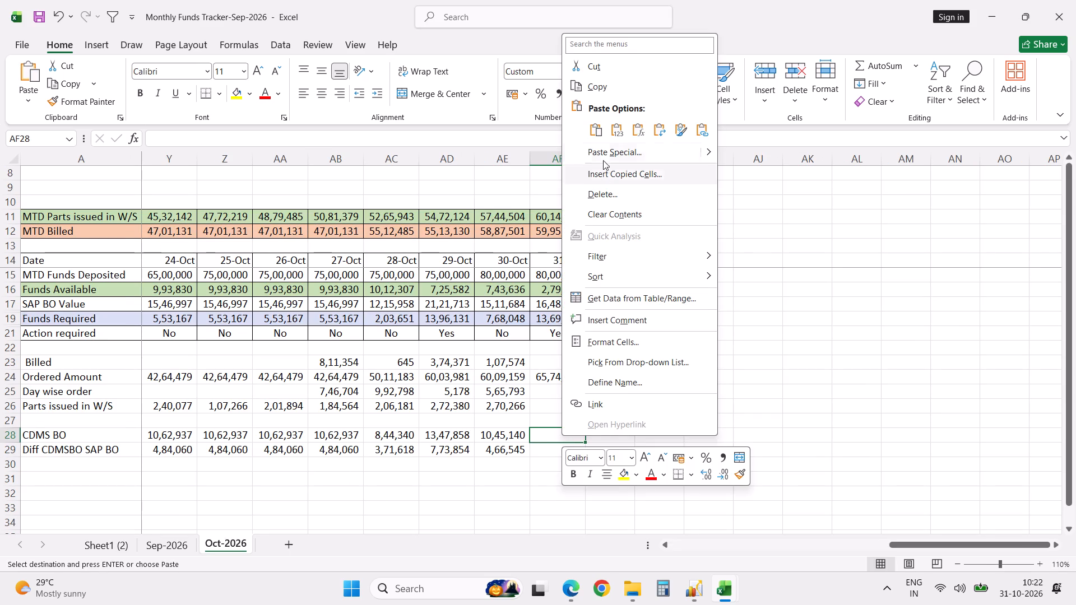
{"action": "left_click", "coordinate": [616, 133]}
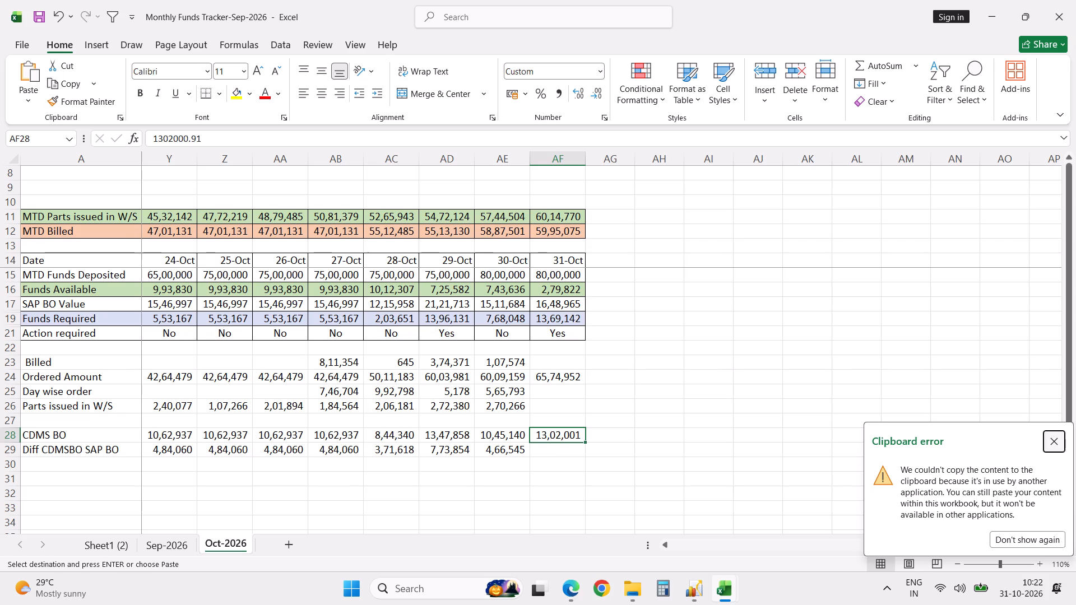
Fill the Diff CDMSBO SAP BO formula from 30-Oct across to 31-Oct and save the workbook.
{"action": "left_click", "coordinate": [556, 450]}
{"action": "key", "text": "ctrl+r"}
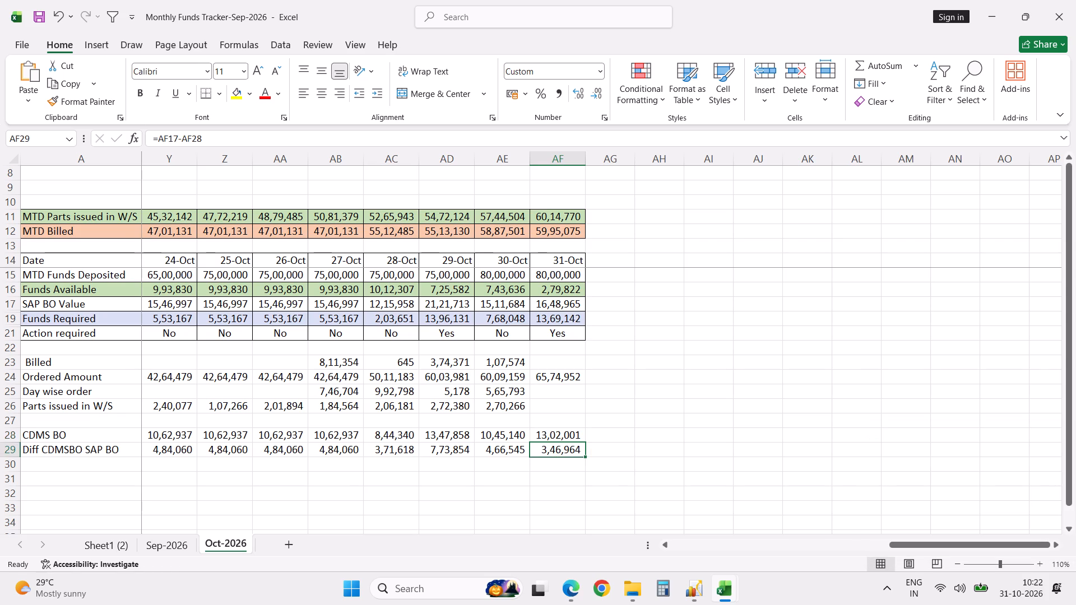
{"action": "left_click", "coordinate": [703, 428]}
{"action": "key", "text": "ctrl+s"}
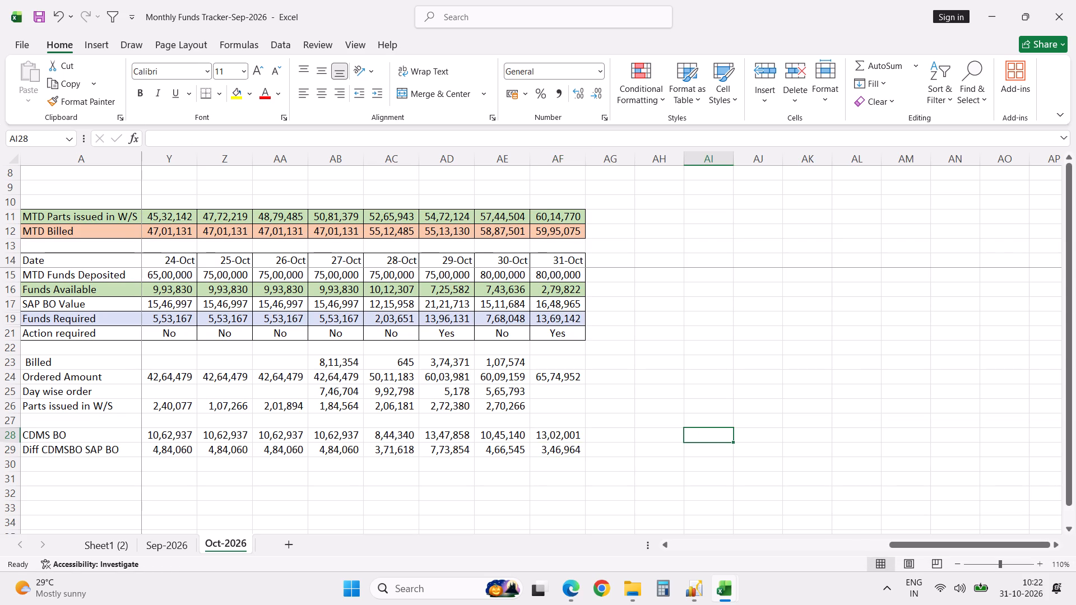